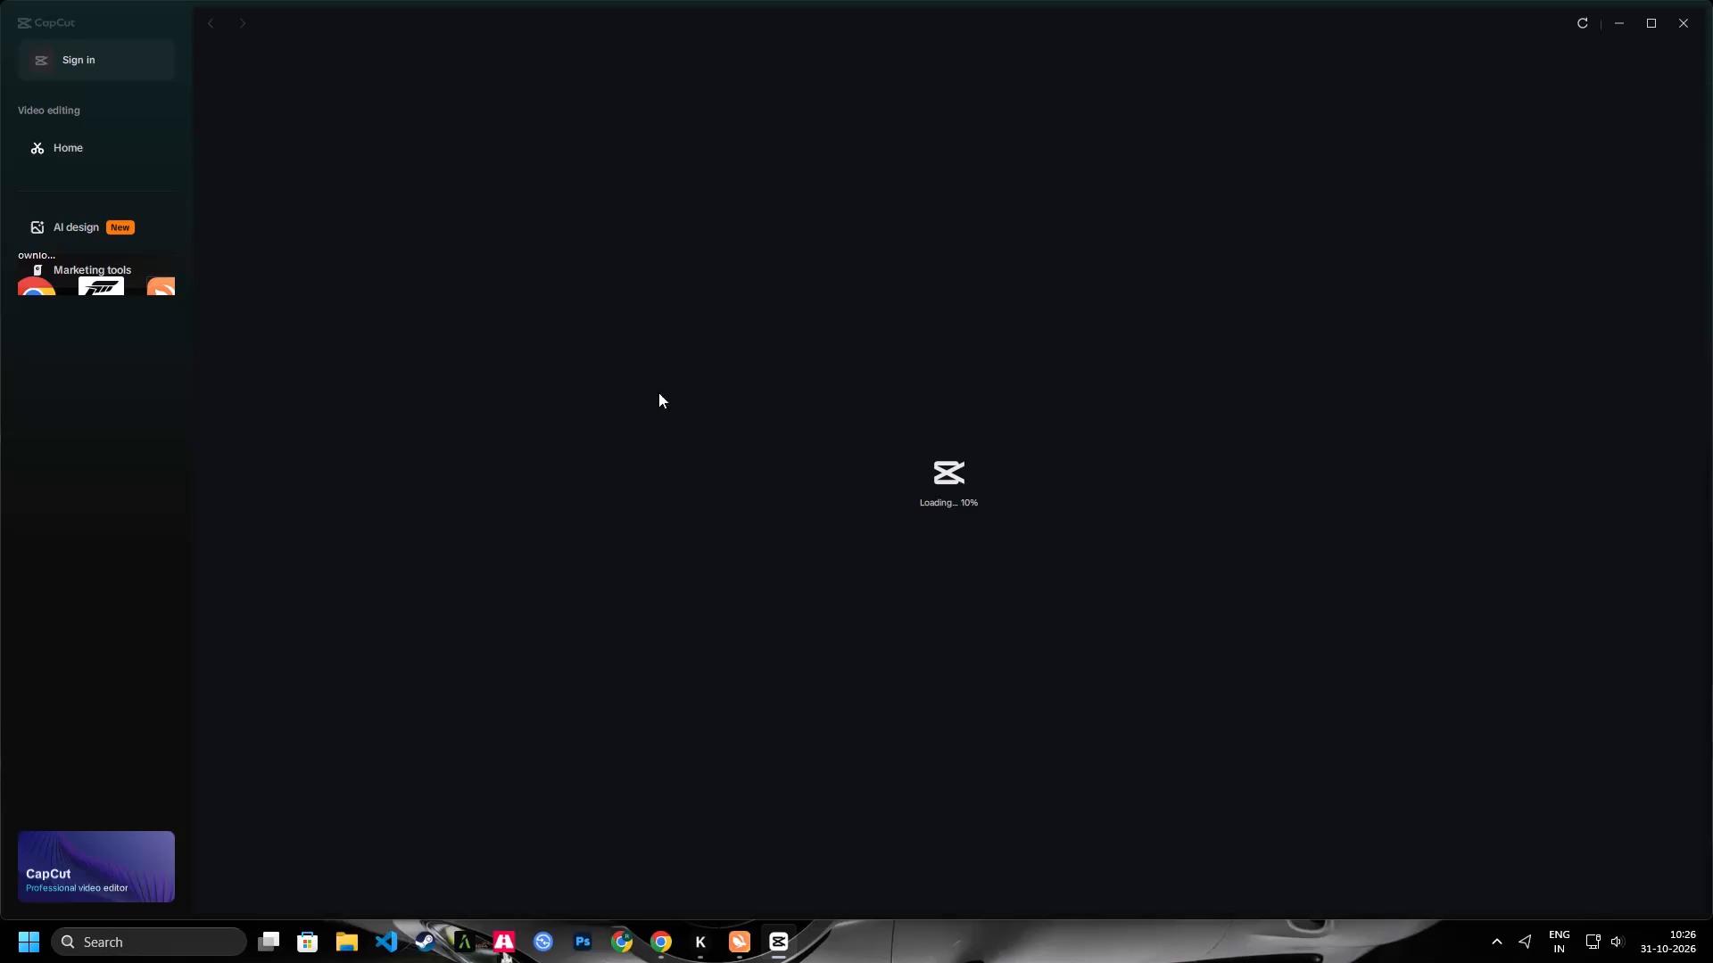
Restart CapCut by closing its loading window and launching it again from the desktop.
{"action": "left_click", "coordinate": [1692, 24]}
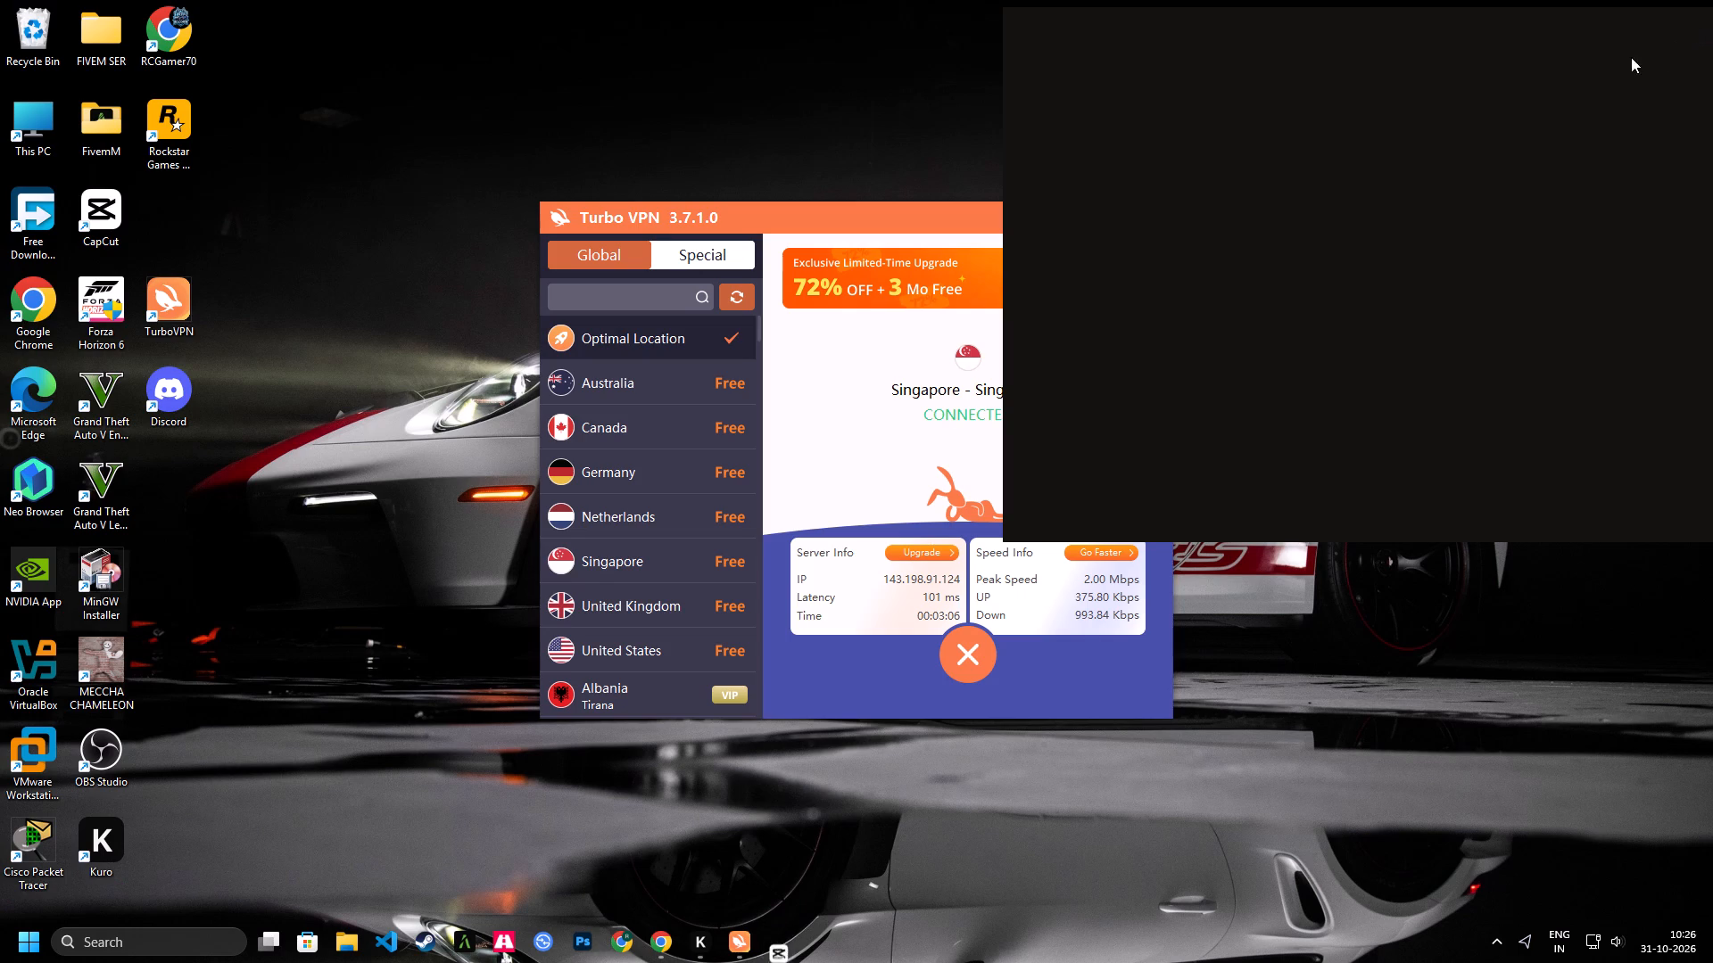
{"action": "double_click", "coordinate": [87, 219]}
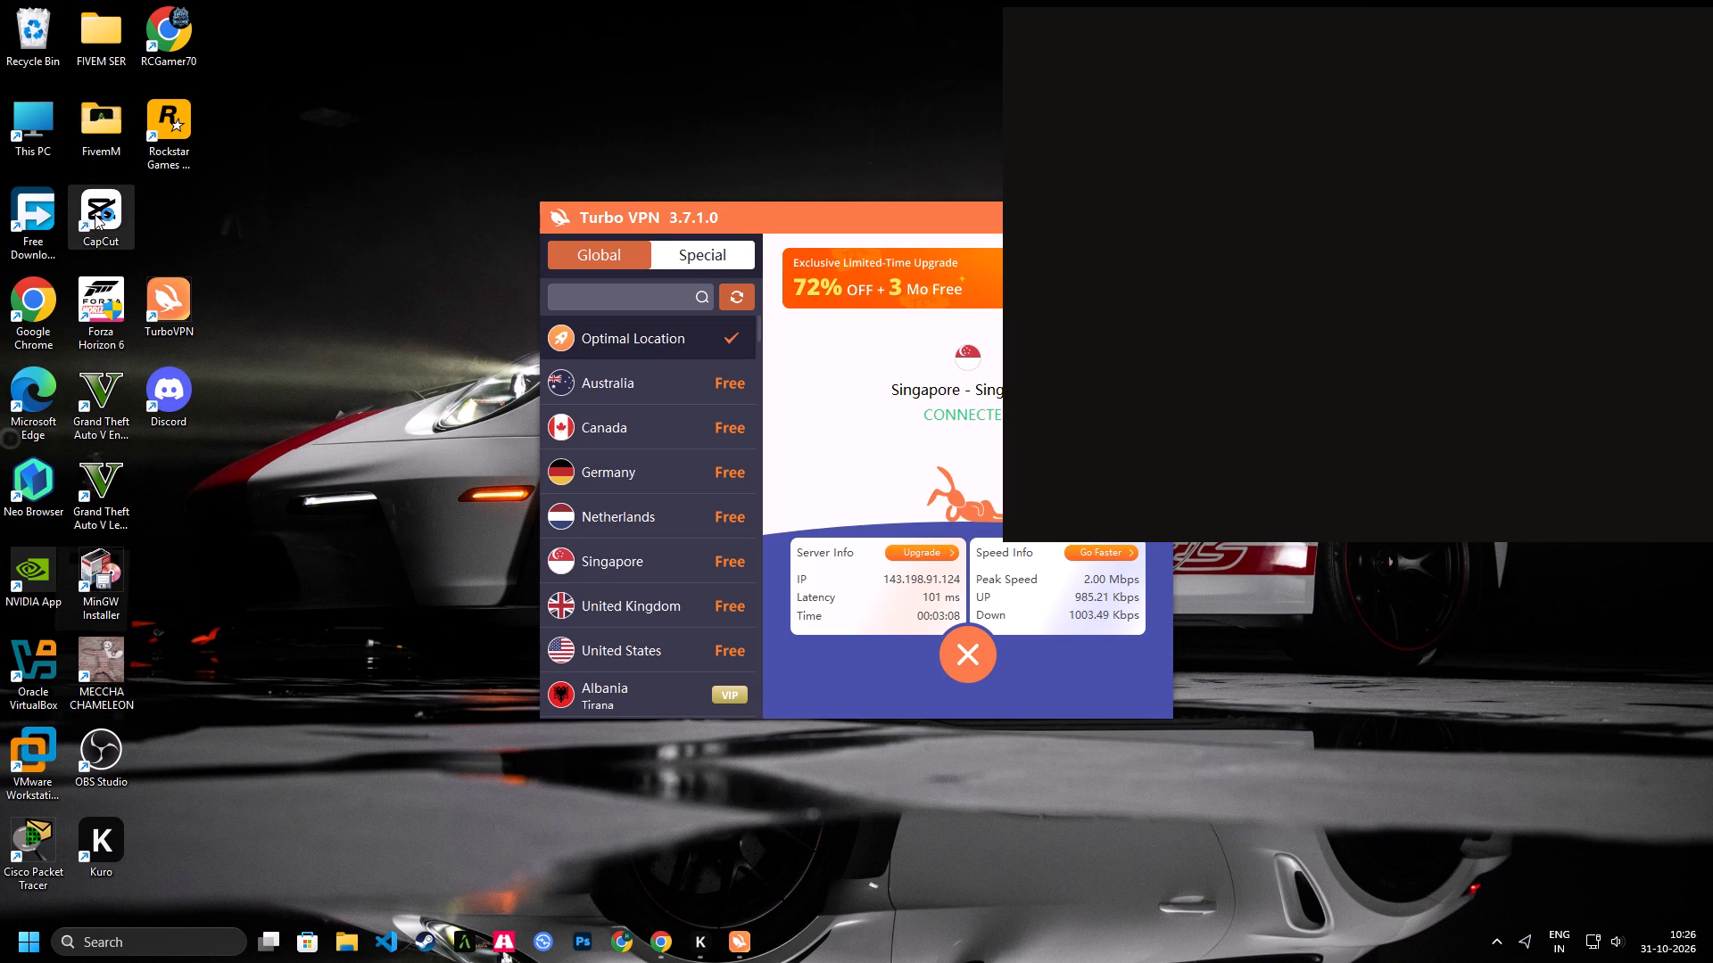
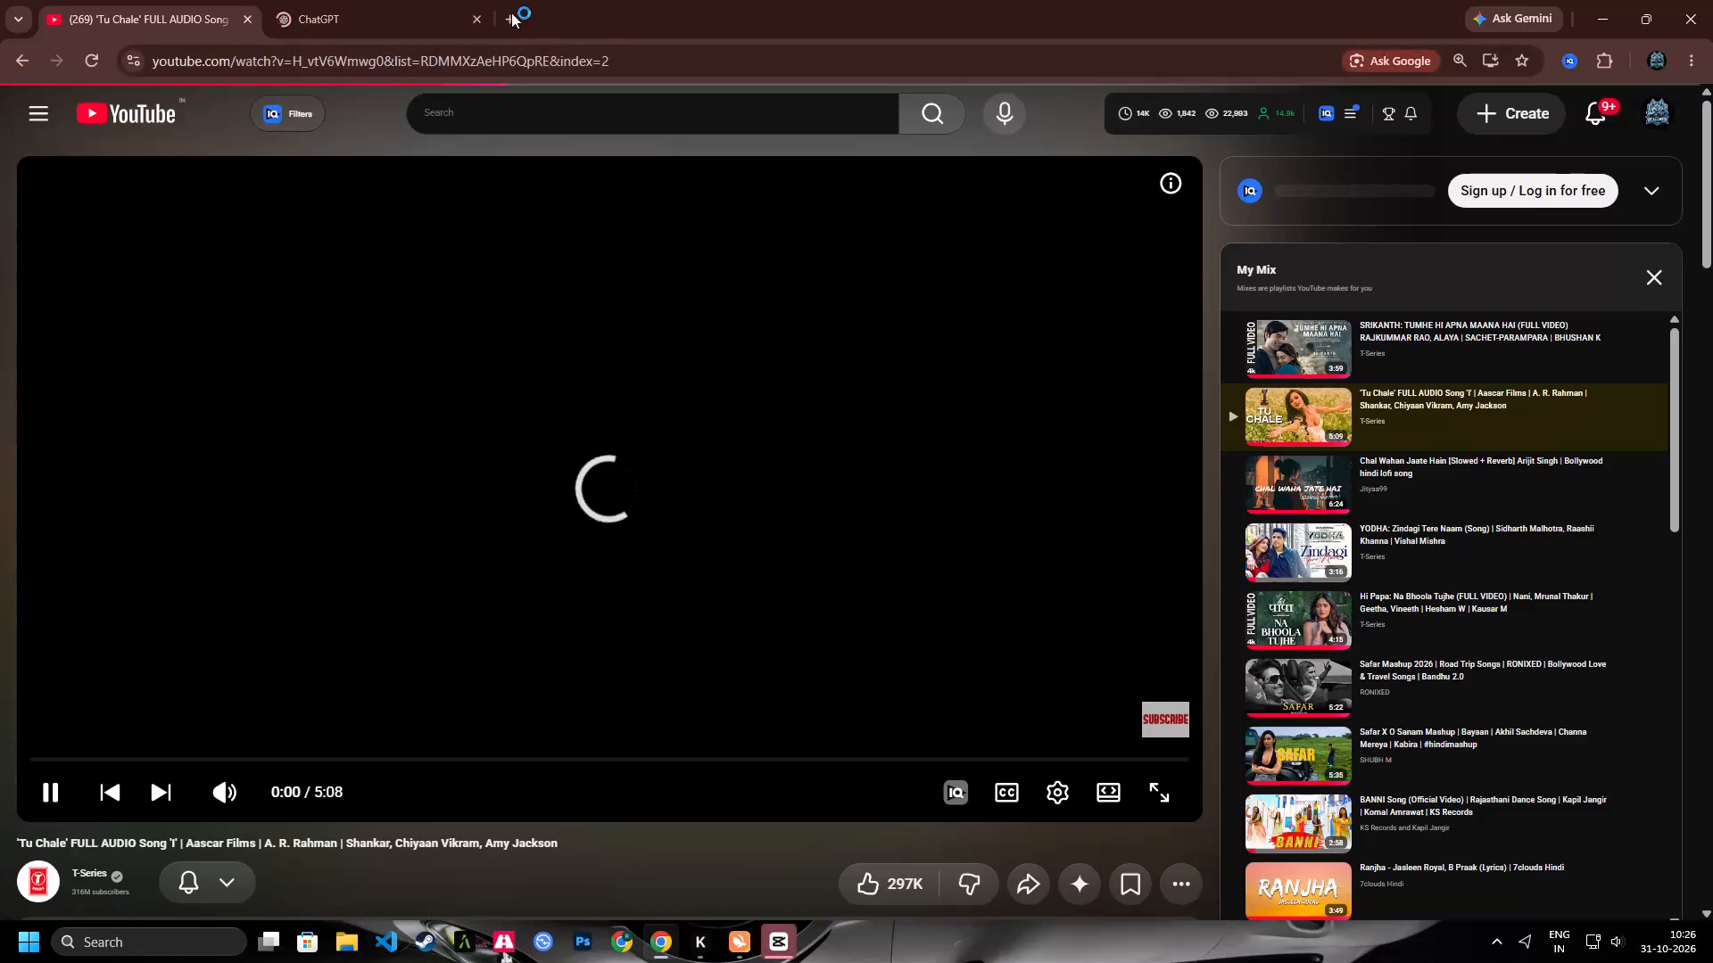
Open a new blank tab in Chrome and minimize the browser window.
{"action": "left_click", "coordinate": [506, 9]}
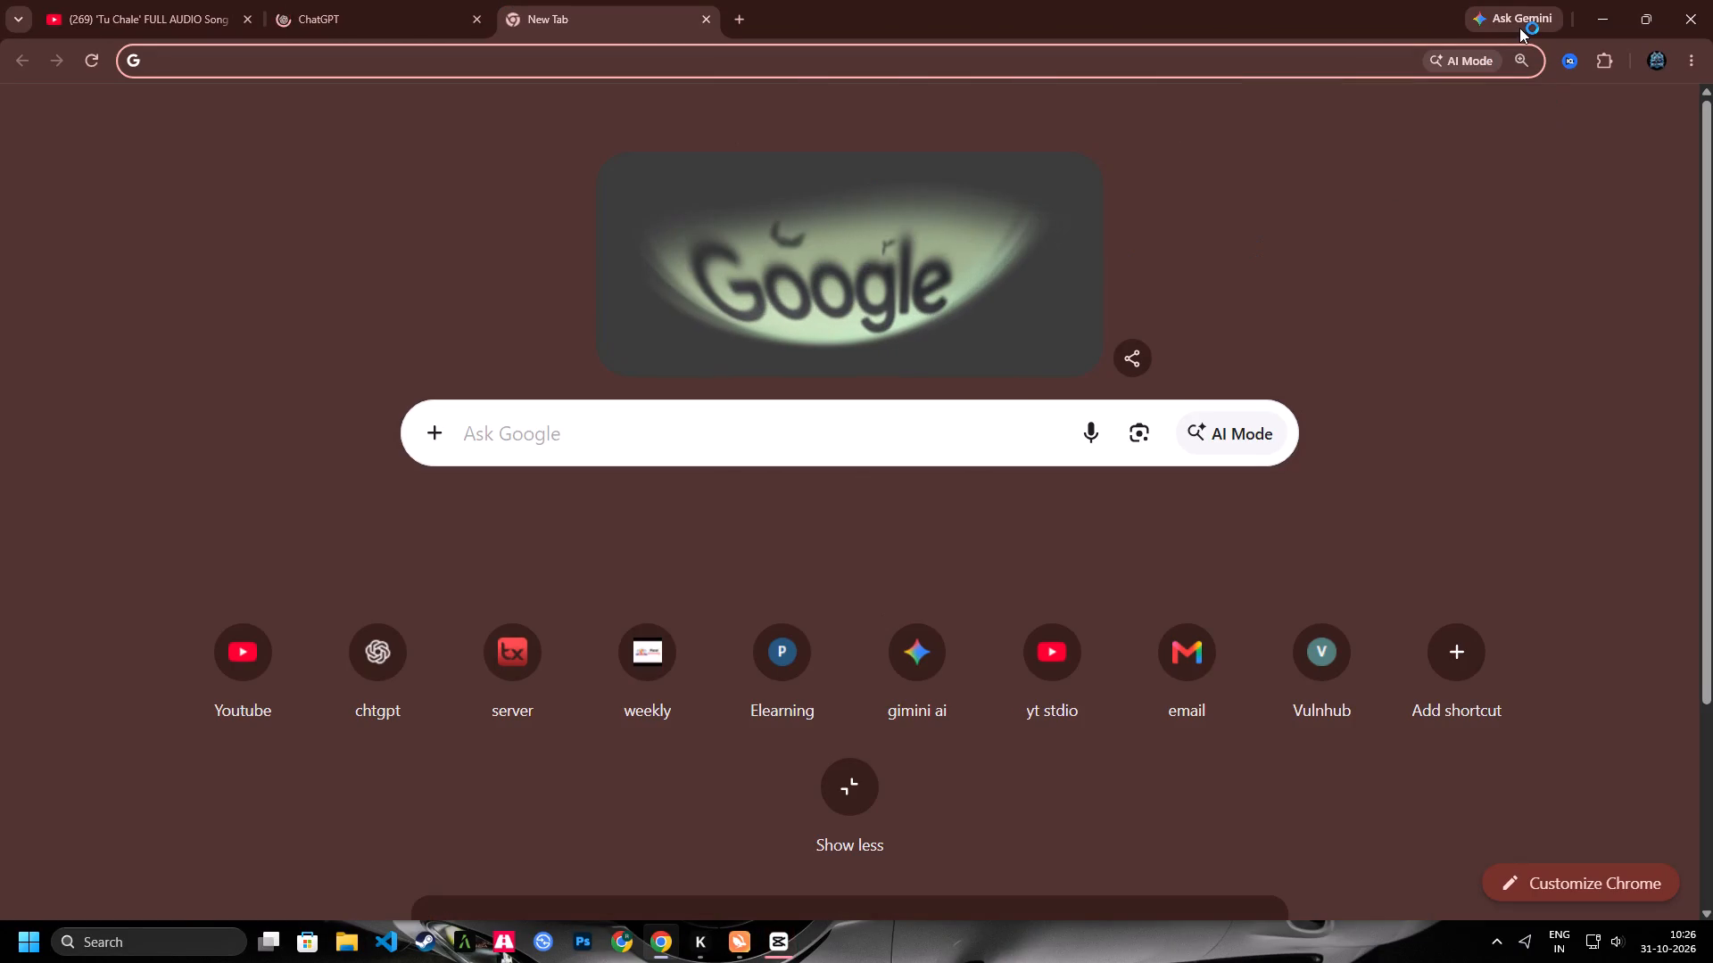
{"action": "left_click", "coordinate": [1618, 12]}
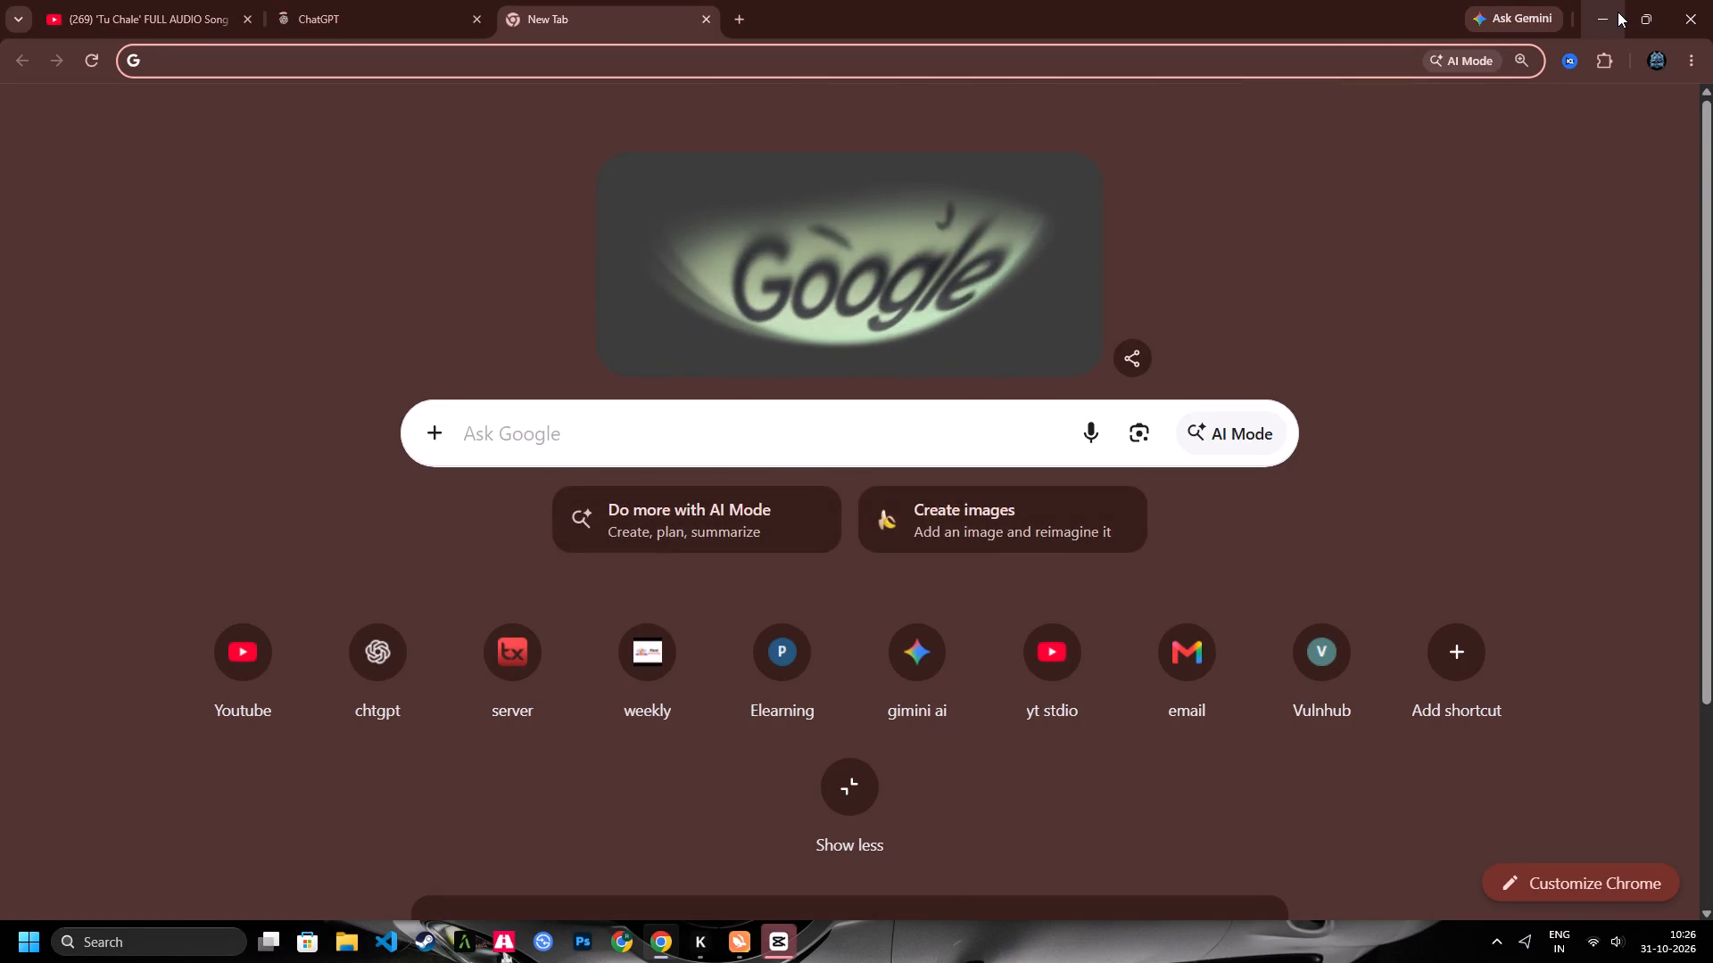
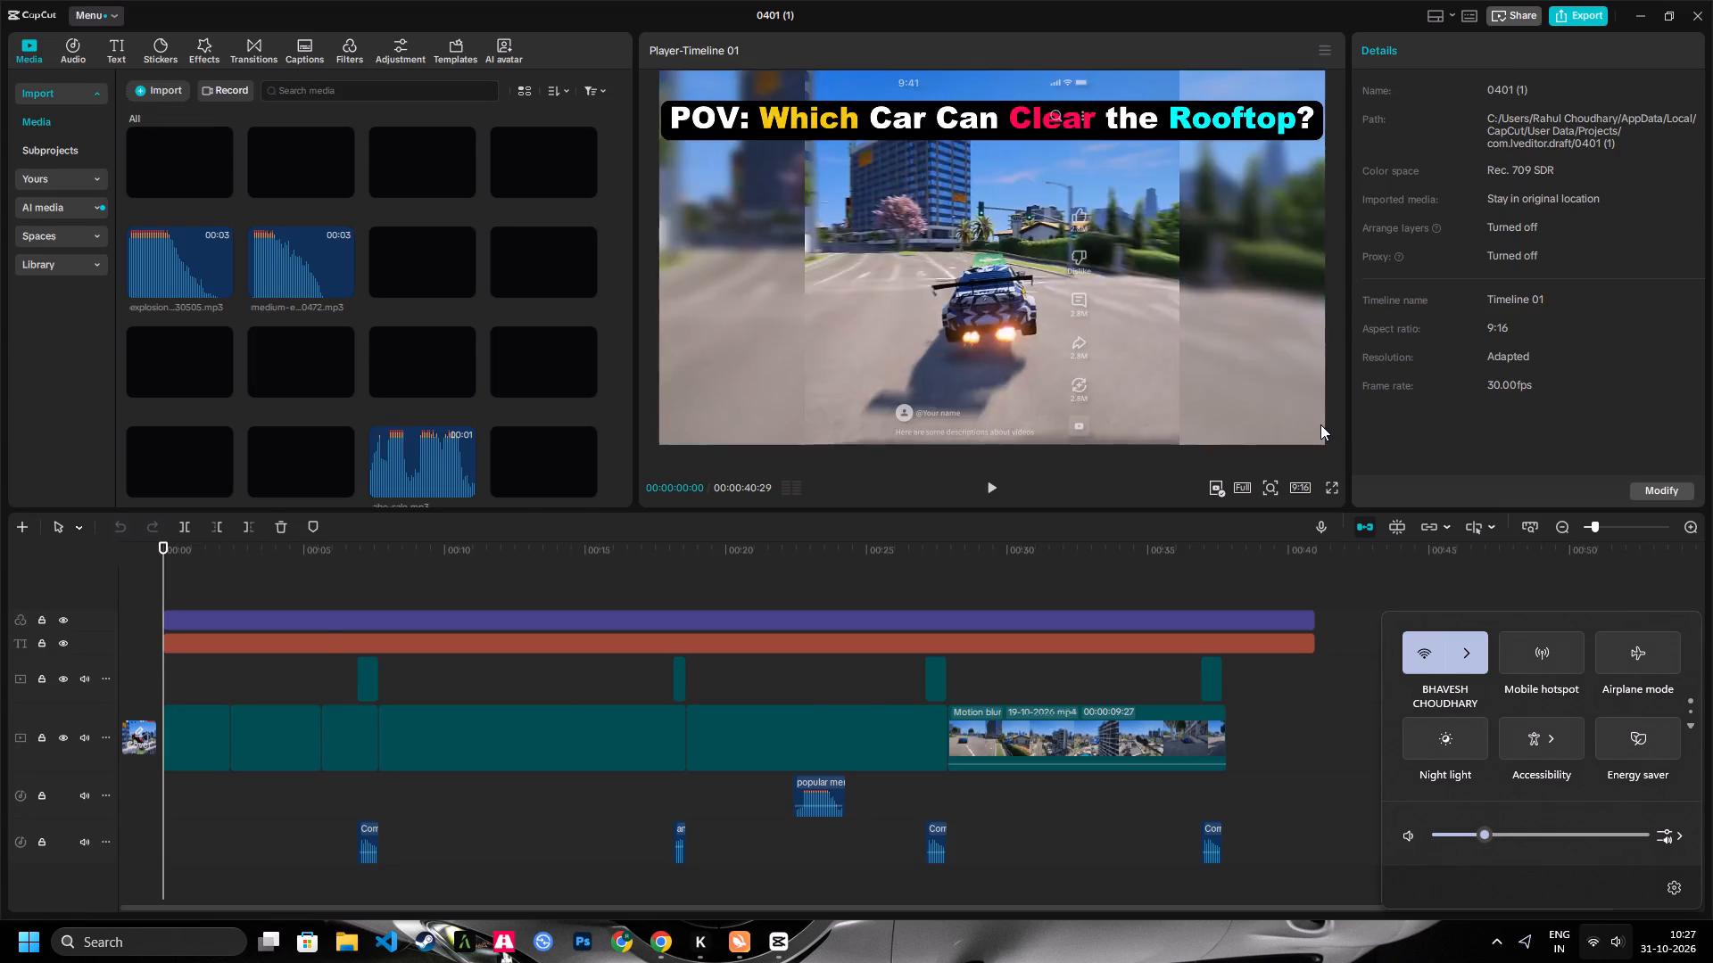
Dismiss the Link media prompt without linking the missing files.
{"action": "double_click", "coordinate": [1098, 641]}
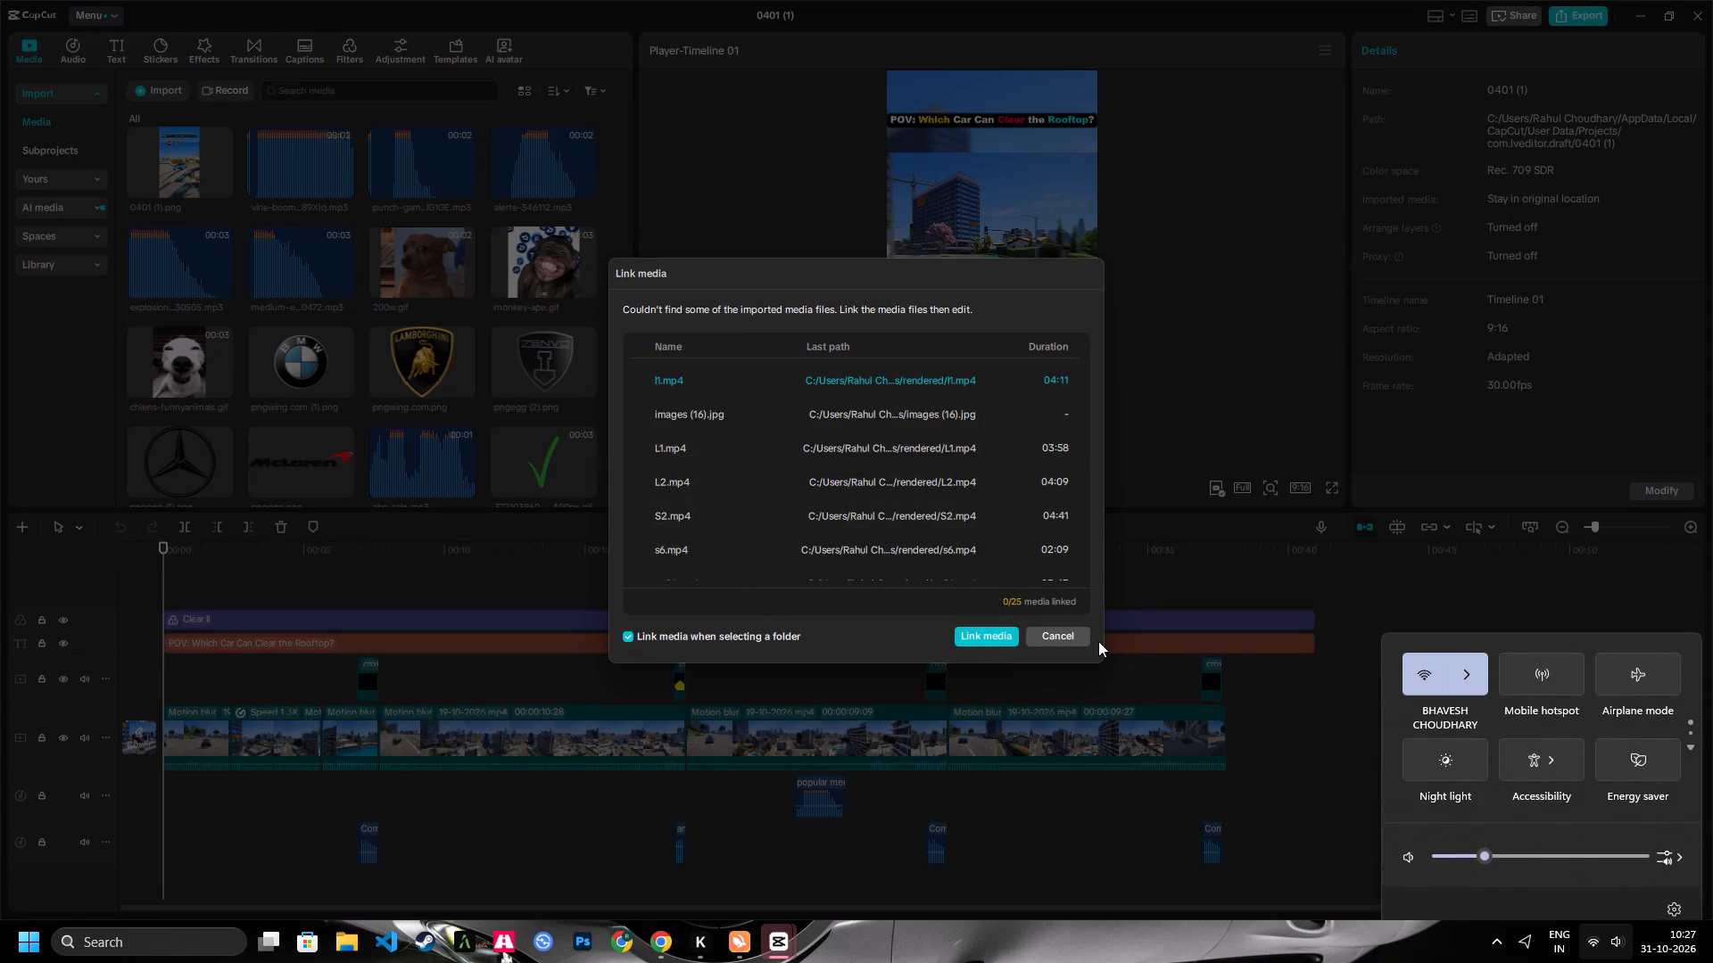
{"action": "left_click", "coordinate": [1063, 632]}
Play back the opening seconds of the timeline to review the existing car rooftop edit.
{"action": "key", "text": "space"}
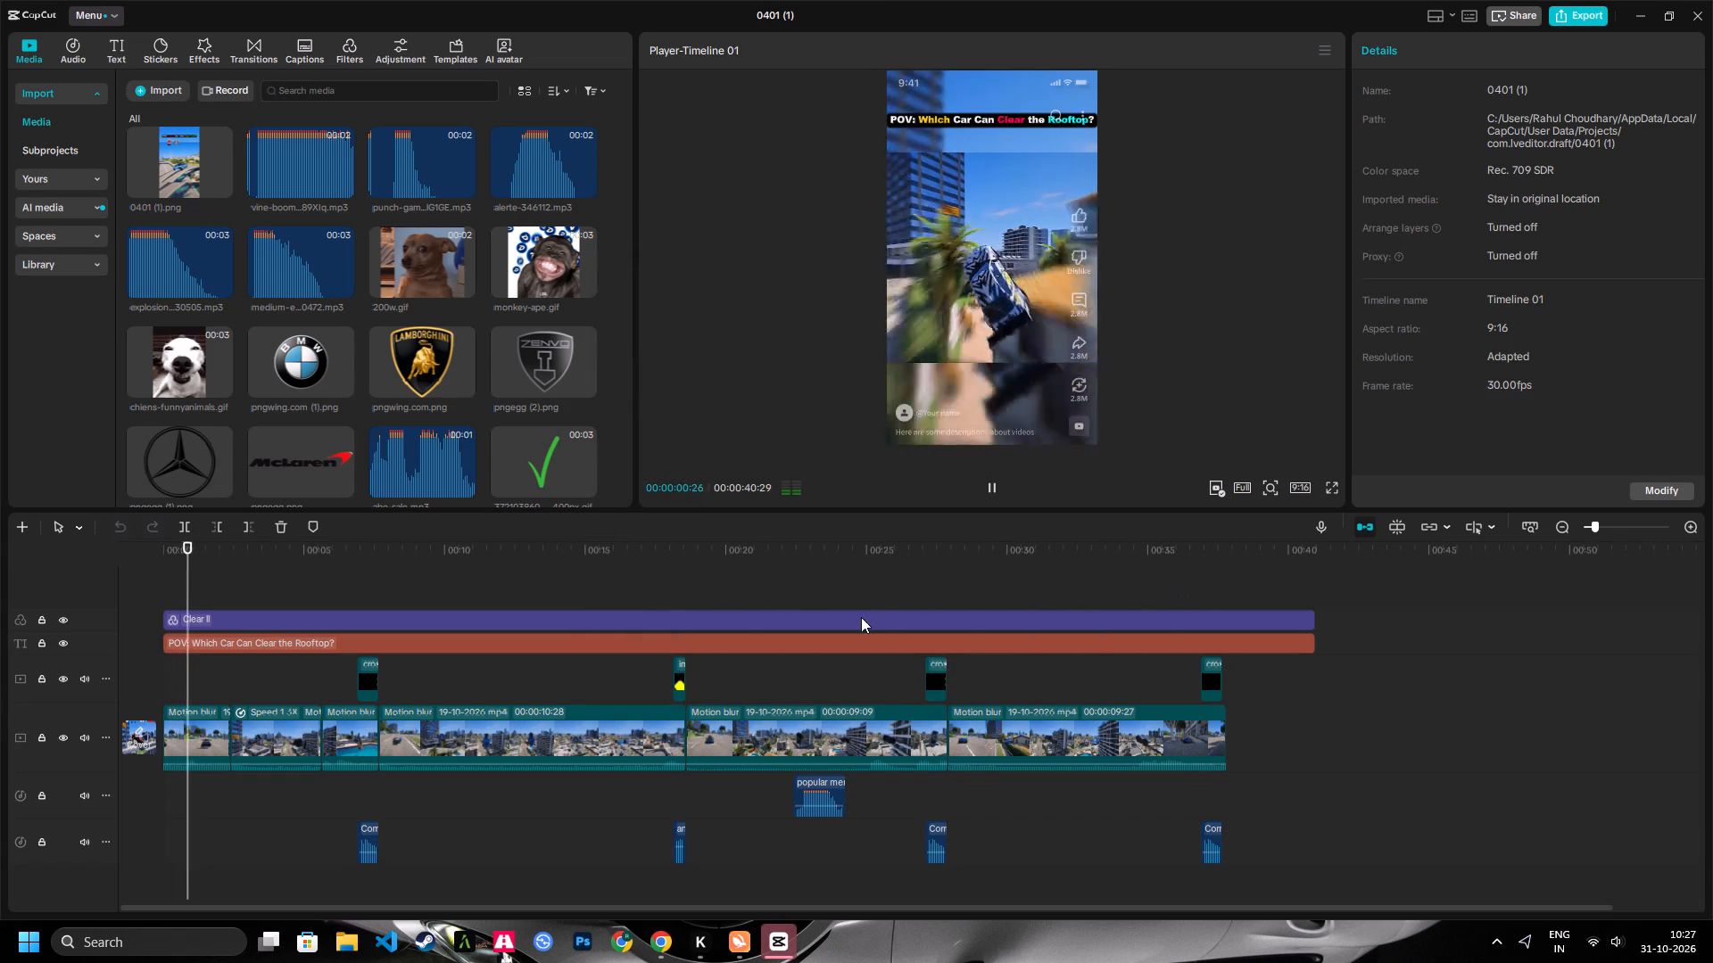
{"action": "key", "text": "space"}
{"action": "left_click", "coordinate": [749, 729]}
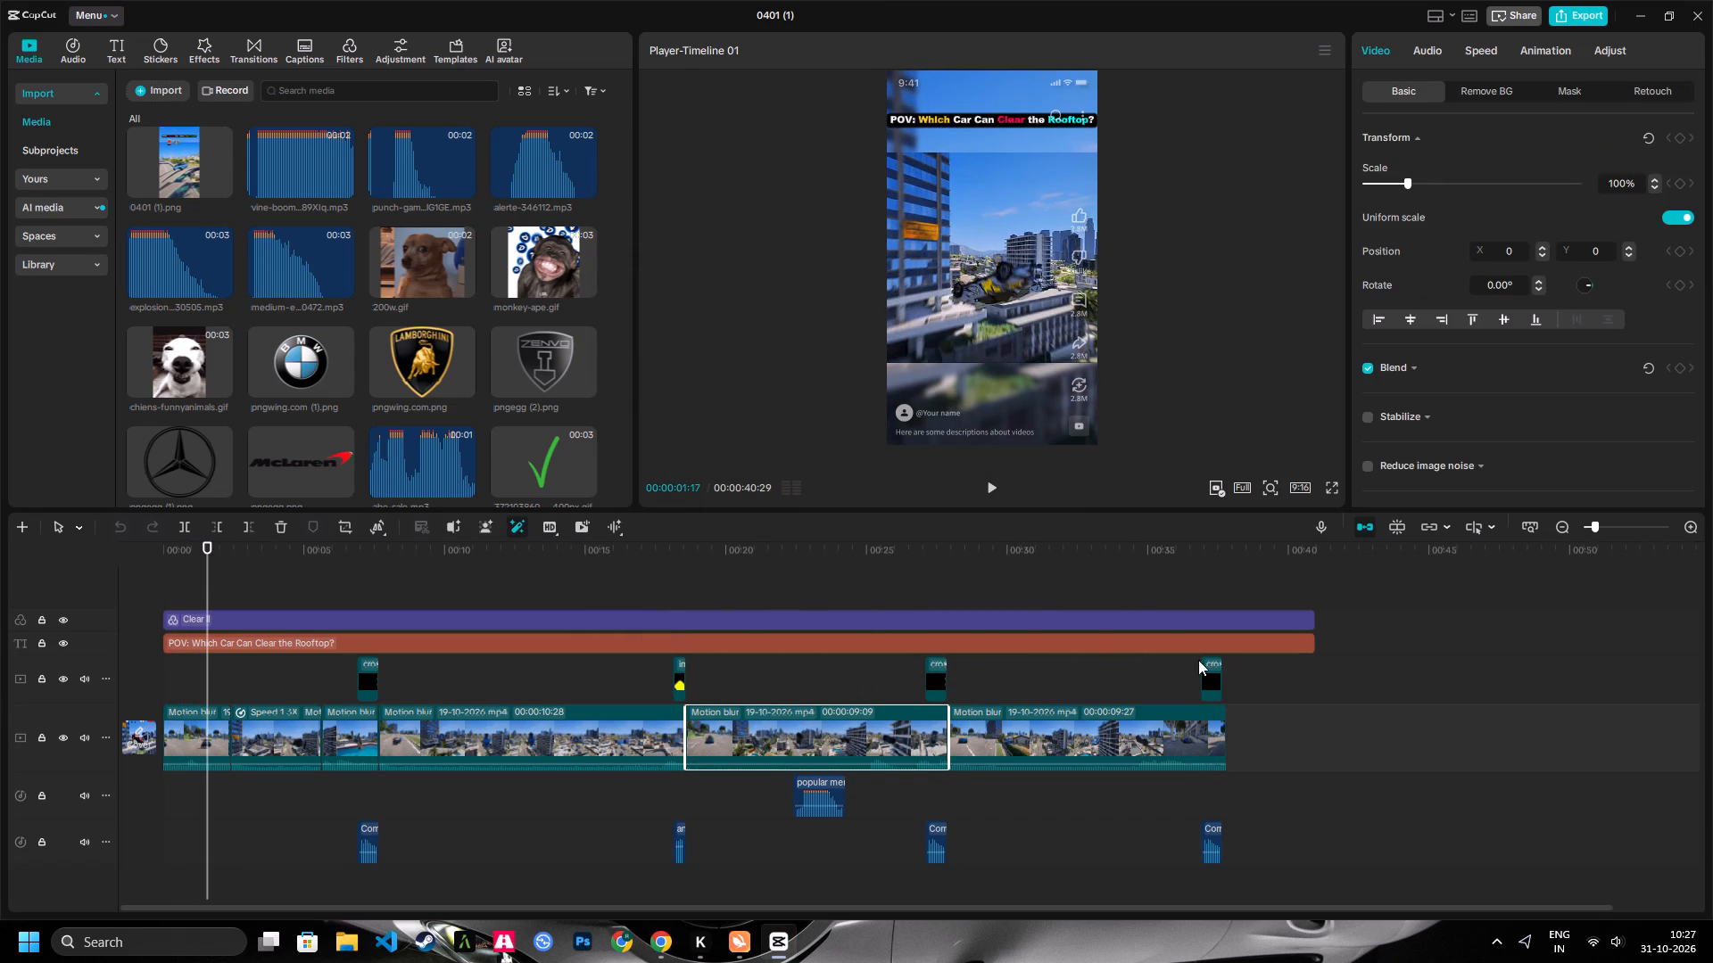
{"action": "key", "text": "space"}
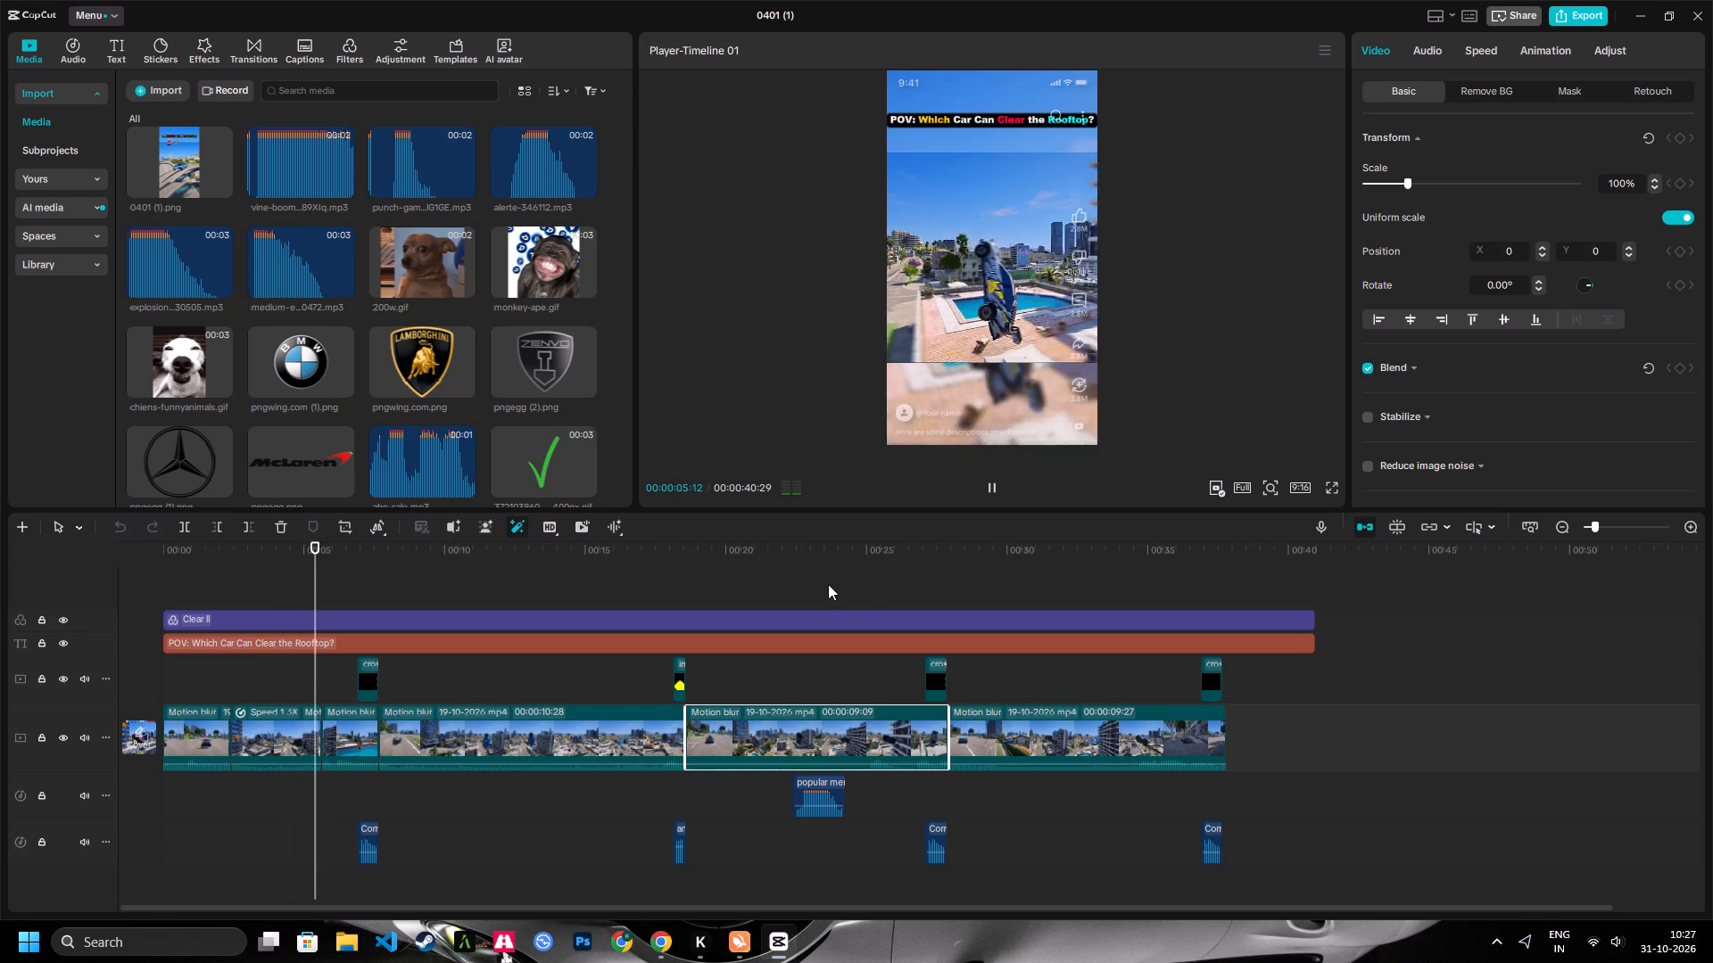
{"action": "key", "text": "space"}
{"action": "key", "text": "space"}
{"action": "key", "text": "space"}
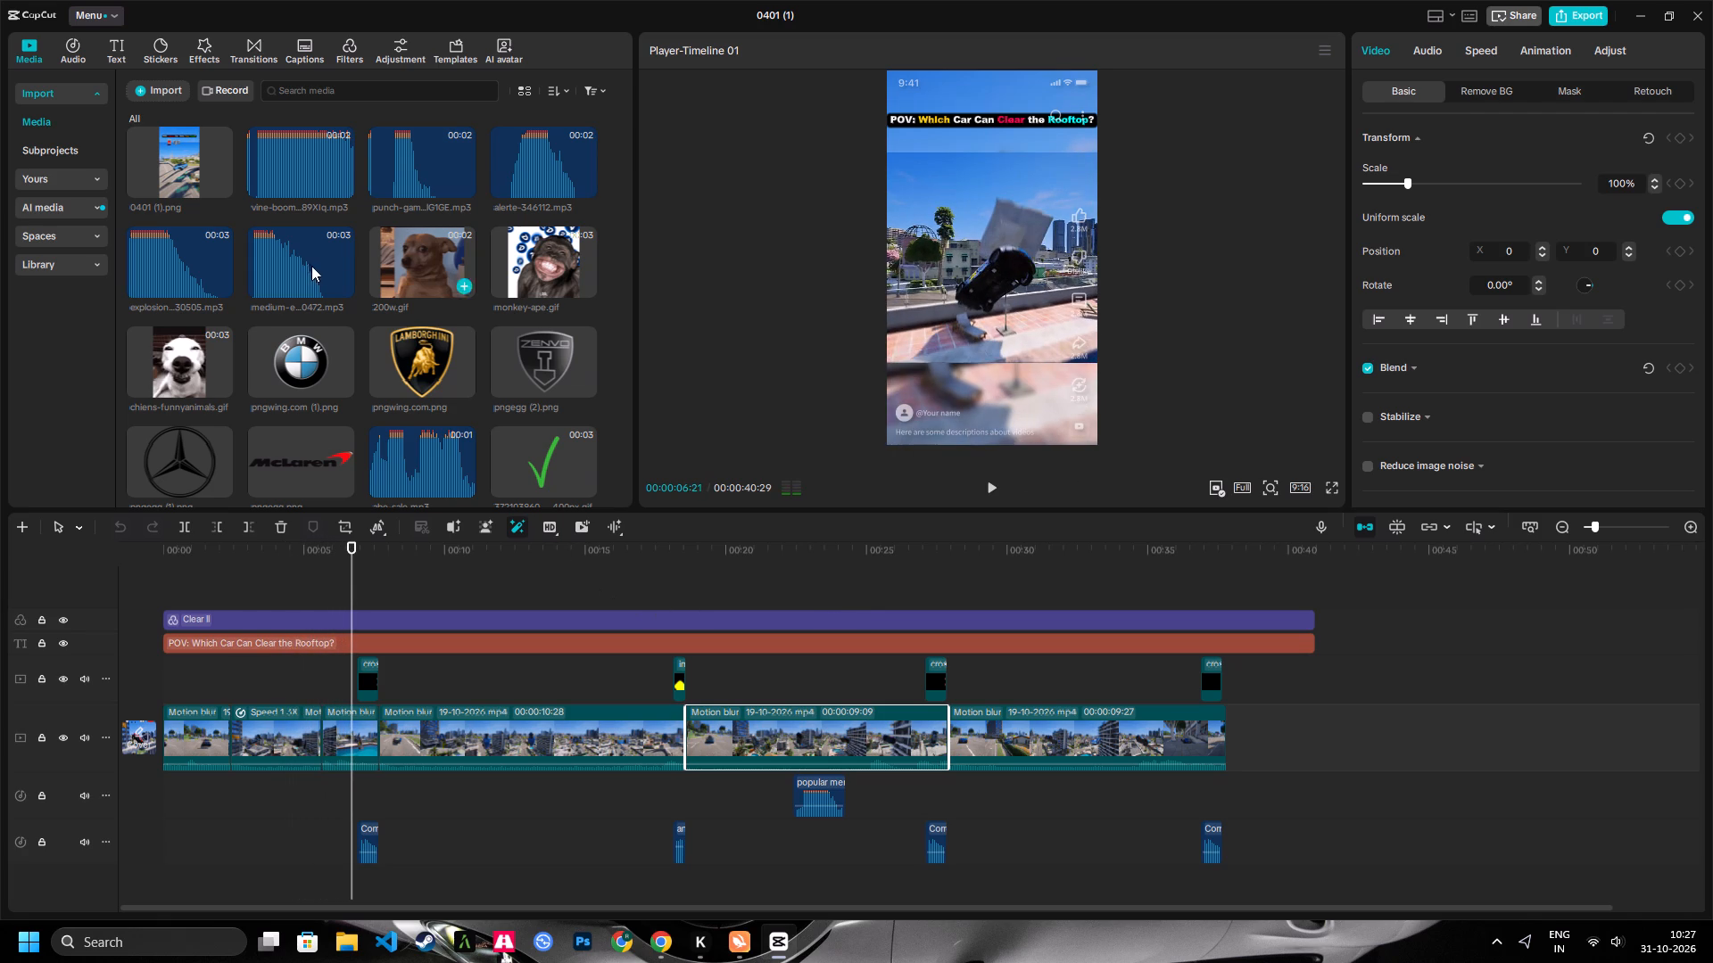
Add the BMW logo pngwing.com (1).png on a new track at the timeline start and extend it to about 39 seconds.
{"action": "left_click_drag", "start_coordinate": [293, 365], "coordinate": [125, 567]}
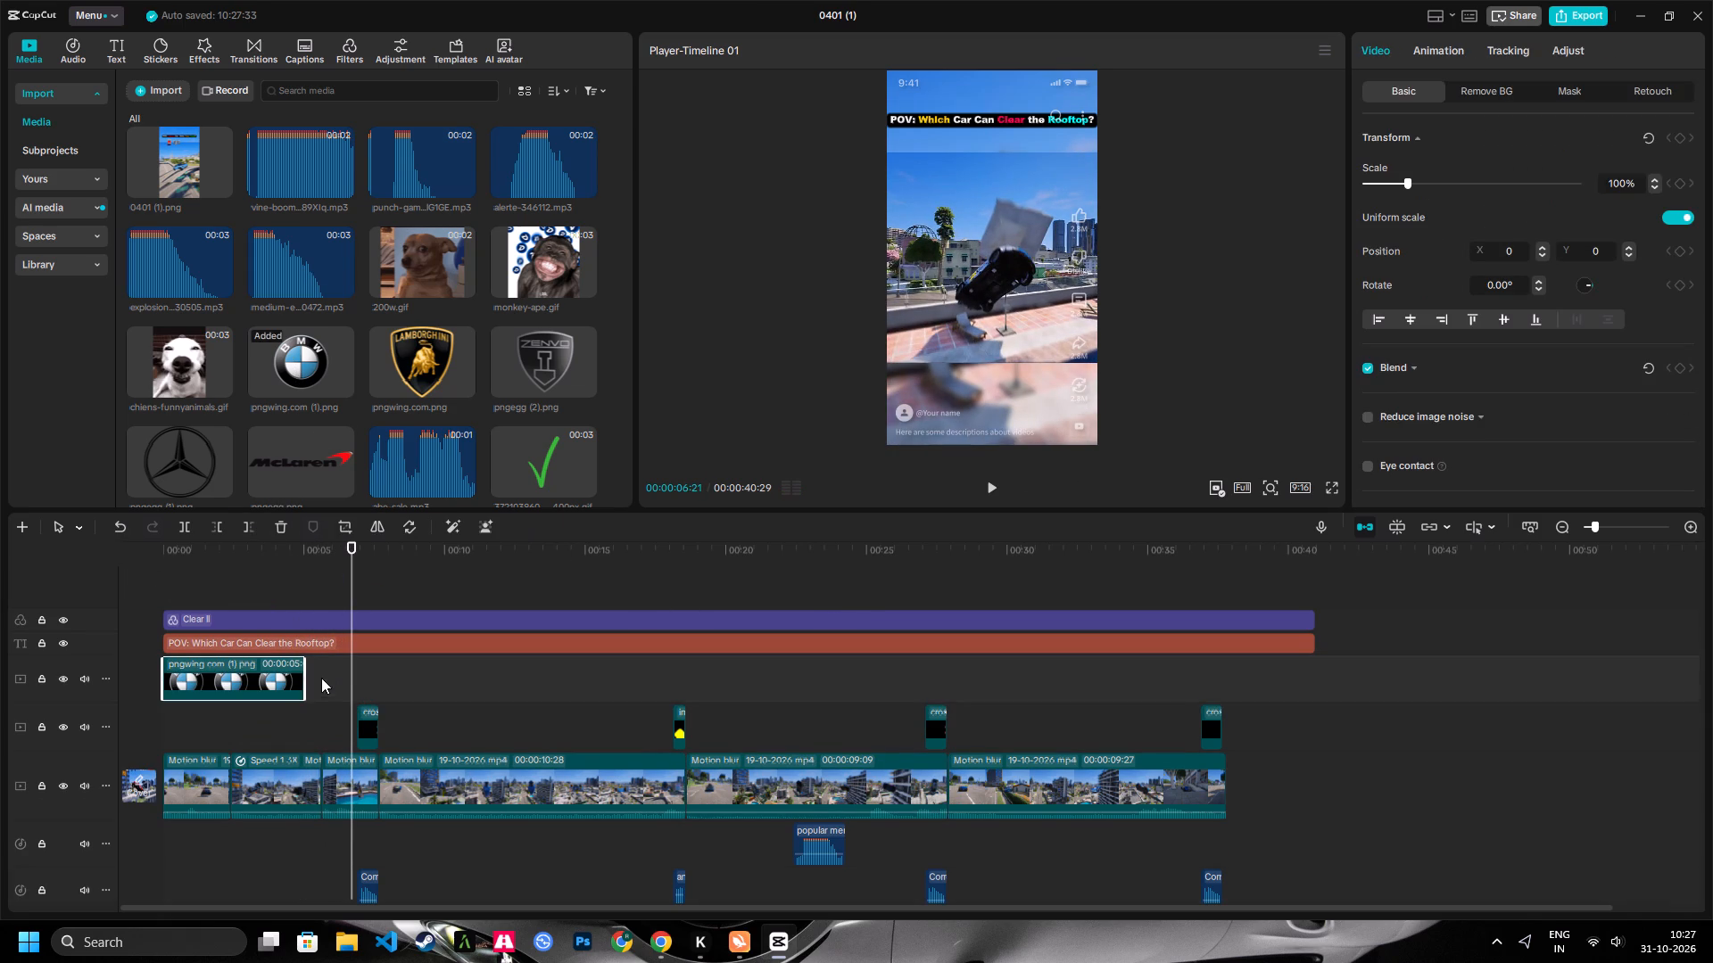
{"action": "left_click_drag", "start_coordinate": [304, 671], "coordinate": [1268, 634]}
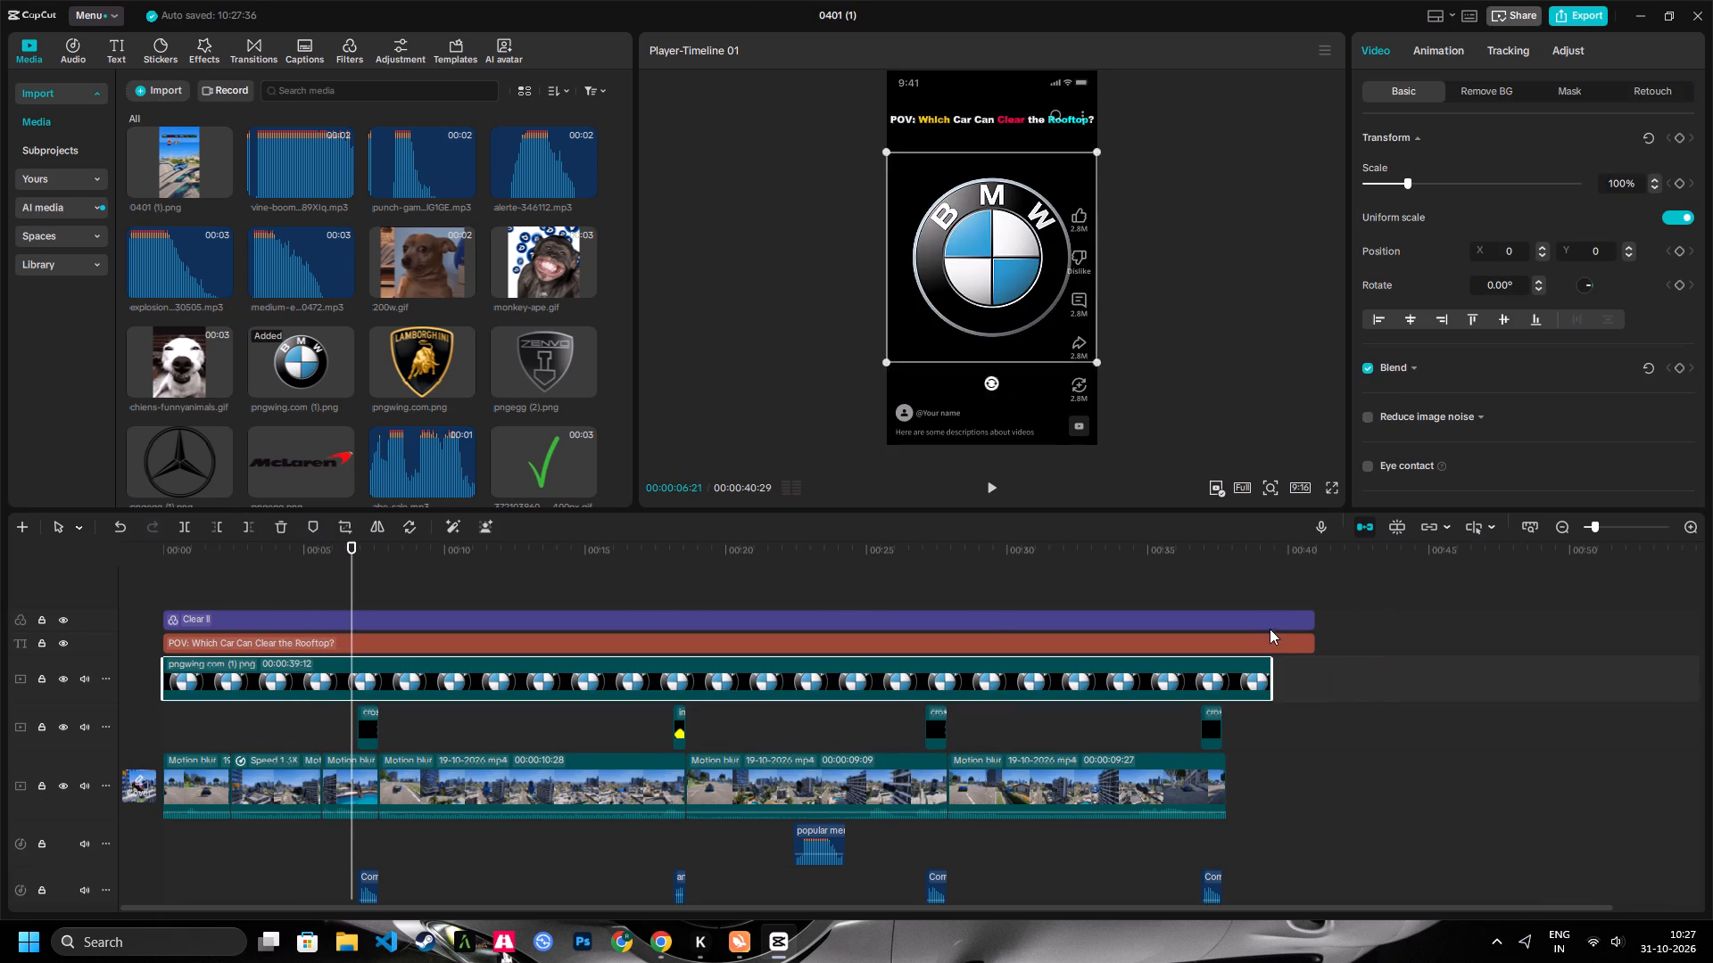
Scale the BMW logo overlay down to 48% in the preview.
{"action": "left_click_drag", "start_coordinate": [1091, 366], "coordinate": [1015, 289]}
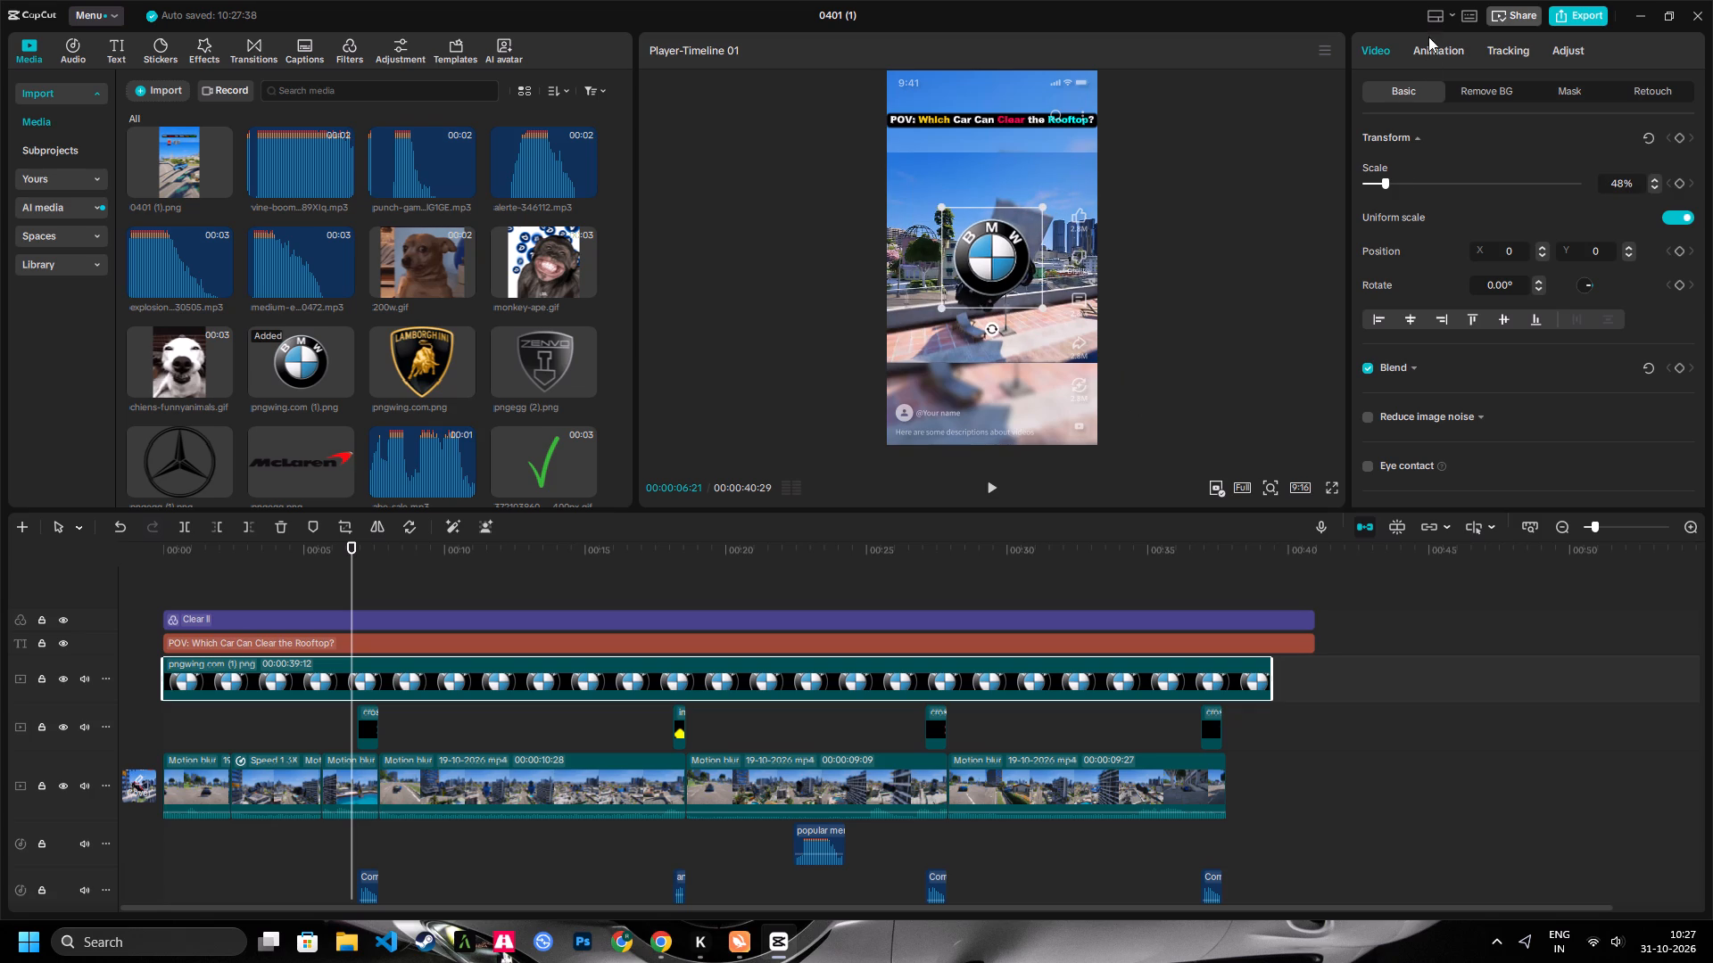
Switch the workspace to the layout with a tall, enlarged player preview for the vertical video.
{"action": "left_click", "coordinate": [1441, 19]}
{"action": "left_click", "coordinate": [1437, 98]}
{"action": "left_click", "coordinate": [1452, 24]}
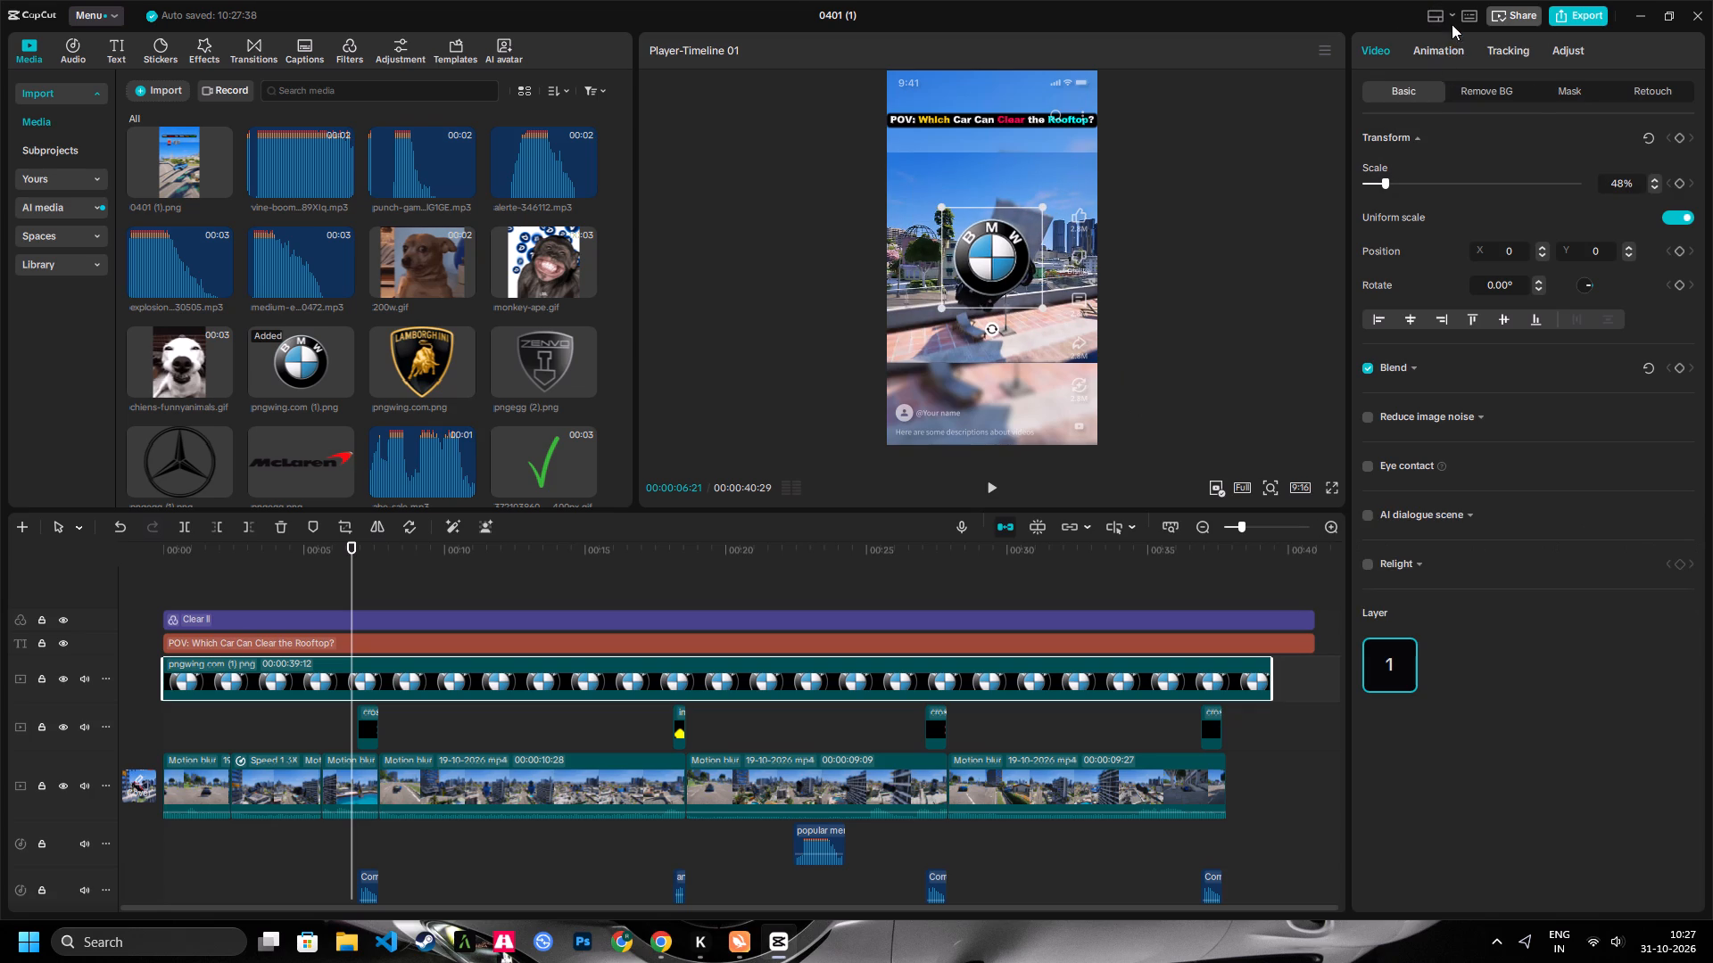
{"action": "left_click", "coordinate": [1427, 110]}
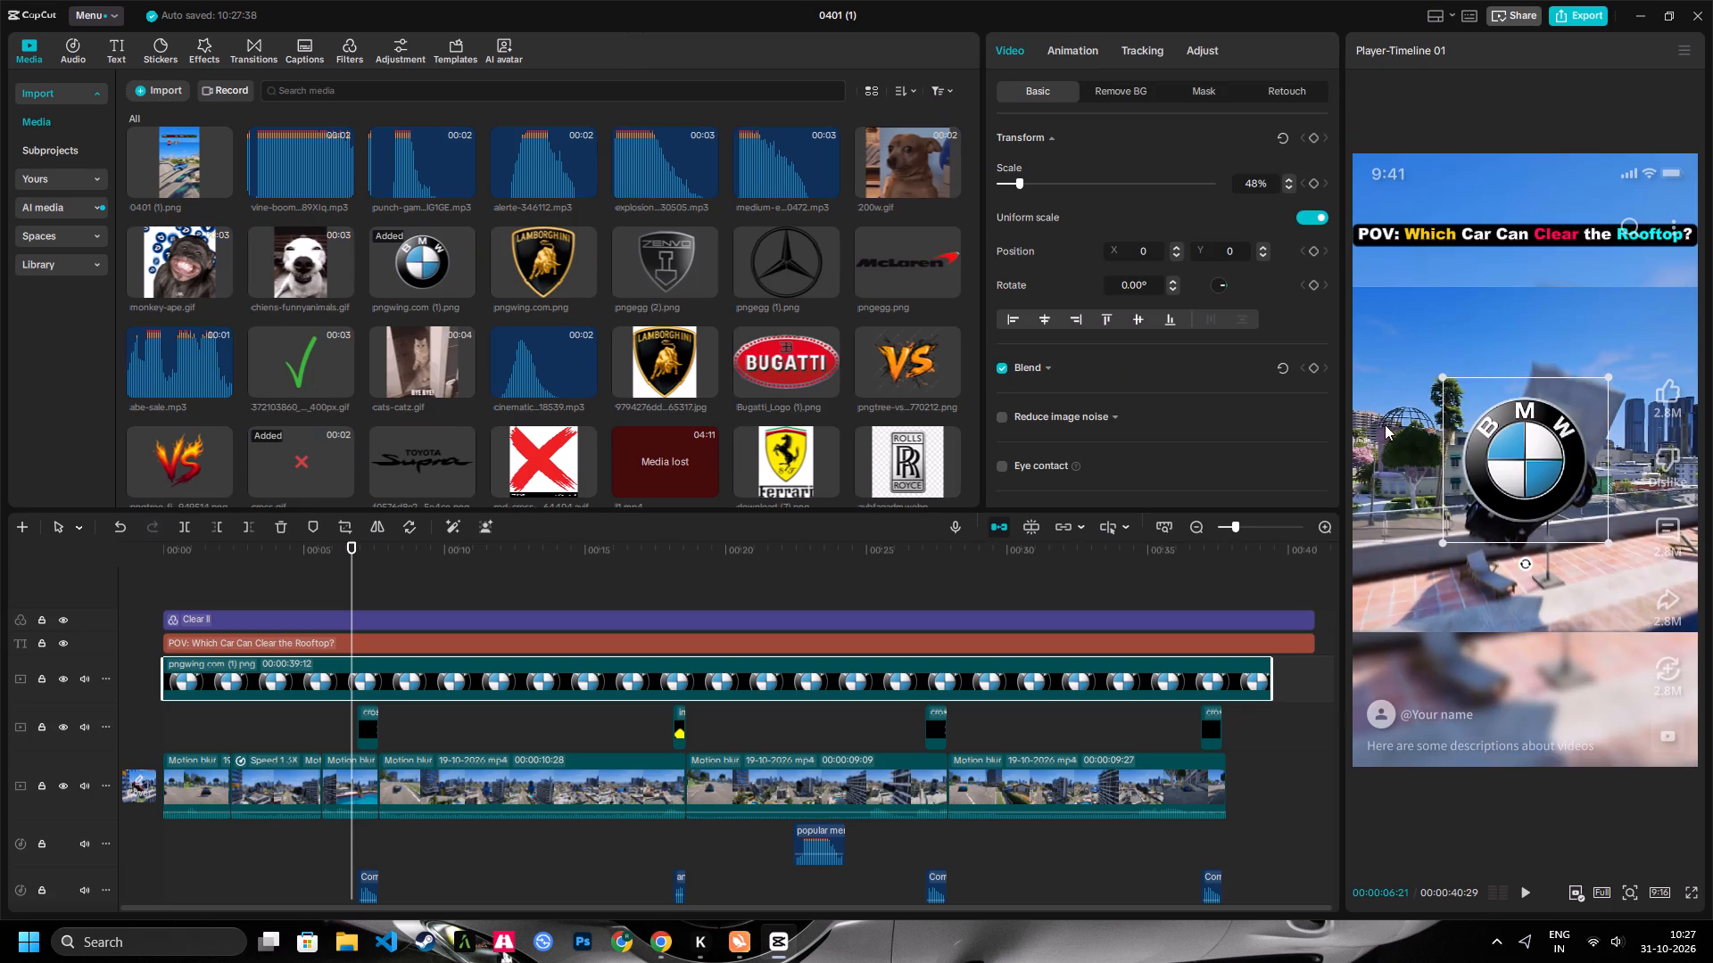
Scale the BMW logo down to 20% and place it under the start of the title at X -734, Y 1077.
{"action": "left_click_drag", "start_coordinate": [1601, 540], "coordinate": [1564, 502]}
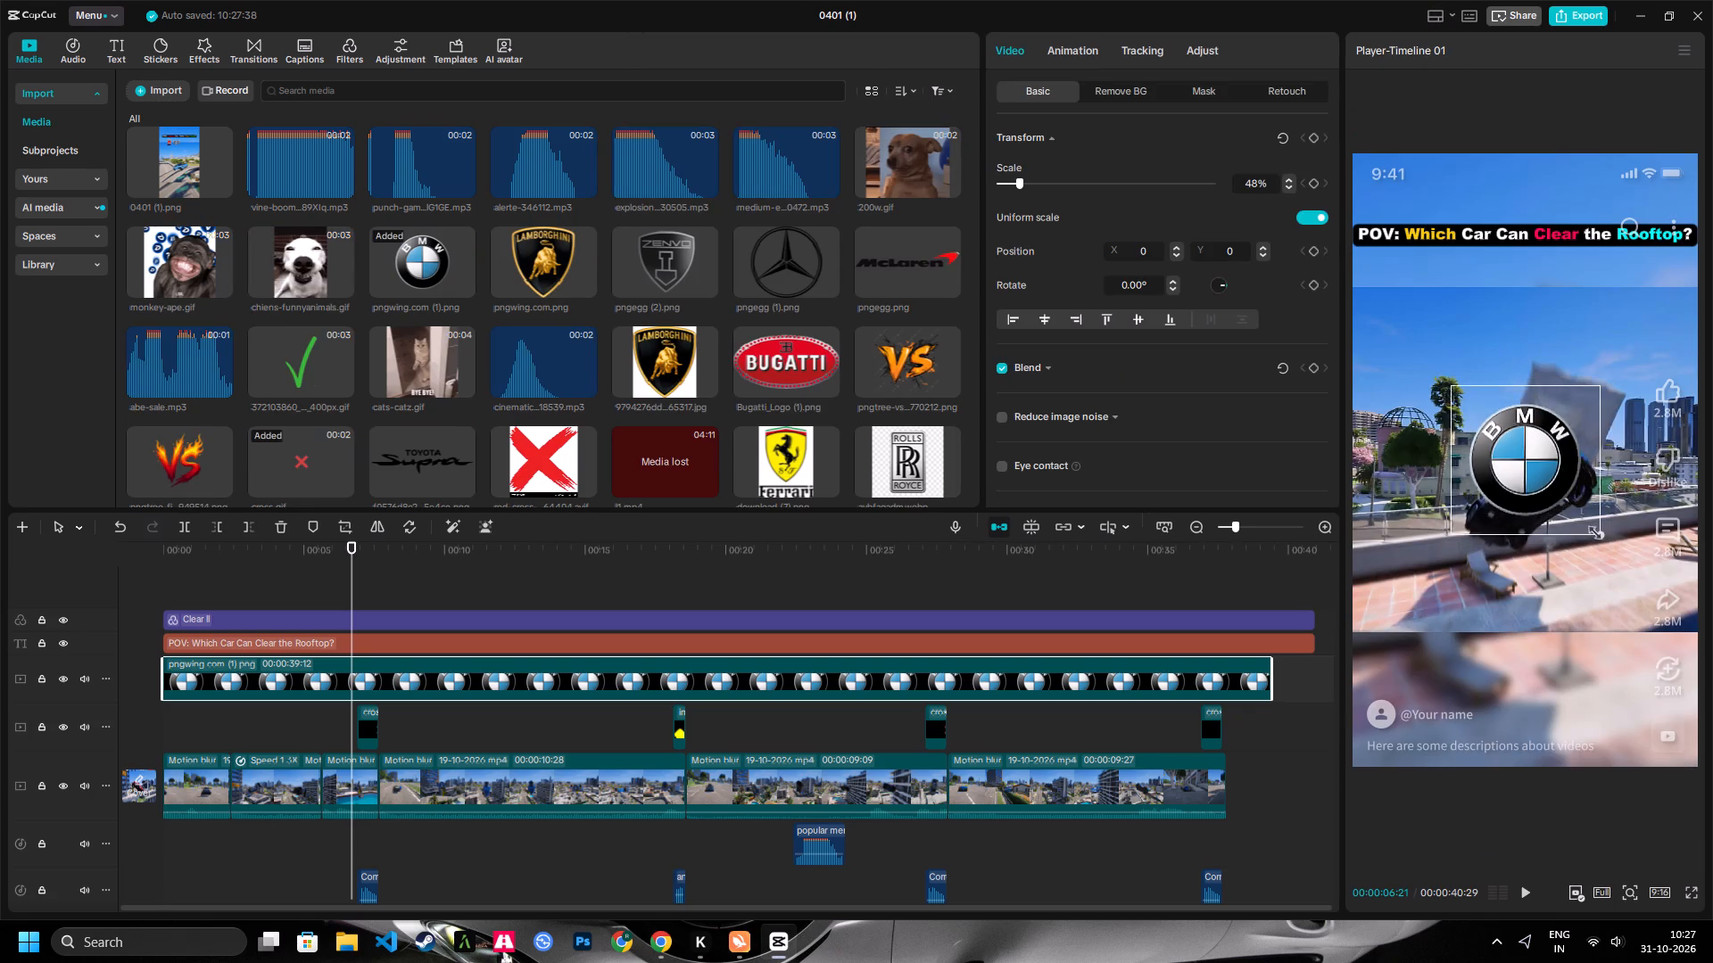
{"action": "left_click_drag", "start_coordinate": [1564, 502], "coordinate": [1530, 479]}
{"action": "left_click_drag", "start_coordinate": [1533, 469], "coordinate": [1415, 296]}
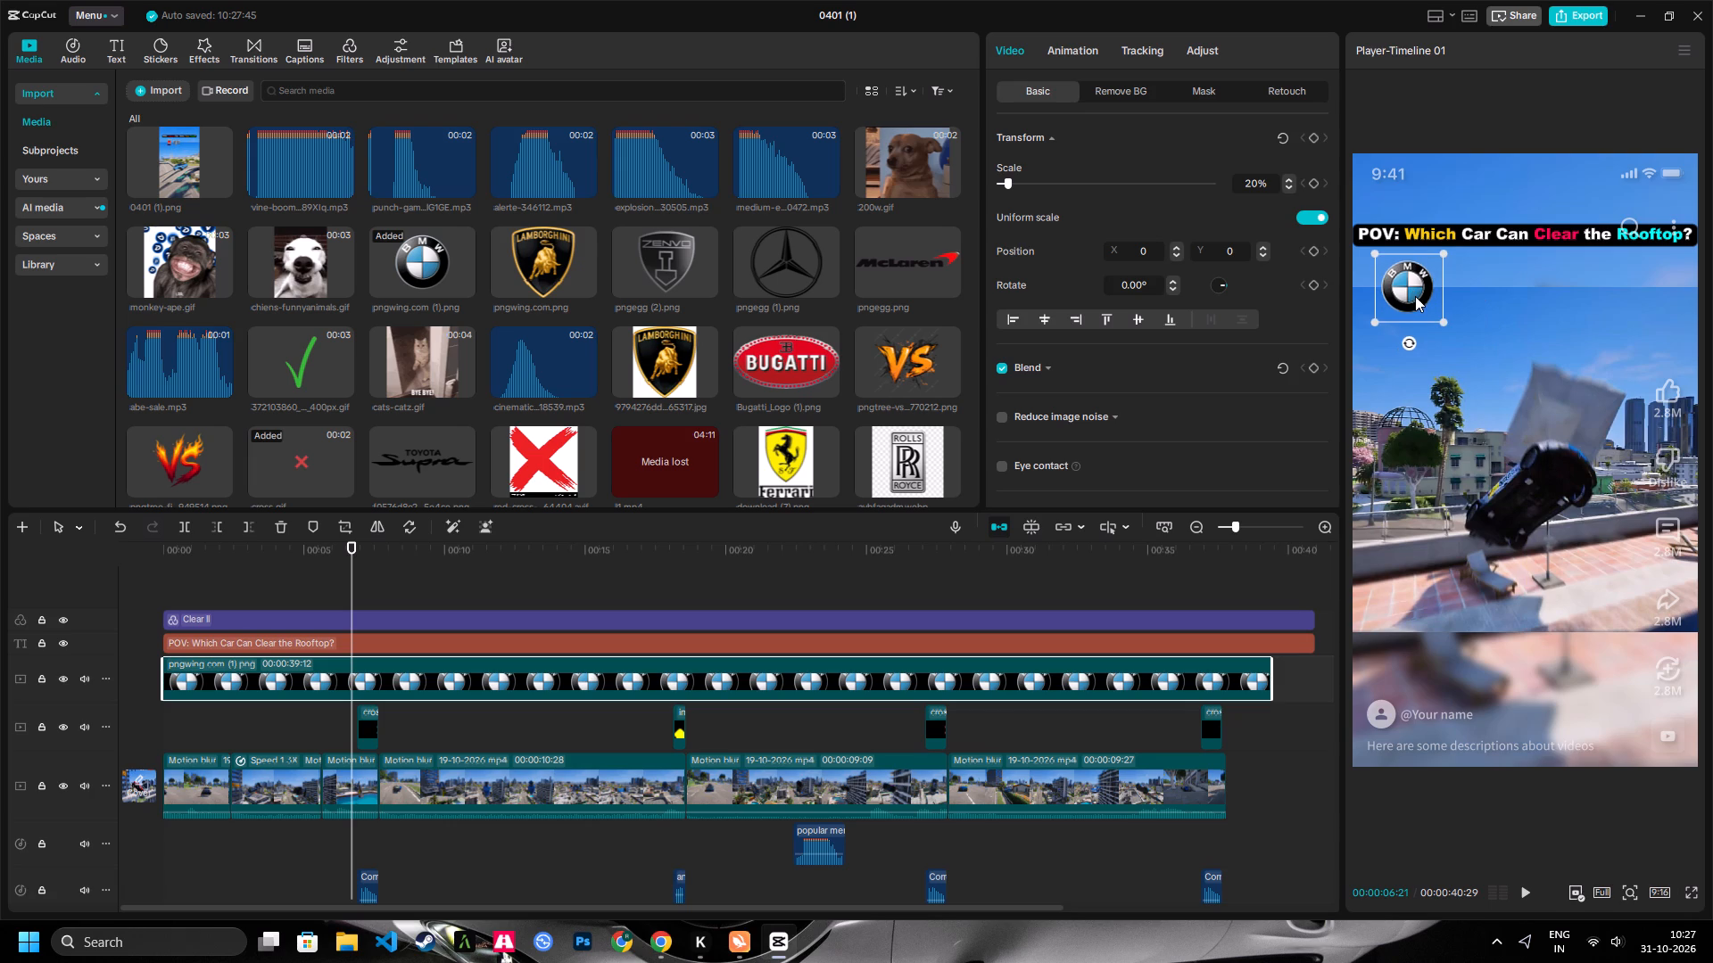
{"action": "left_click_drag", "start_coordinate": [1415, 296], "coordinate": [1415, 297]}
Play the video from about 13 seconds to 18 seconds to review the second car's jump.
{"action": "left_click", "coordinate": [546, 555]}
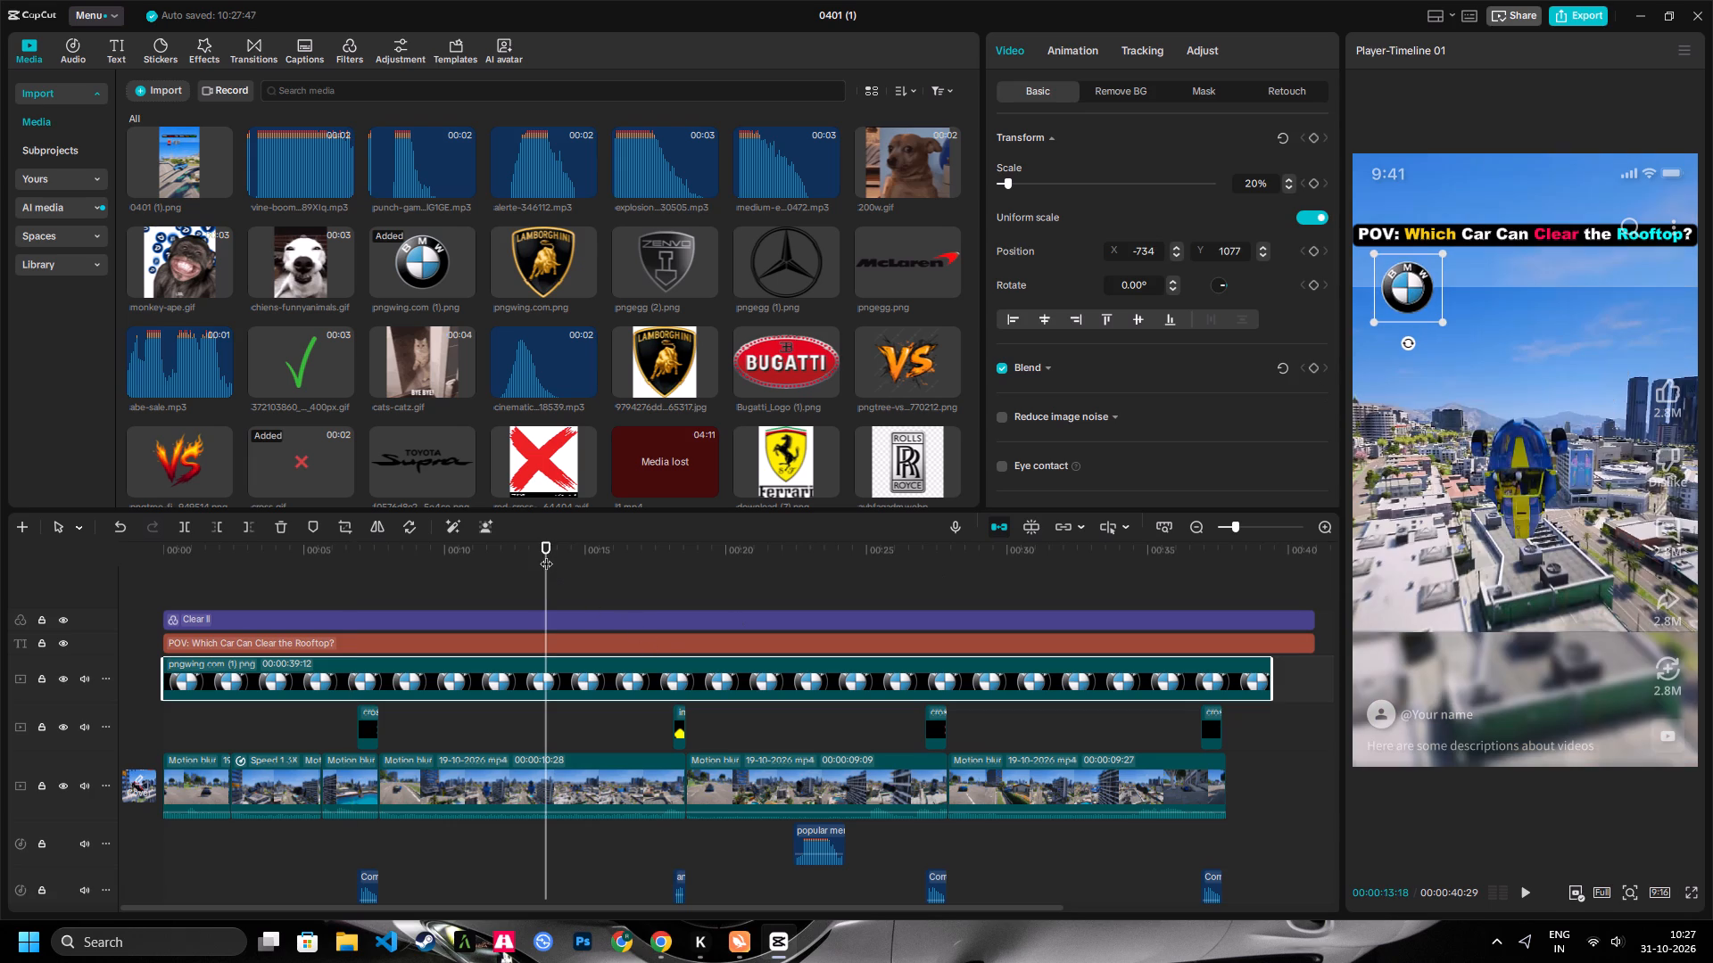
{"action": "key", "text": "space"}
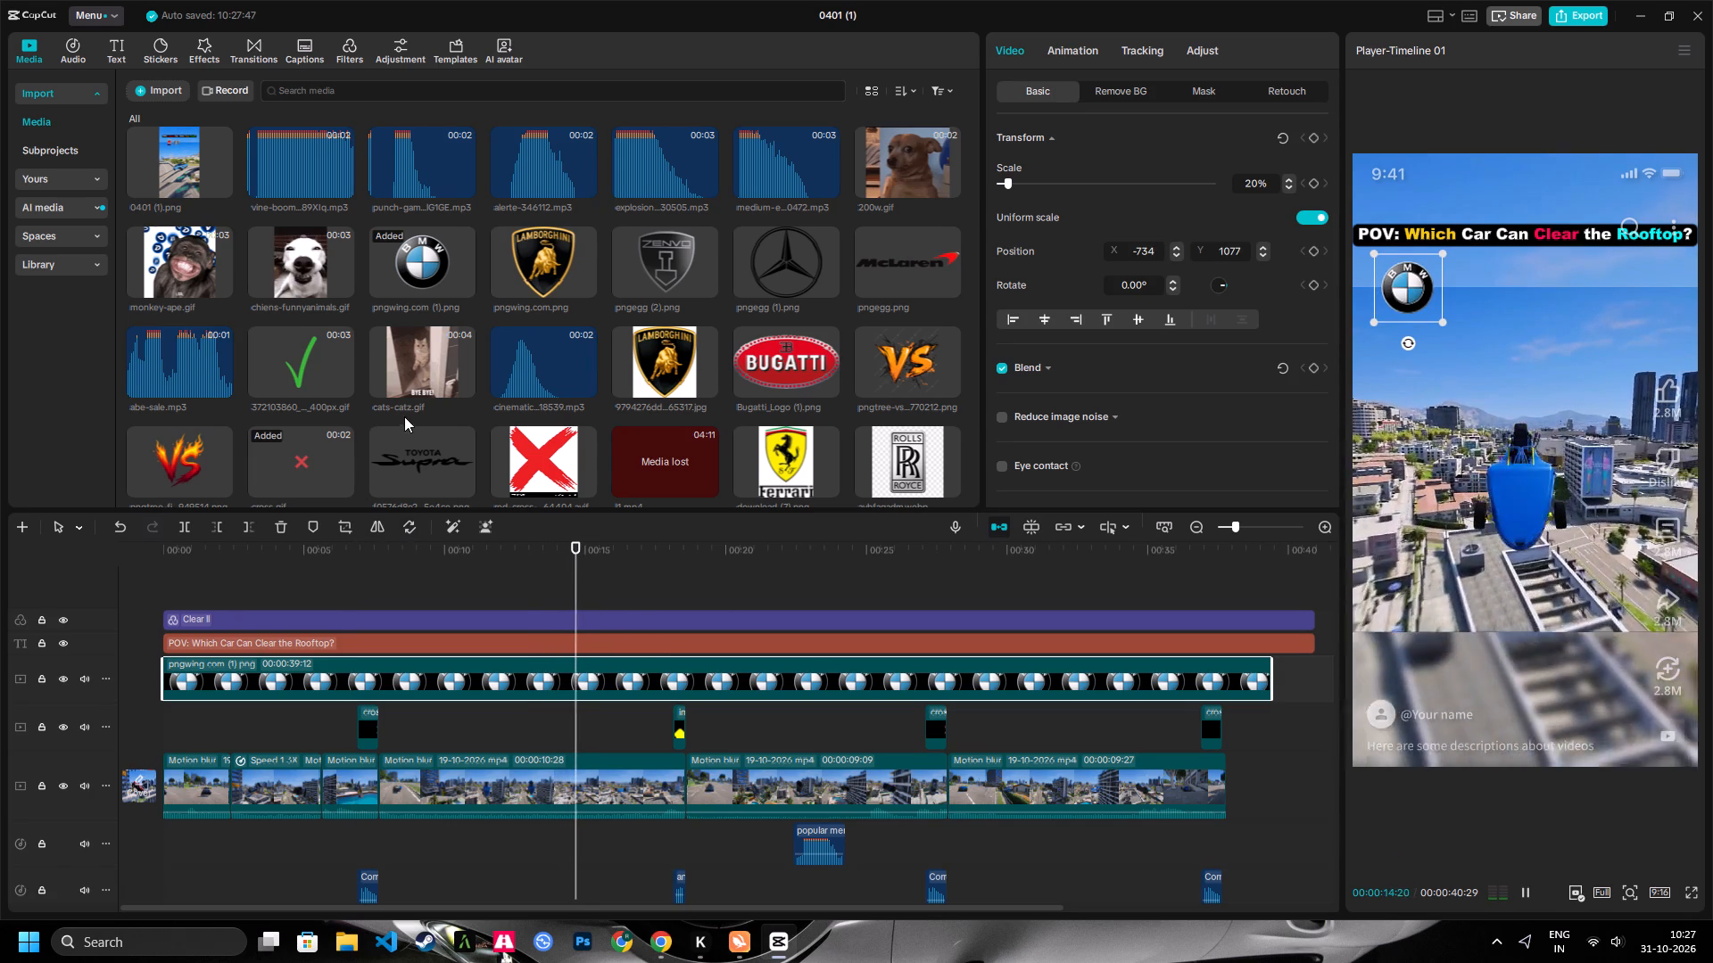
{"action": "scroll", "coordinate": [653, 350], "scroll_direction": "down", "scroll_amount": 3}
{"action": "key", "text": "space"}
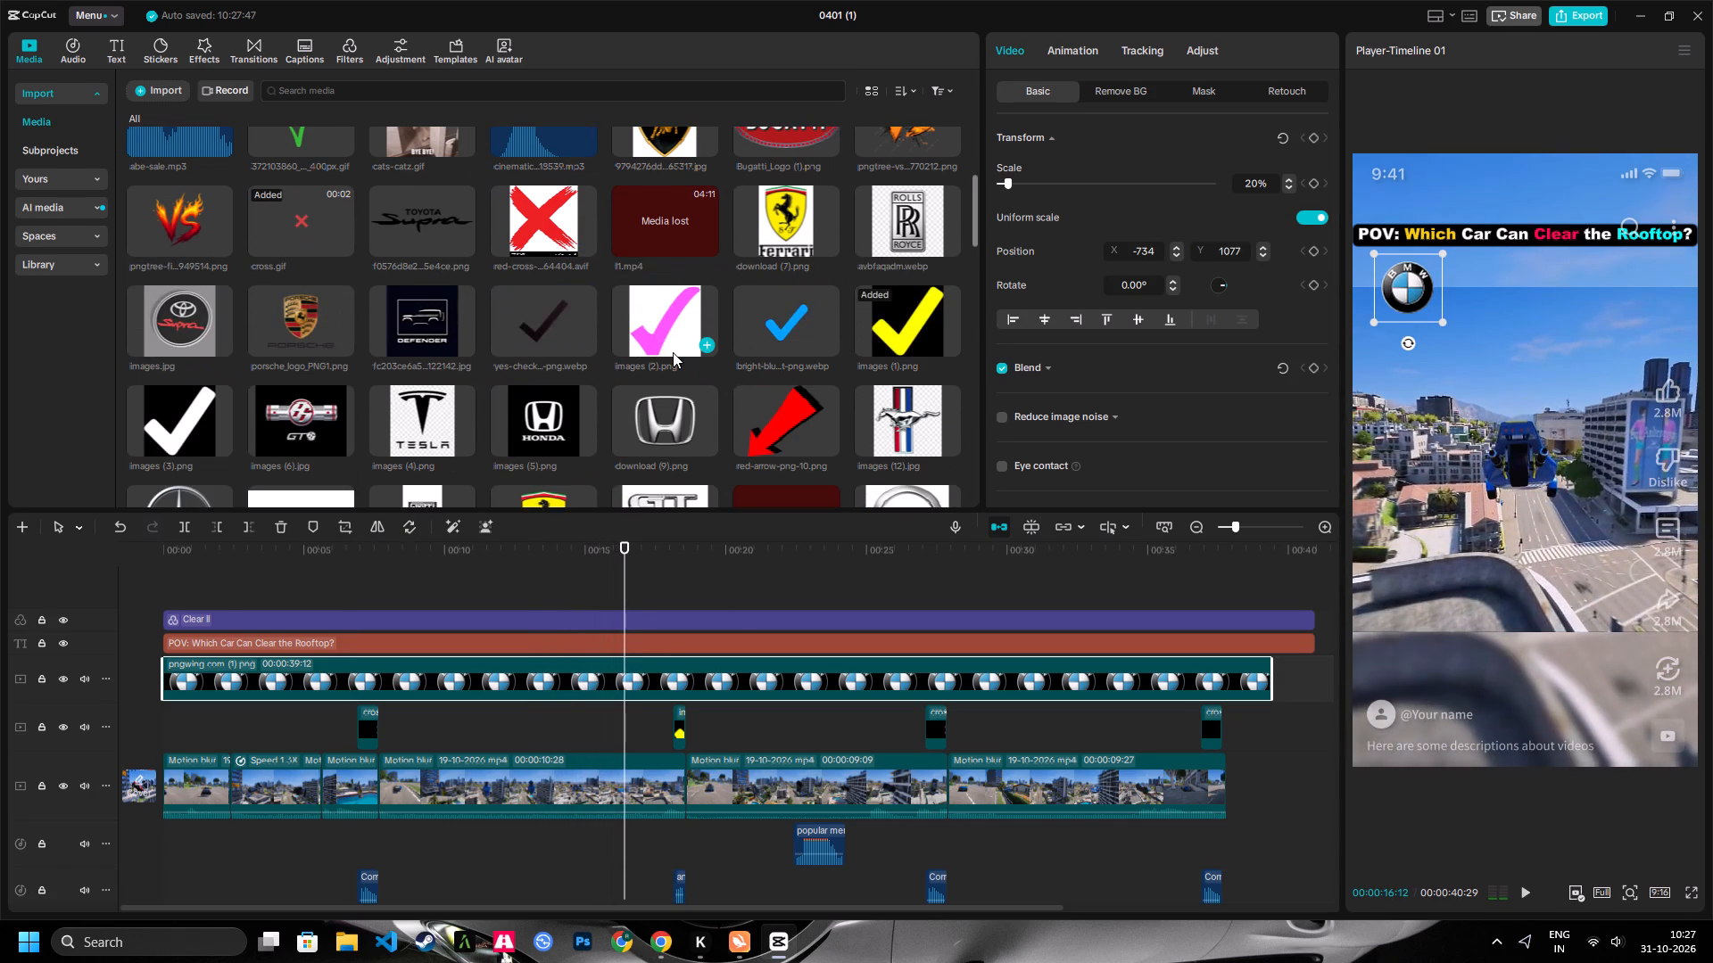
{"action": "key", "text": "space"}
{"action": "scroll", "coordinate": [673, 352], "scroll_direction": "down", "scroll_amount": 3}
{"action": "key", "text": "space"}
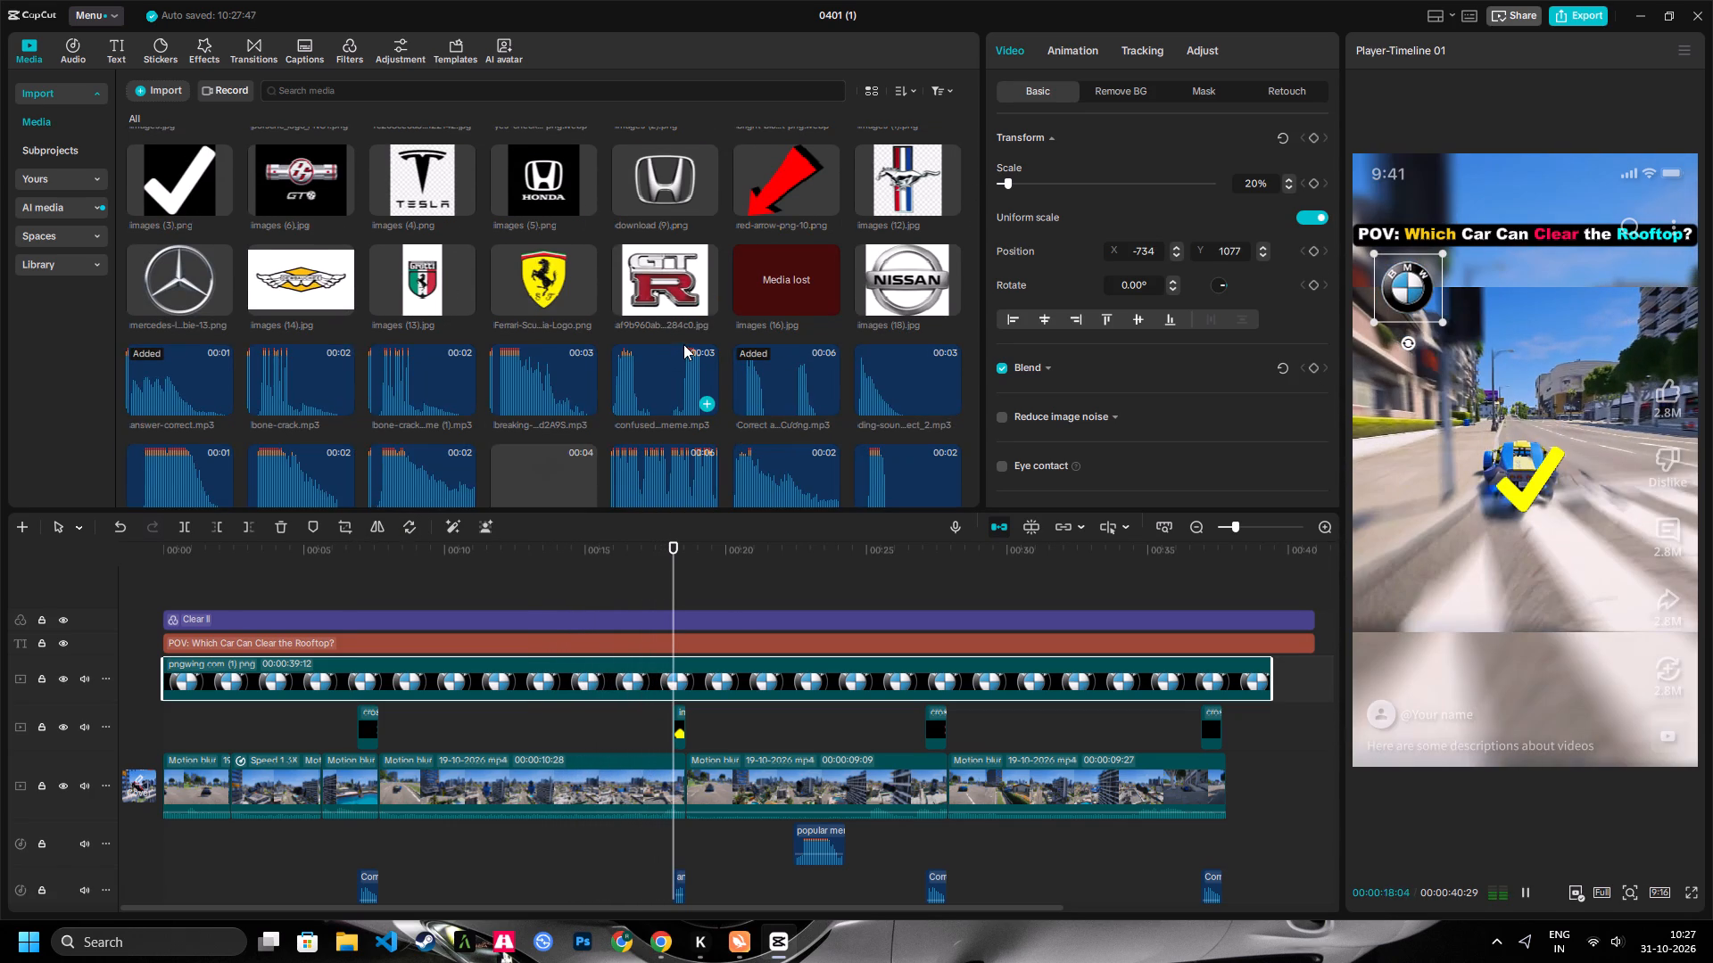
Add the blue parking sign image with the car on a new track from the timeline start and extend it past the video's end.
{"action": "scroll", "coordinate": [683, 344], "scroll_direction": "down", "scroll_amount": 7}
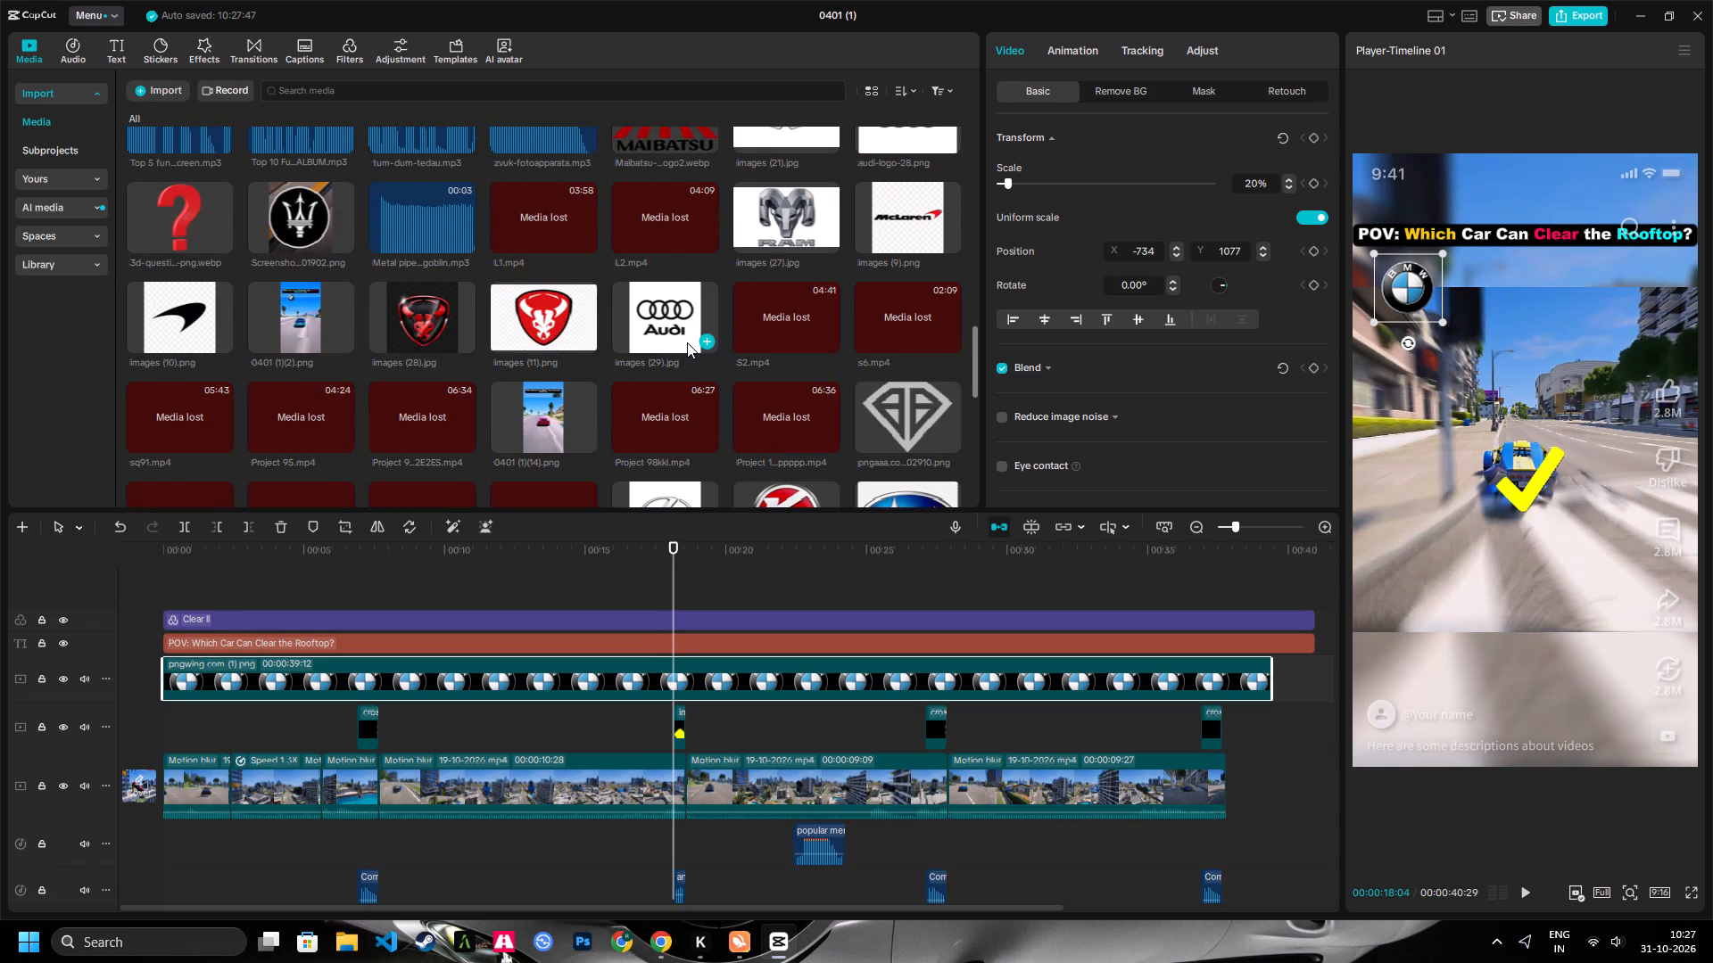
{"action": "scroll", "coordinate": [687, 342], "scroll_direction": "down", "scroll_amount": 4}
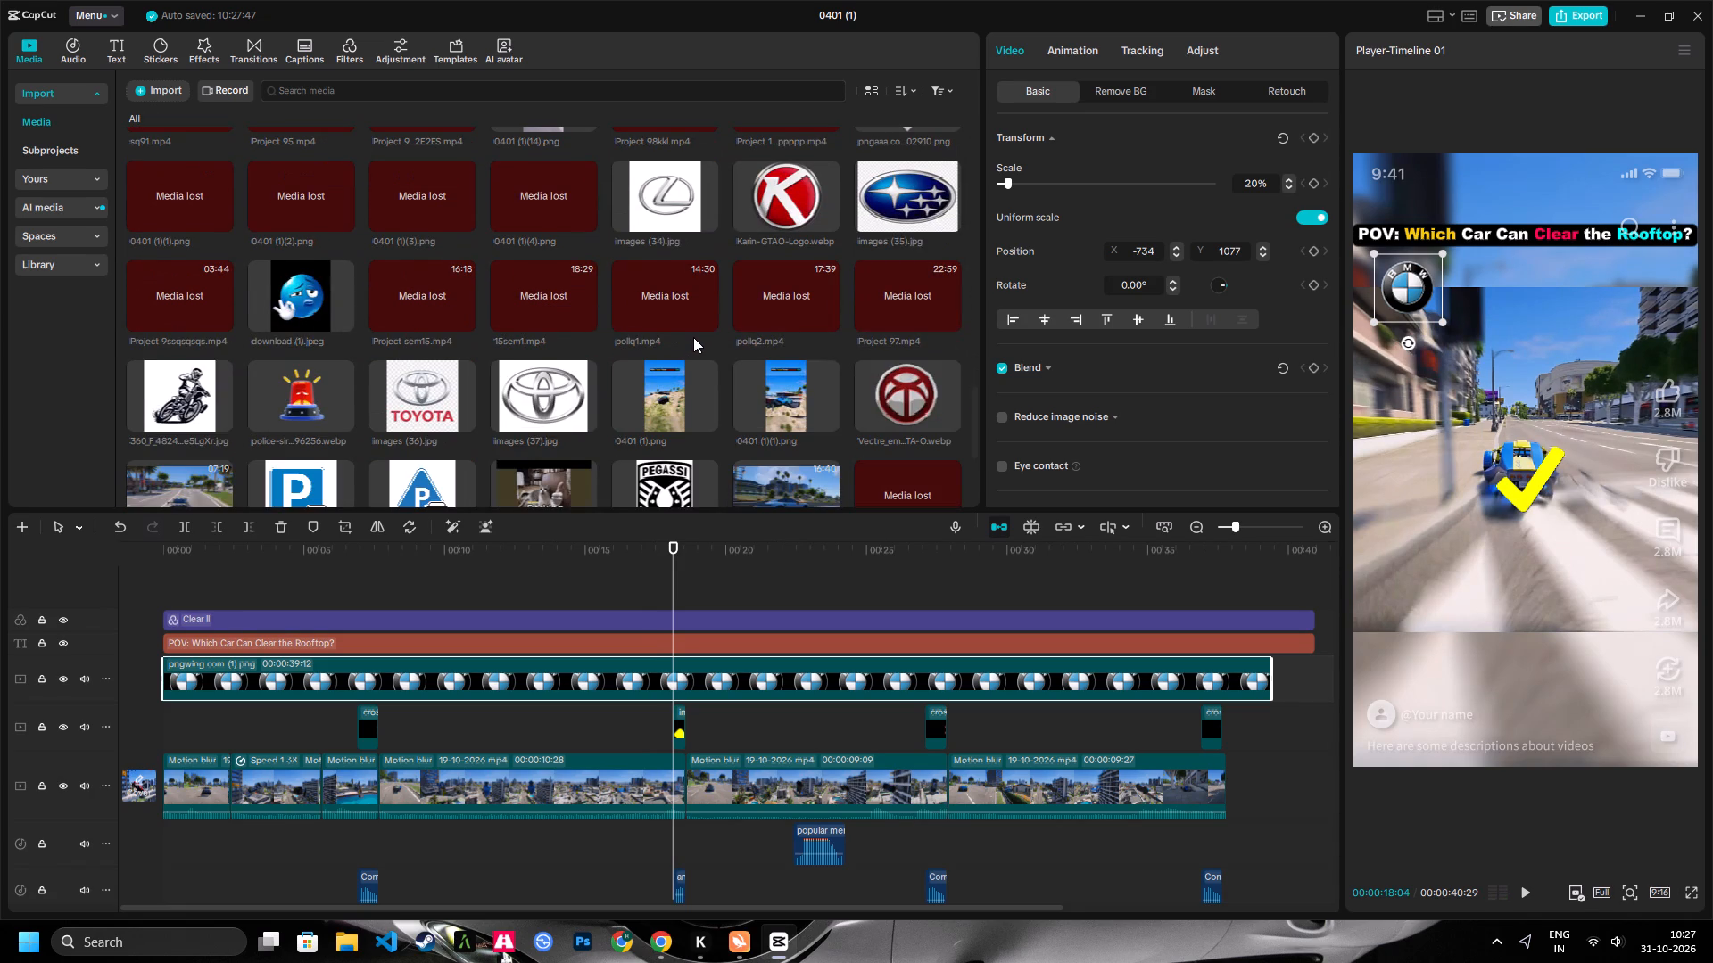
{"action": "scroll", "coordinate": [693, 337], "scroll_direction": "down", "scroll_amount": 2}
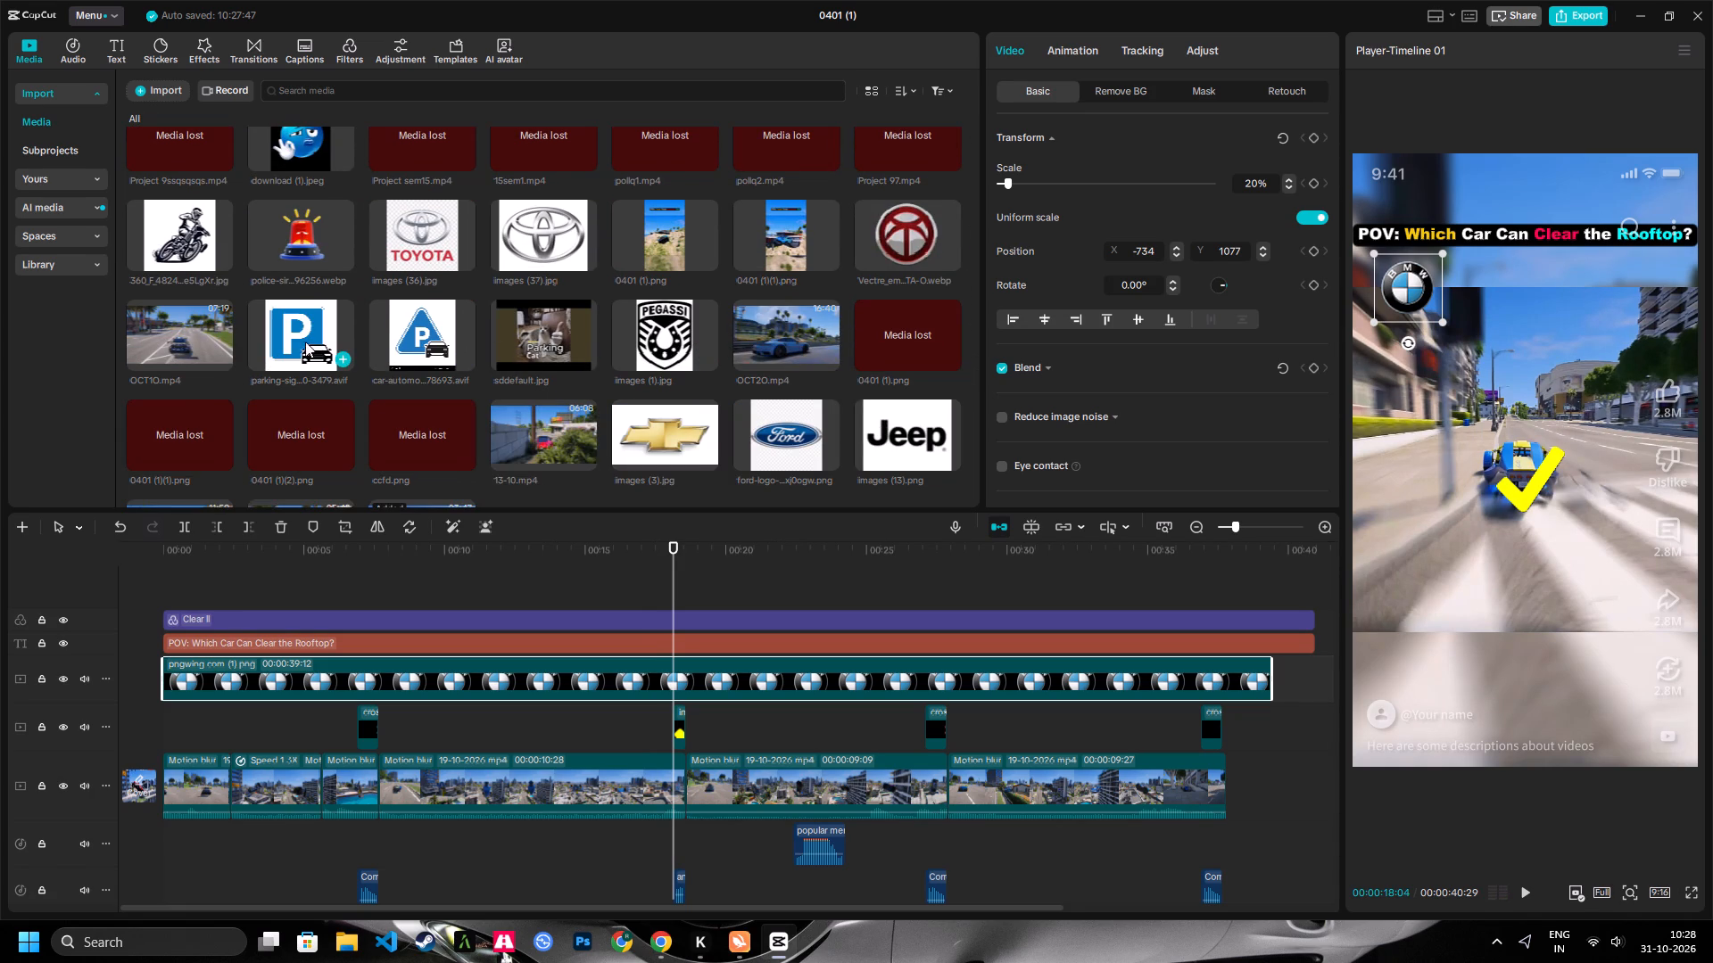
{"action": "left_click_drag", "start_coordinate": [302, 337], "coordinate": [112, 559]}
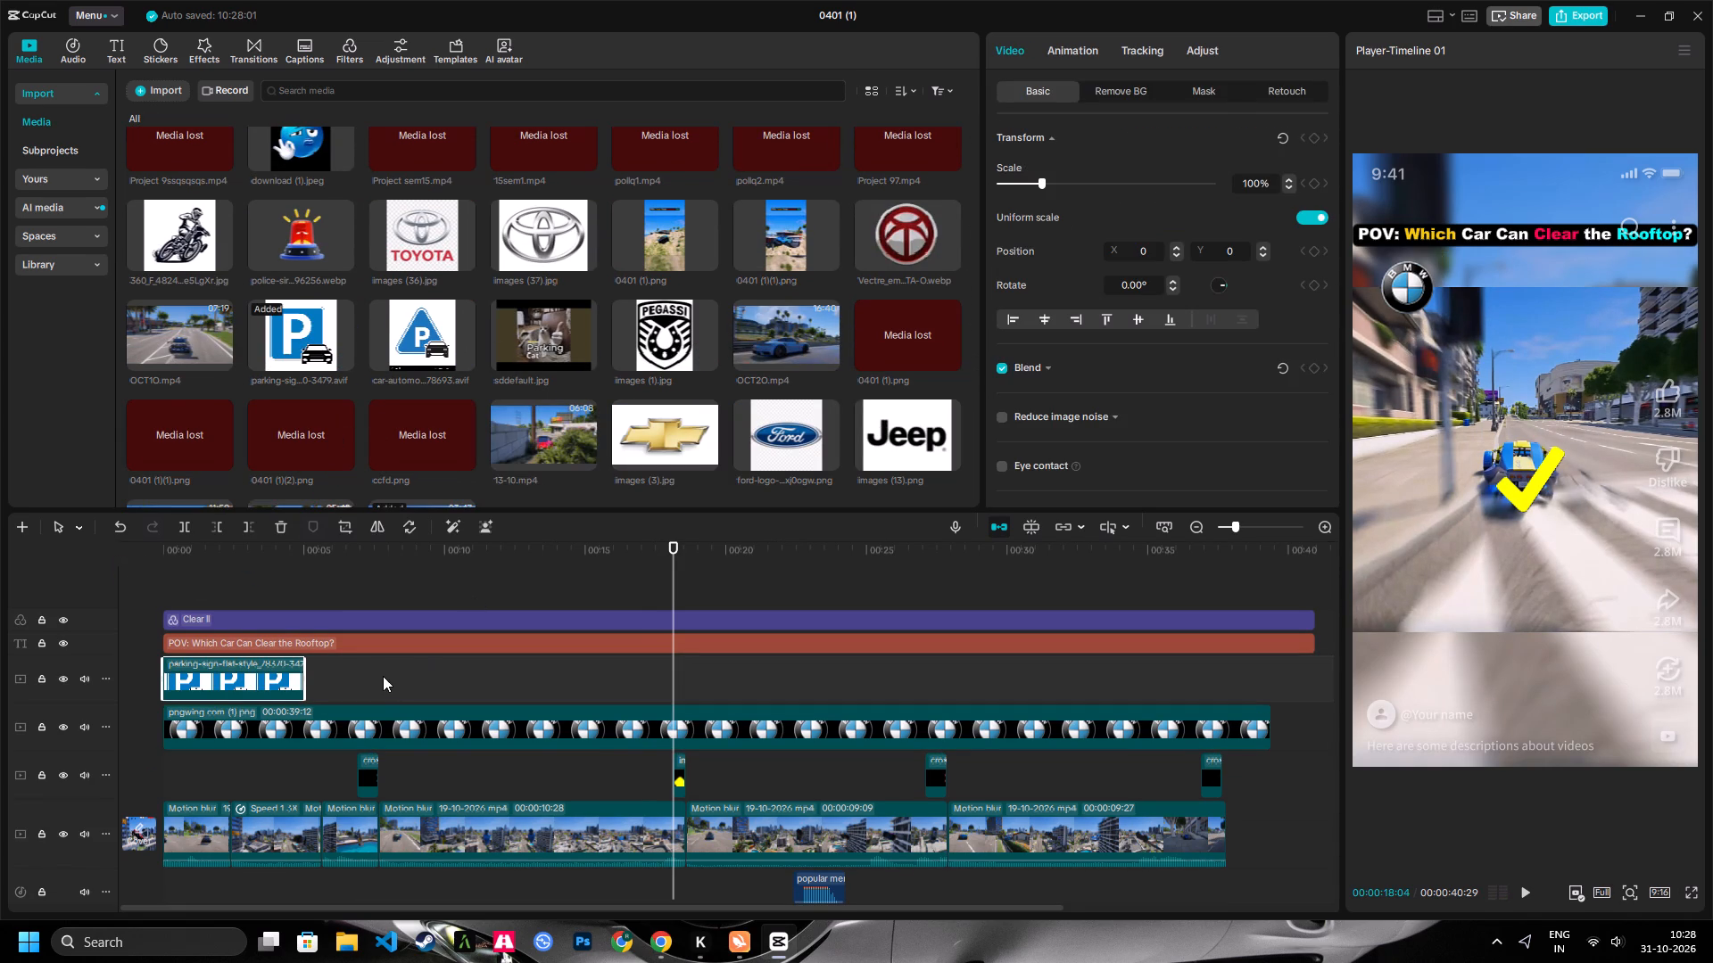
{"action": "left_click", "coordinate": [252, 677]}
{"action": "left_click_drag", "start_coordinate": [304, 674], "coordinate": [1318, 661]}
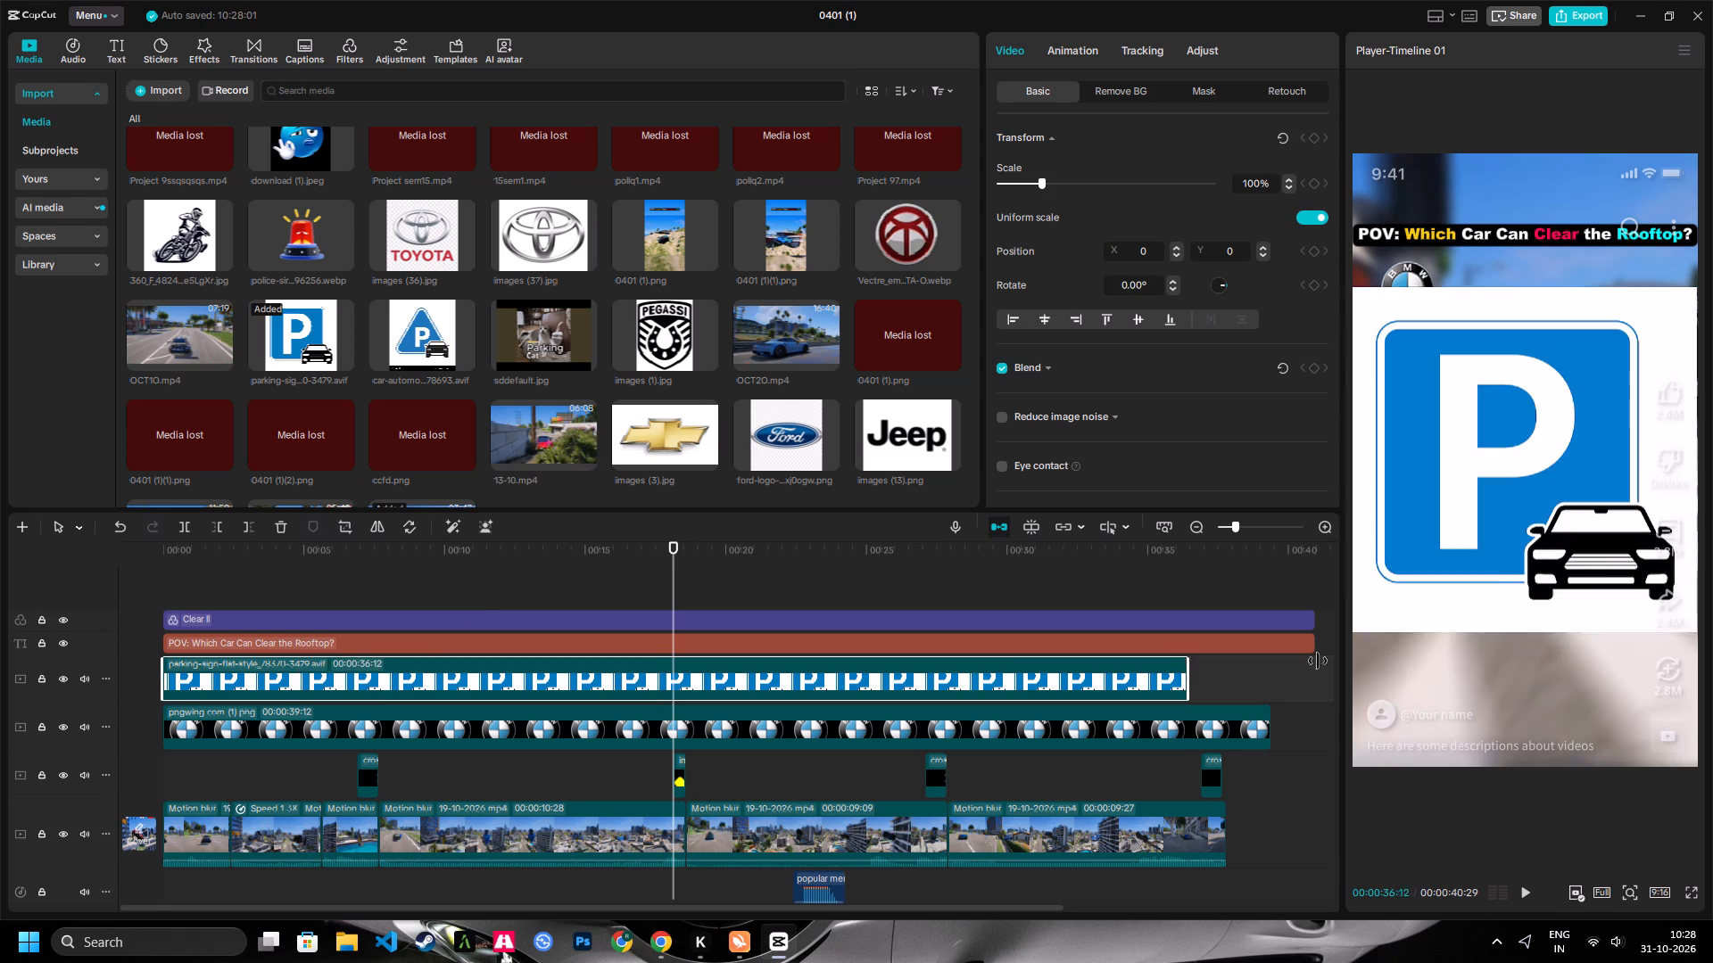
{"action": "left_click_drag", "start_coordinate": [1318, 661], "coordinate": [1320, 662]}
Apply auto cutout to the parking sign and place it at 17% scale beside the BMW logo at X -260, Y 1080.
{"action": "left_click", "coordinate": [479, 528]}
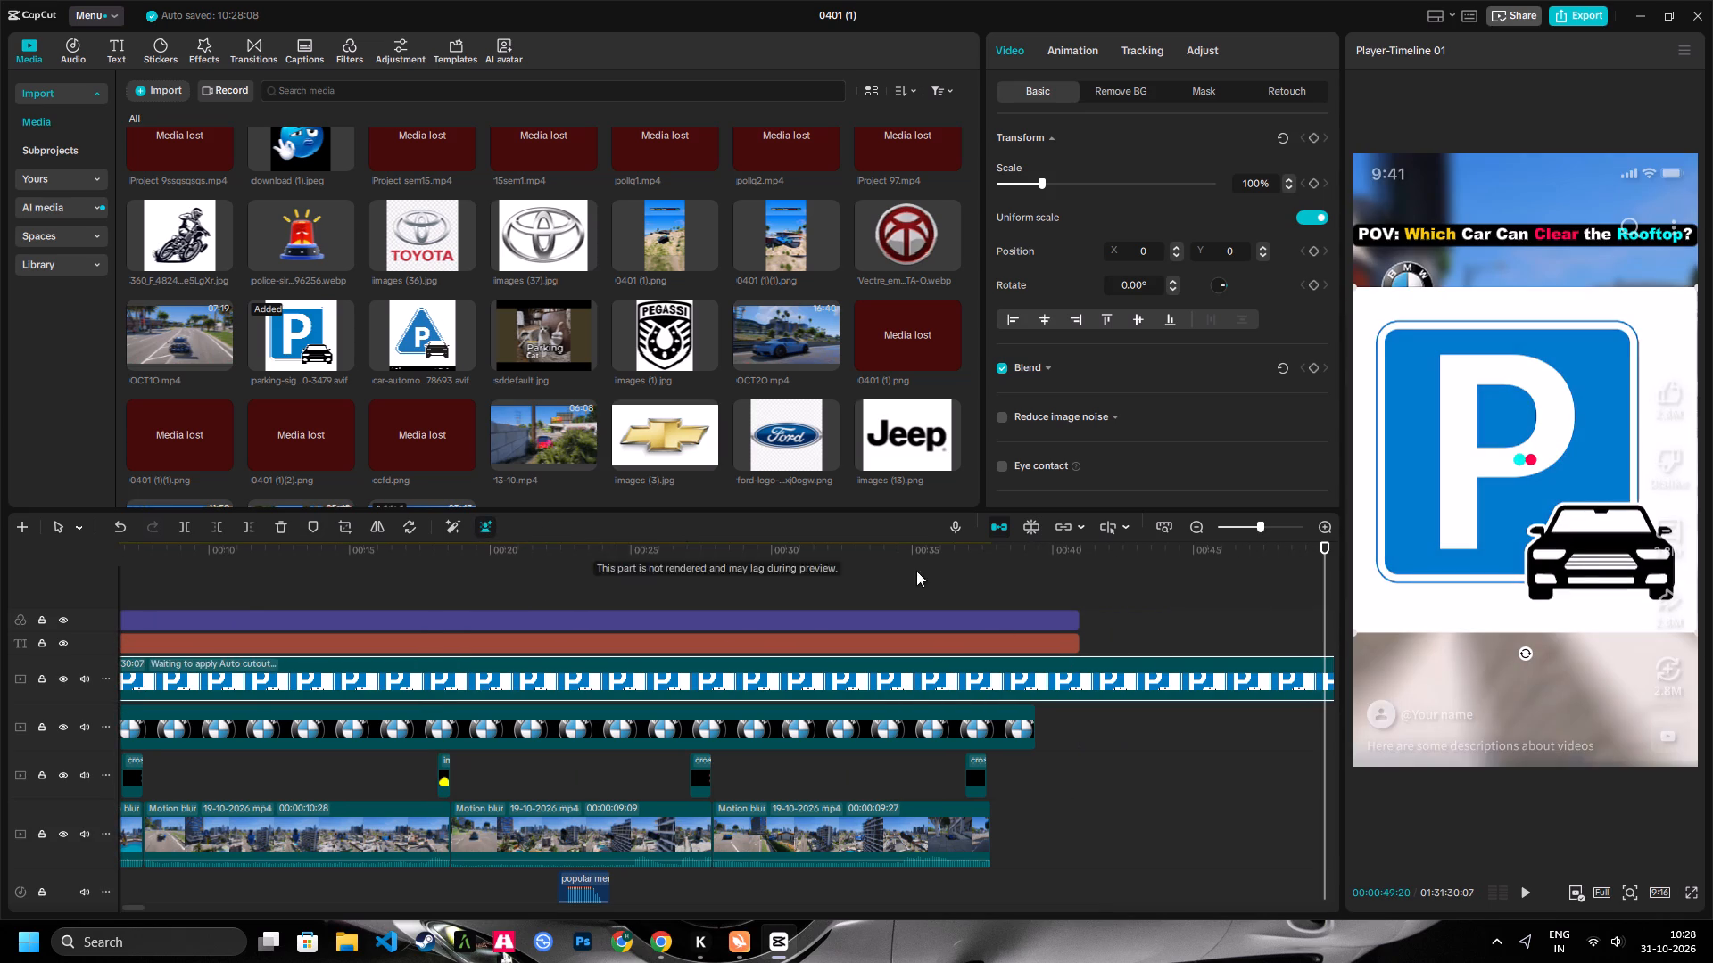
{"action": "left_click_drag", "start_coordinate": [1691, 630], "coordinate": [1595, 598]}
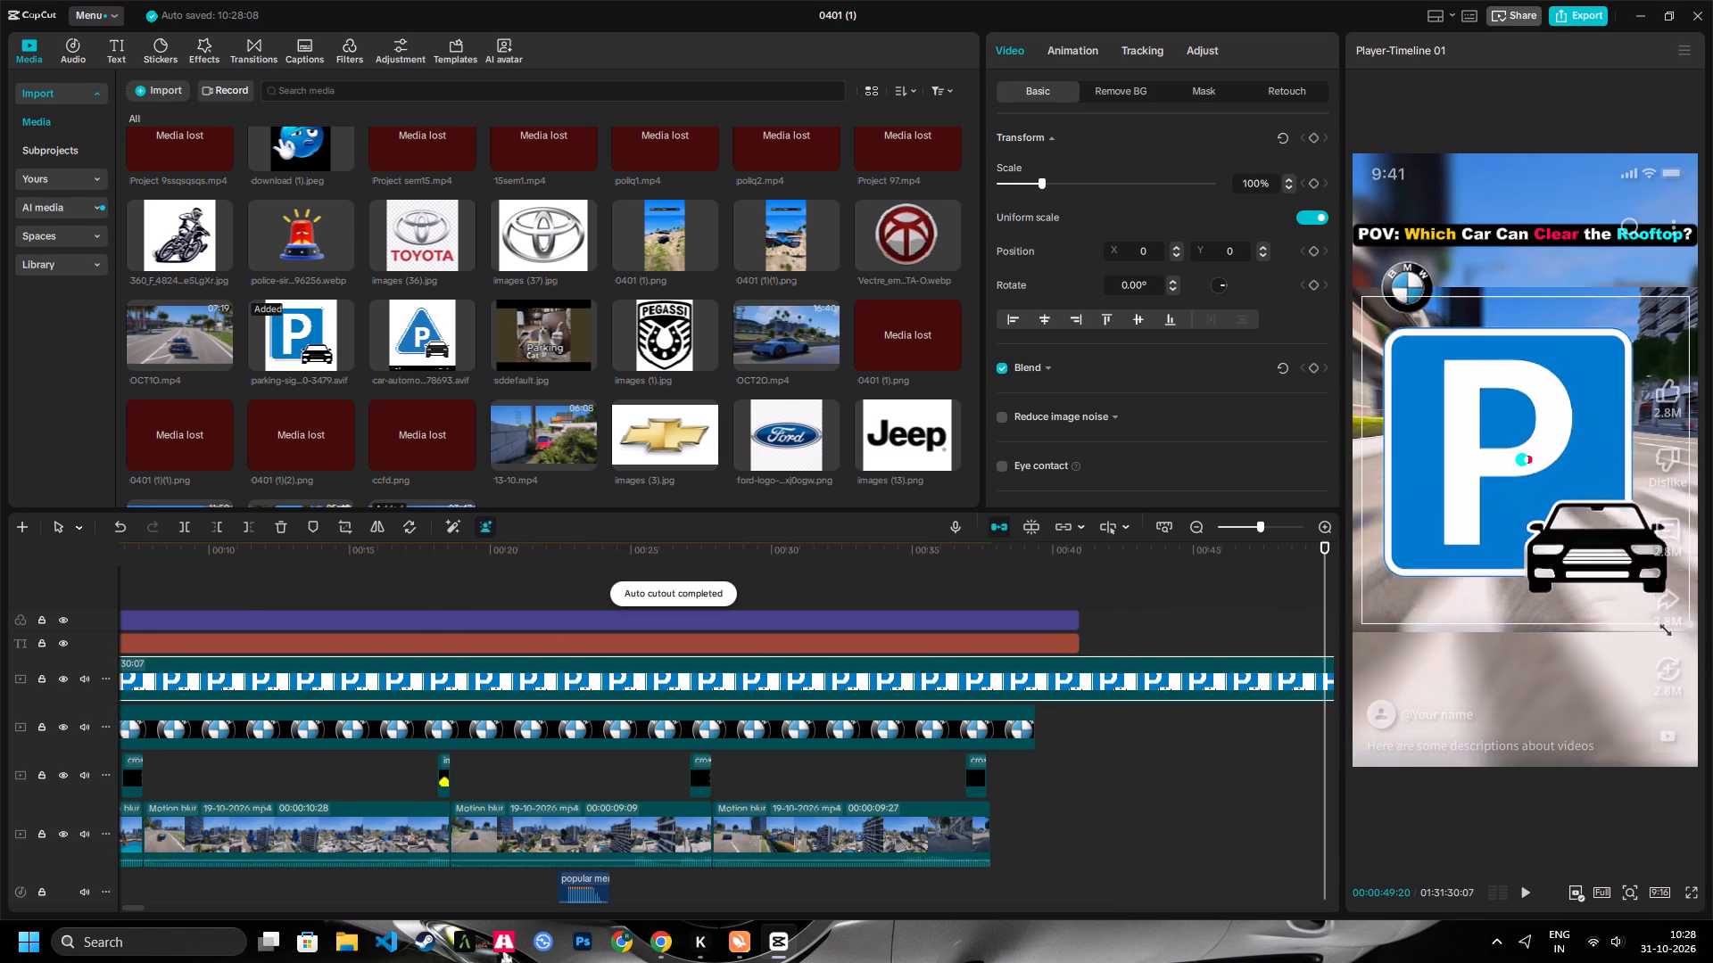
{"action": "left_click_drag", "start_coordinate": [1595, 598], "coordinate": [1432, 452]}
{"action": "left_click_drag", "start_coordinate": [1535, 450], "coordinate": [1526, 420]}
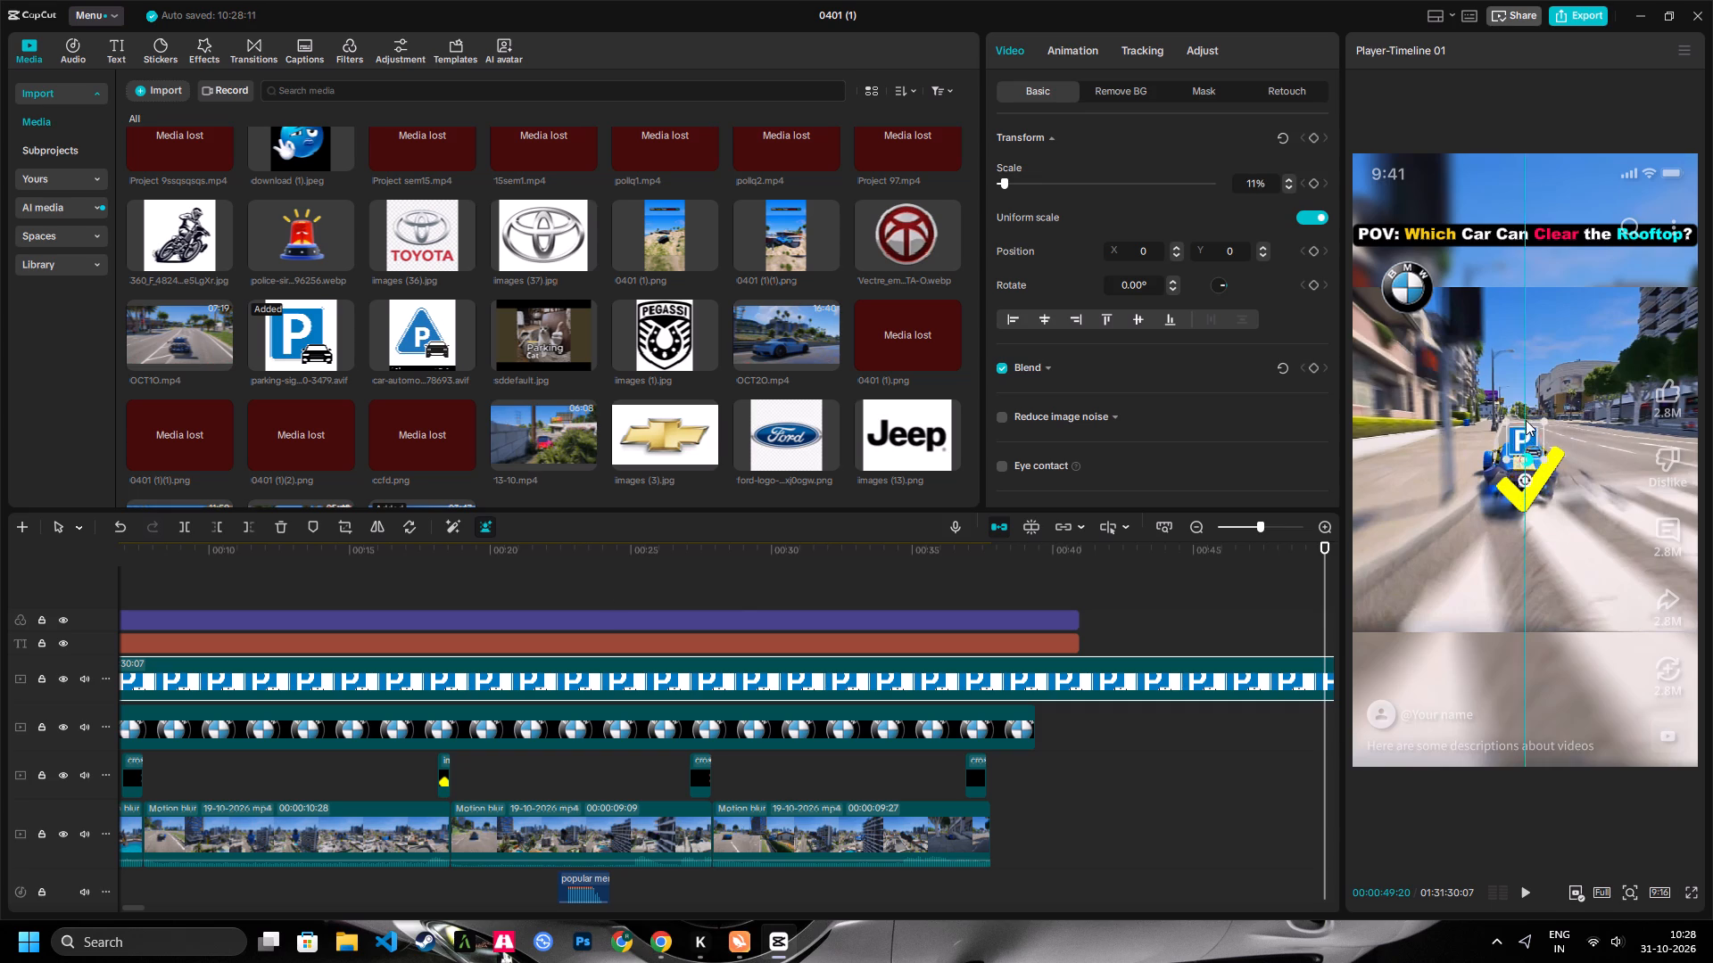
{"action": "left_click_drag", "start_coordinate": [1526, 420], "coordinate": [1486, 274]}
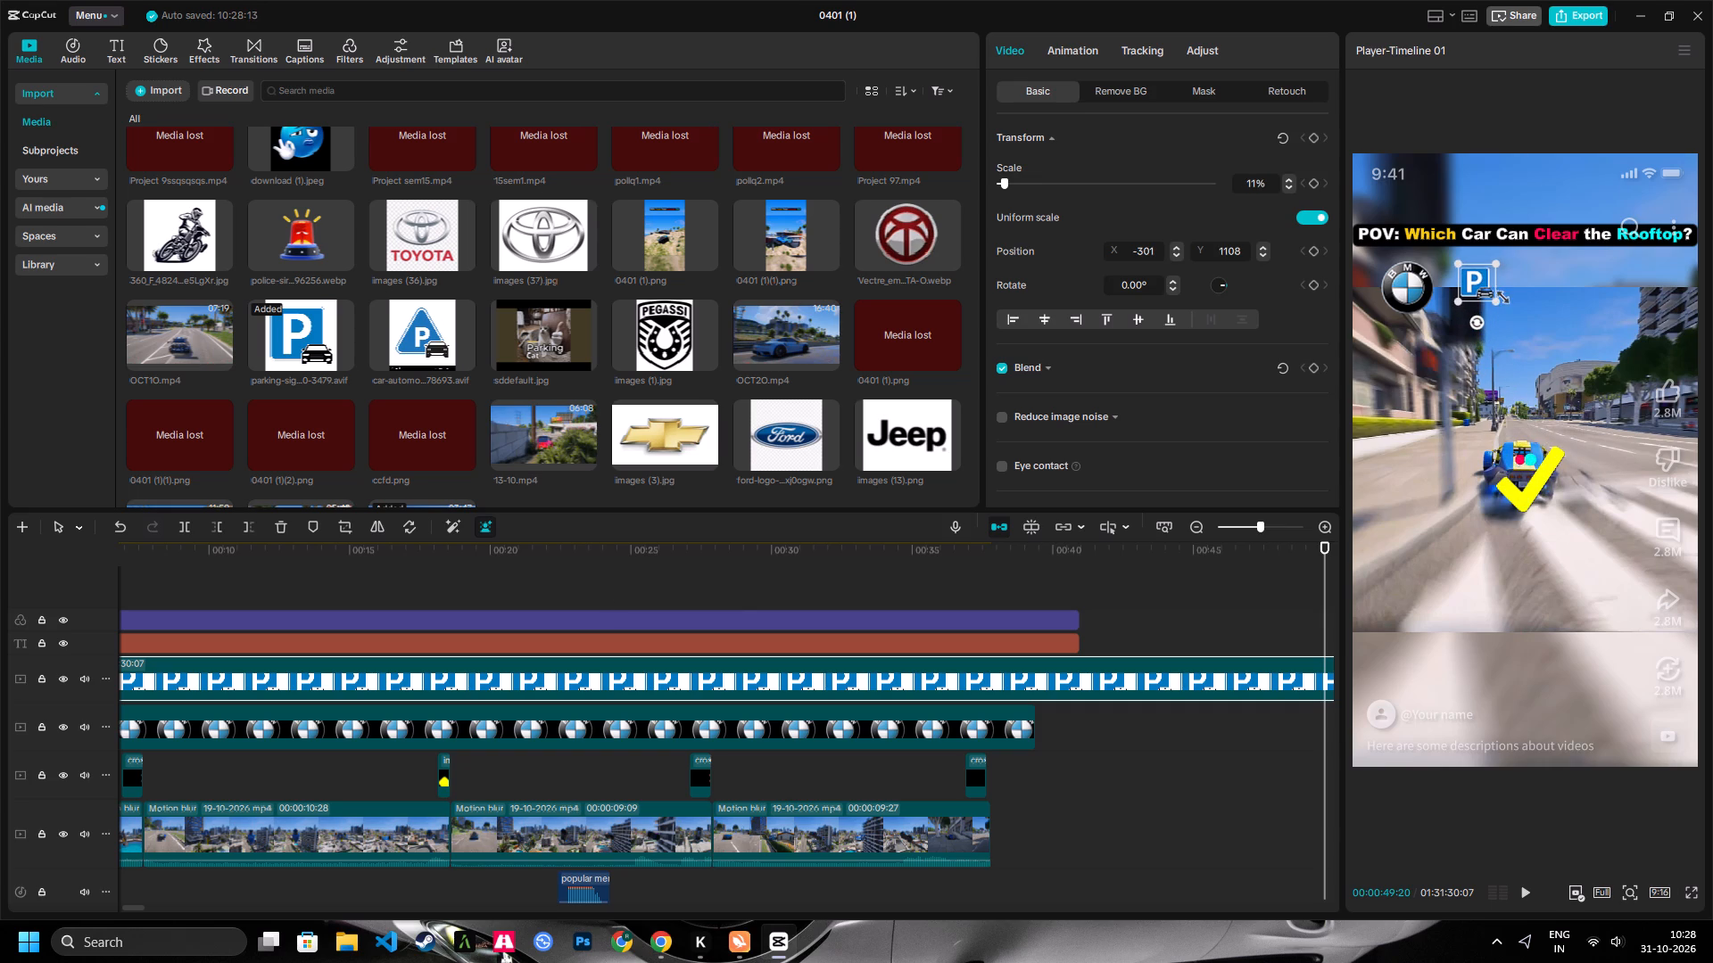
{"action": "left_click_drag", "start_coordinate": [1499, 294], "coordinate": [1514, 318]}
{"action": "left_click", "coordinate": [1494, 296]}
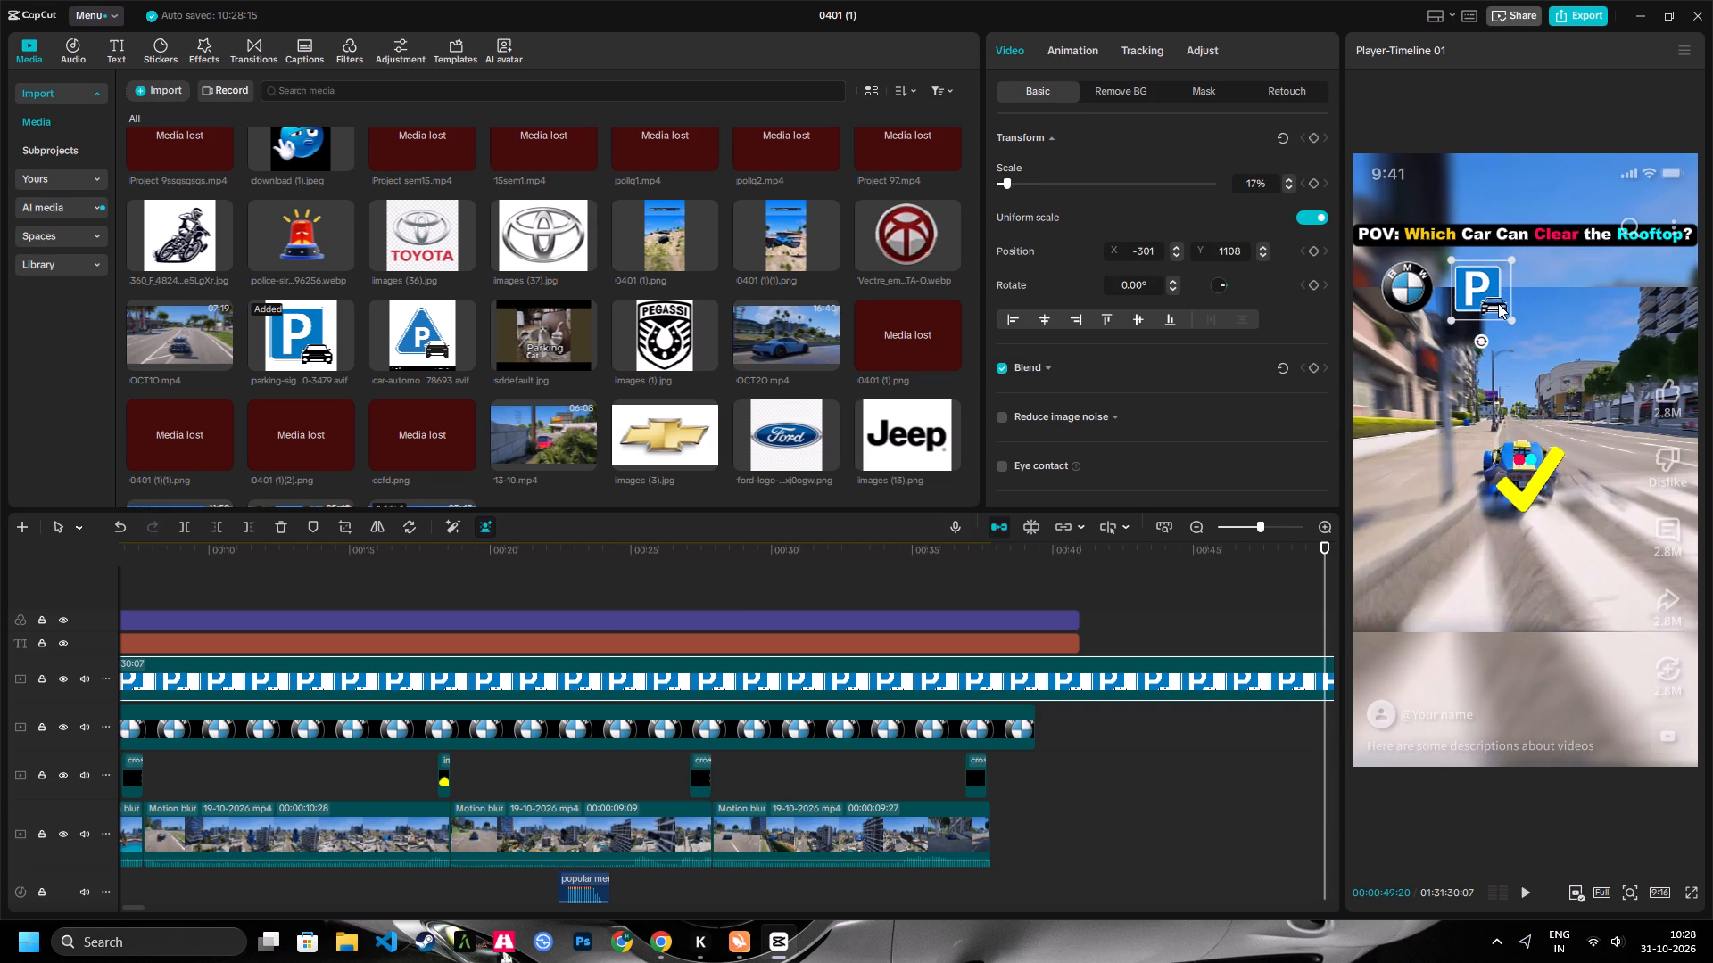
Trim the overlong parking sign clip so it ends with the main video at 00:00:37:24.
{"action": "left_click", "coordinate": [1049, 564]}
{"action": "left_click_drag", "start_coordinate": [1008, 563], "coordinate": [991, 584]}
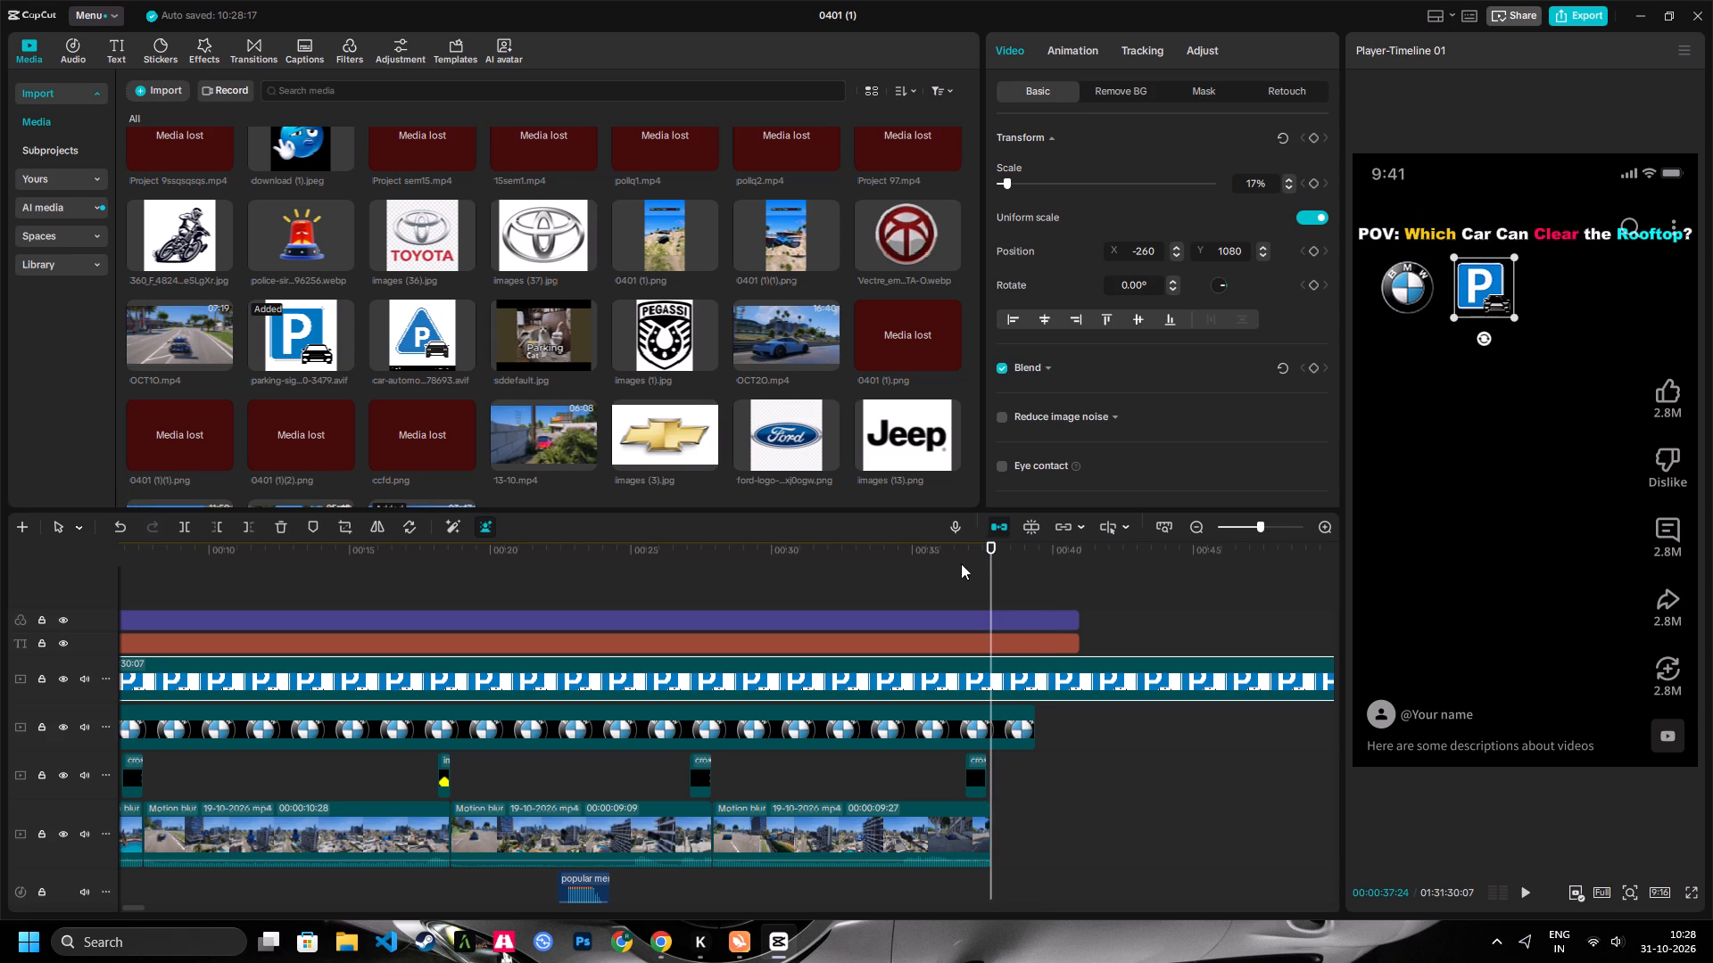
{"action": "key", "text": "shift+z"}
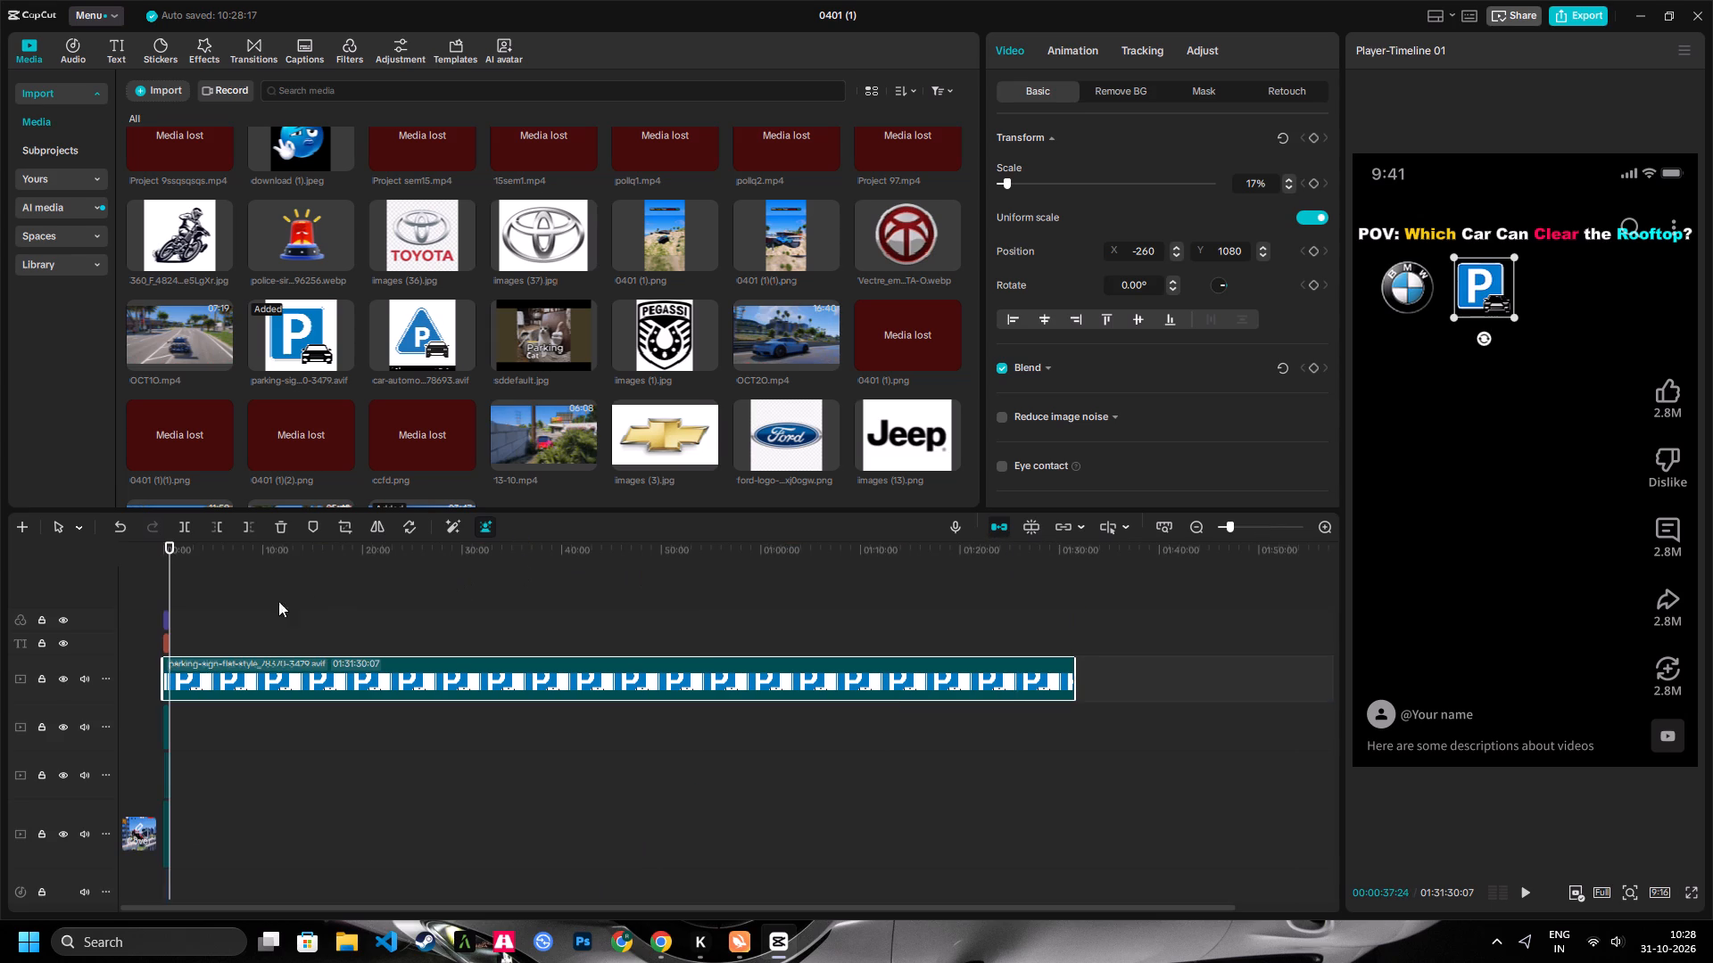
{"action": "left_click", "coordinate": [246, 522]}
{"action": "key", "text": "shift+z"}
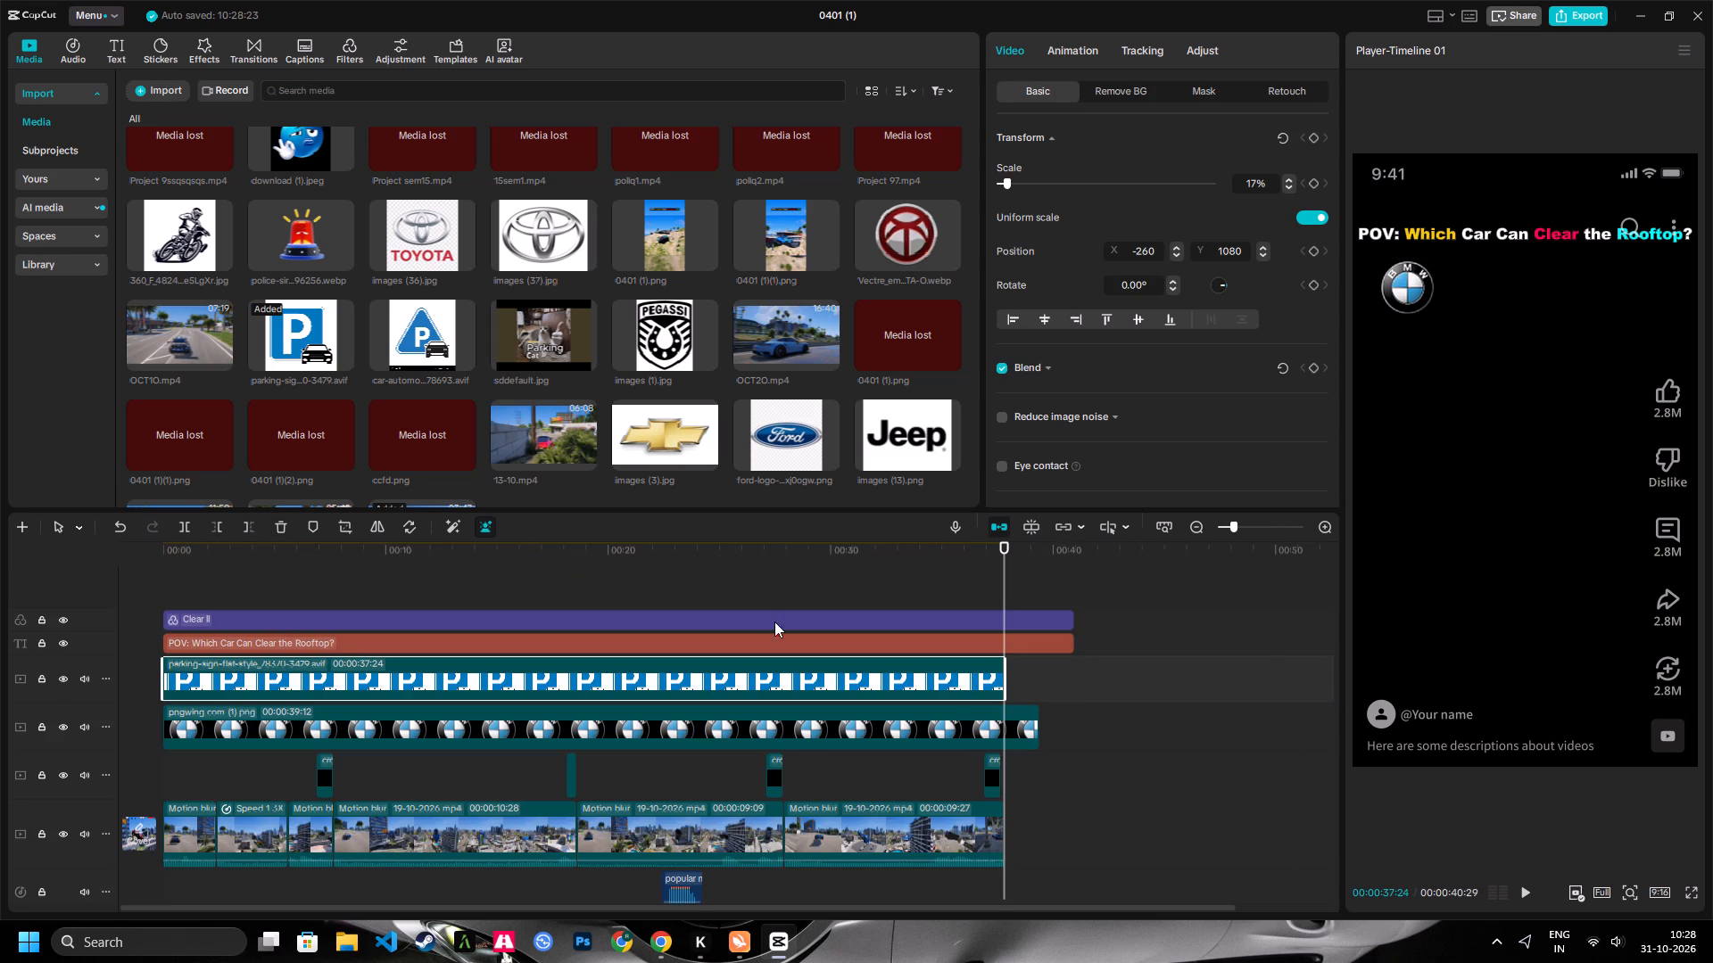
Add the Audi logo images (29).jpg on a new track from the timeline start and extend it to 00:00:38:21.
{"action": "left_click_drag", "start_coordinate": [672, 554], "coordinate": [723, 554]}
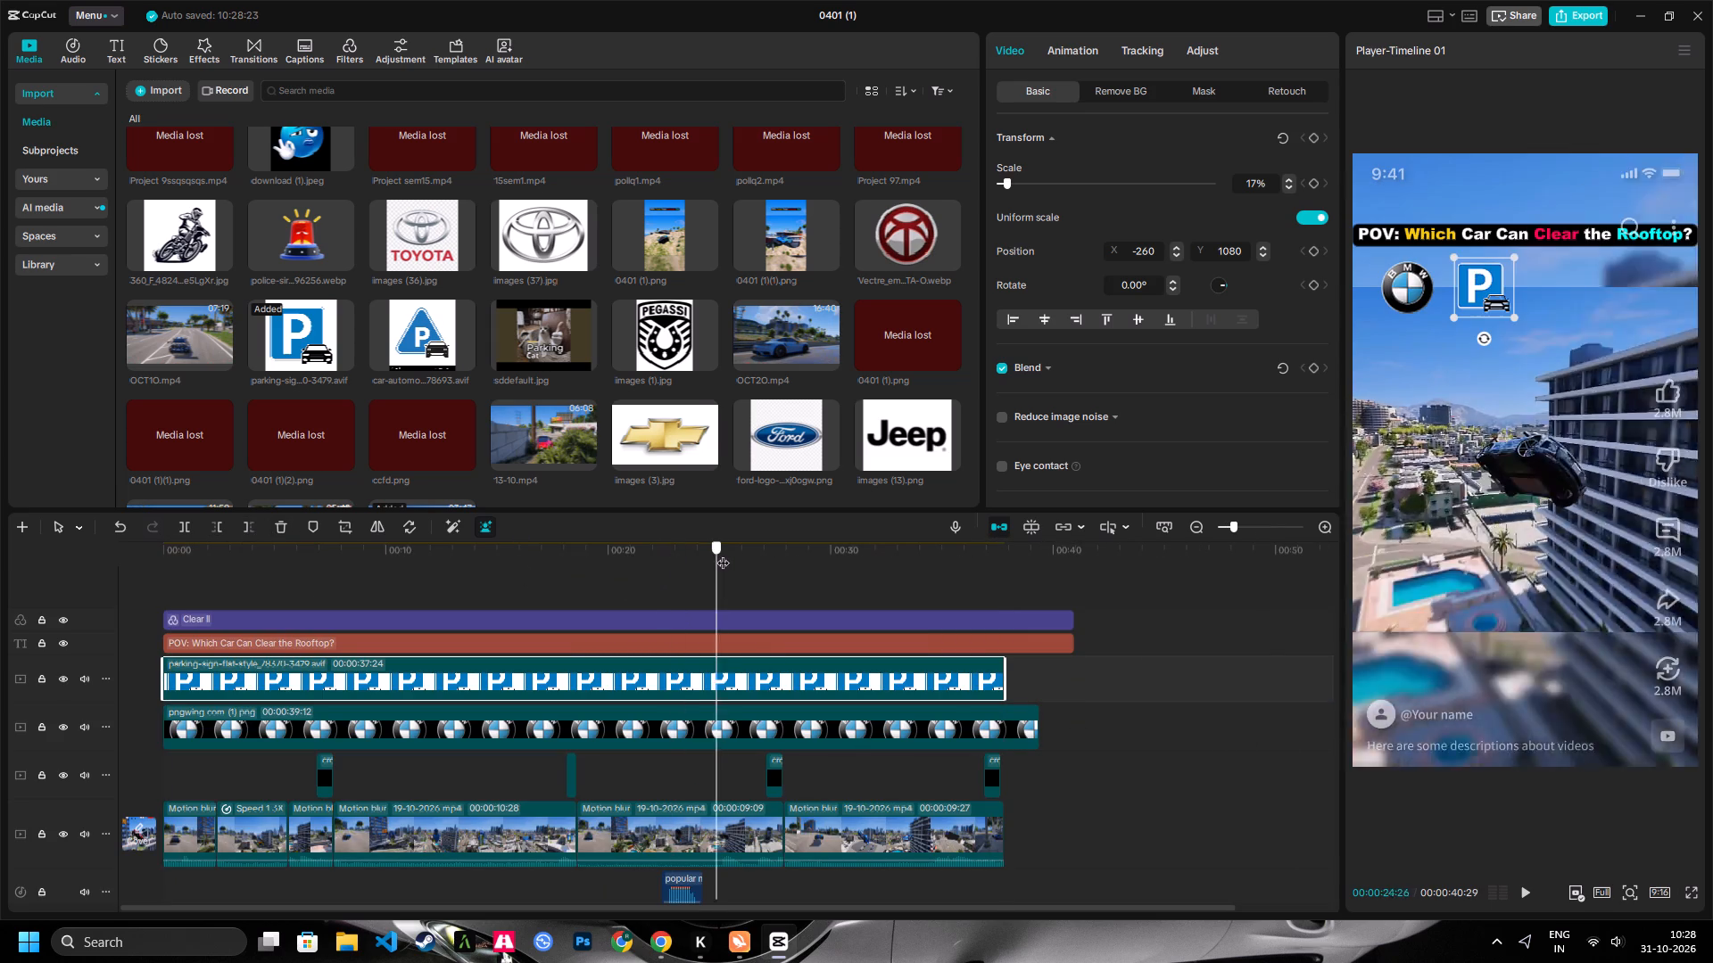
{"action": "left_click_drag", "start_coordinate": [723, 554], "coordinate": [534, 602]}
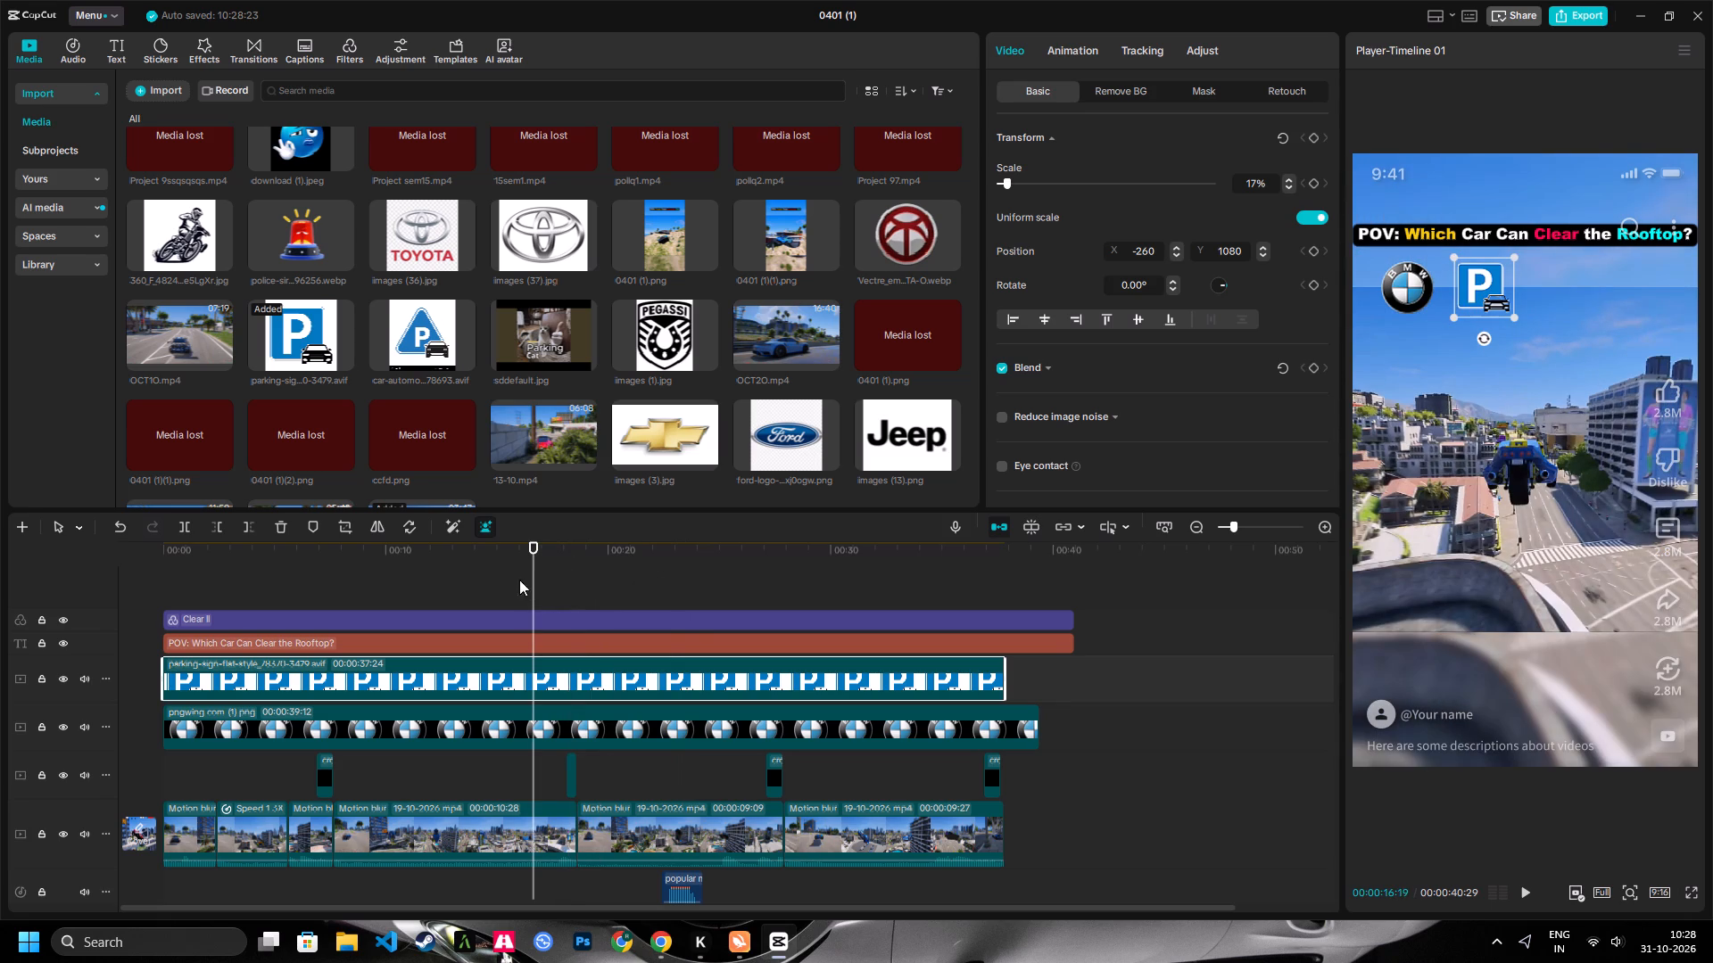
{"action": "scroll", "coordinate": [613, 361], "scroll_direction": "up", "scroll_amount": 6}
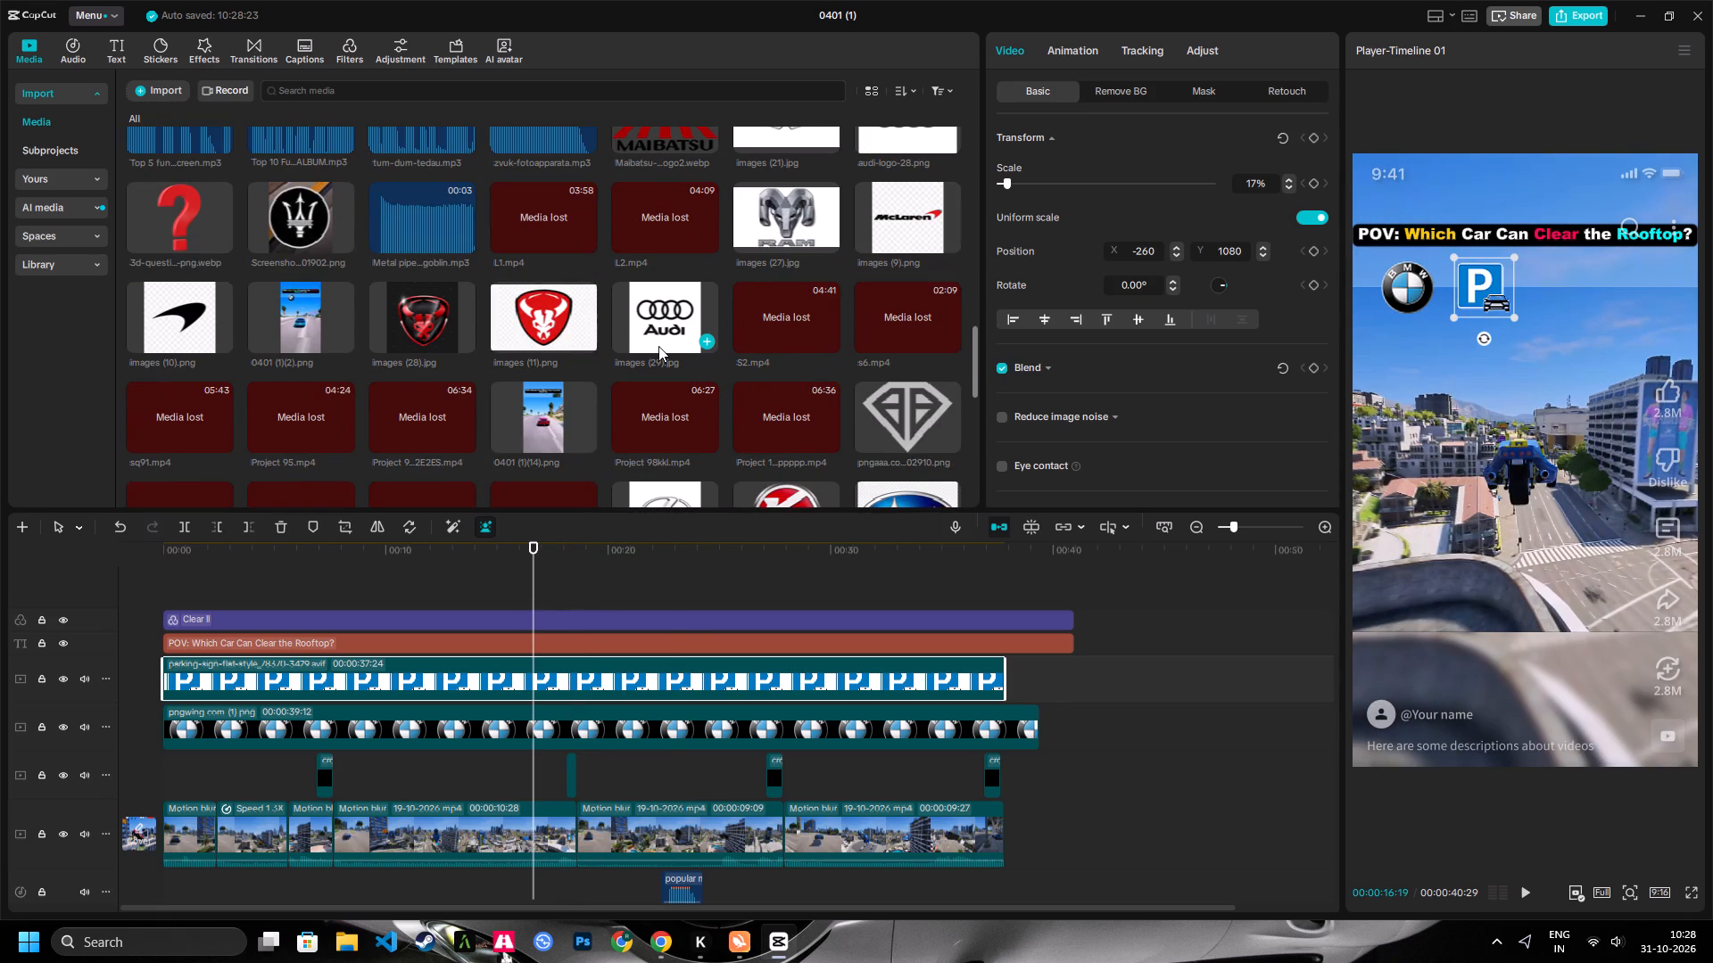
{"action": "left_click_drag", "start_coordinate": [658, 345], "coordinate": [0, 637]}
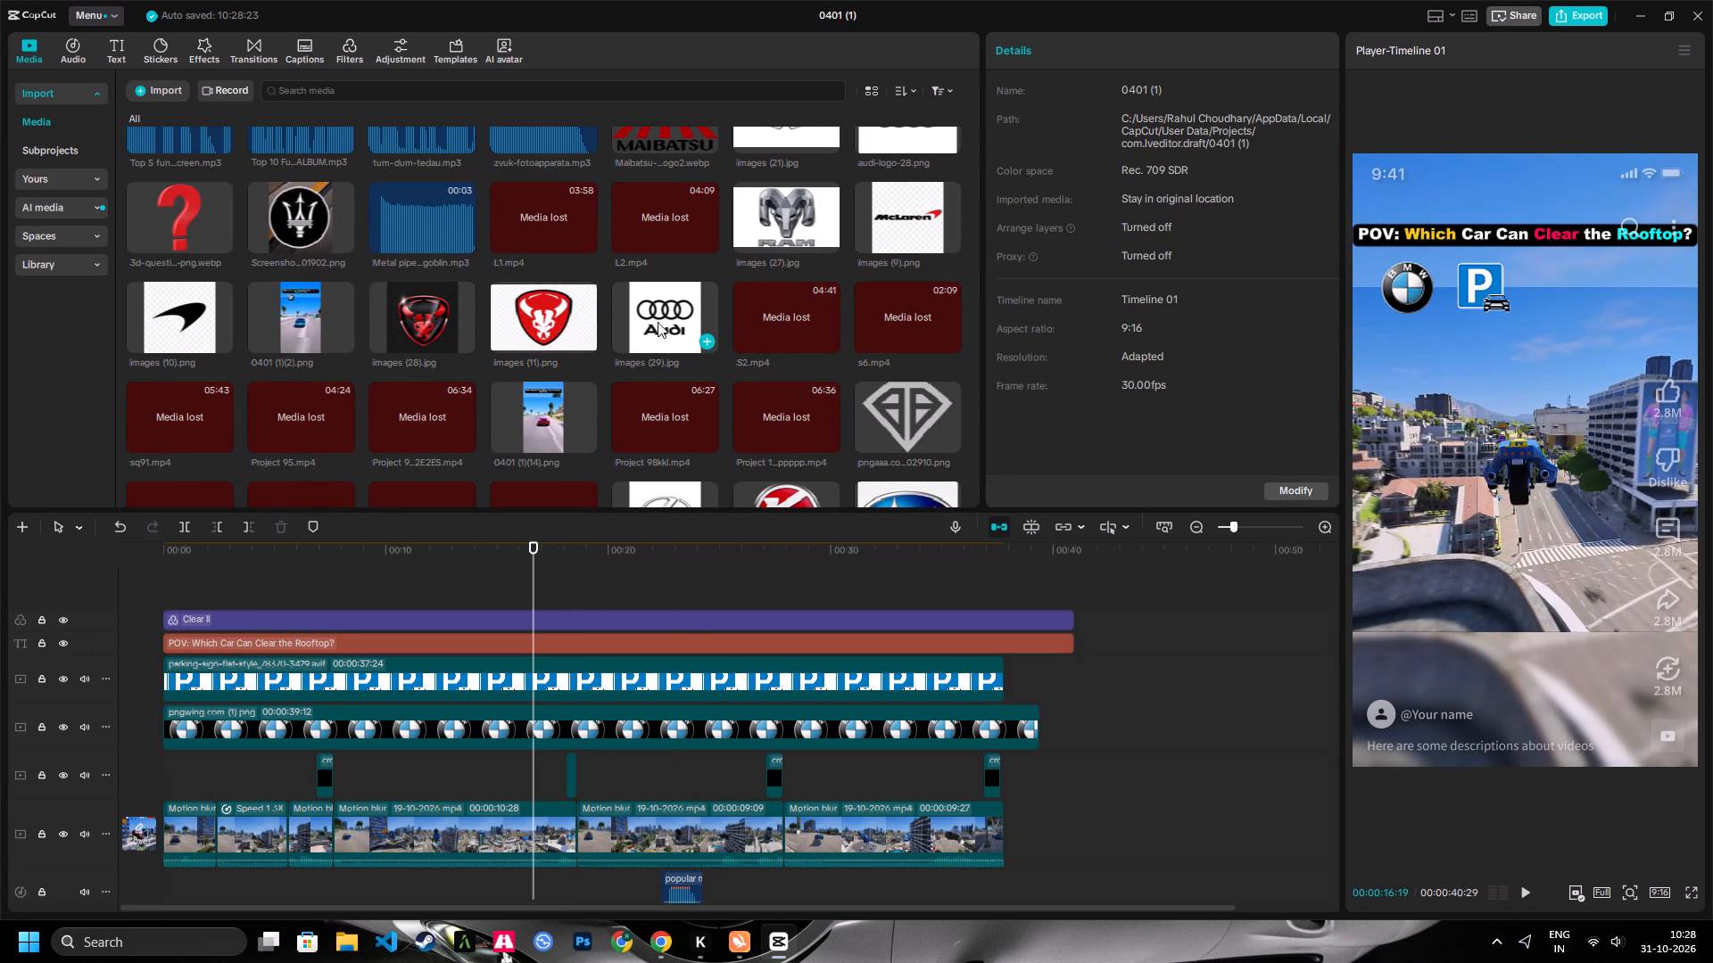
{"action": "left_click_drag", "start_coordinate": [666, 325], "coordinate": [80, 589]}
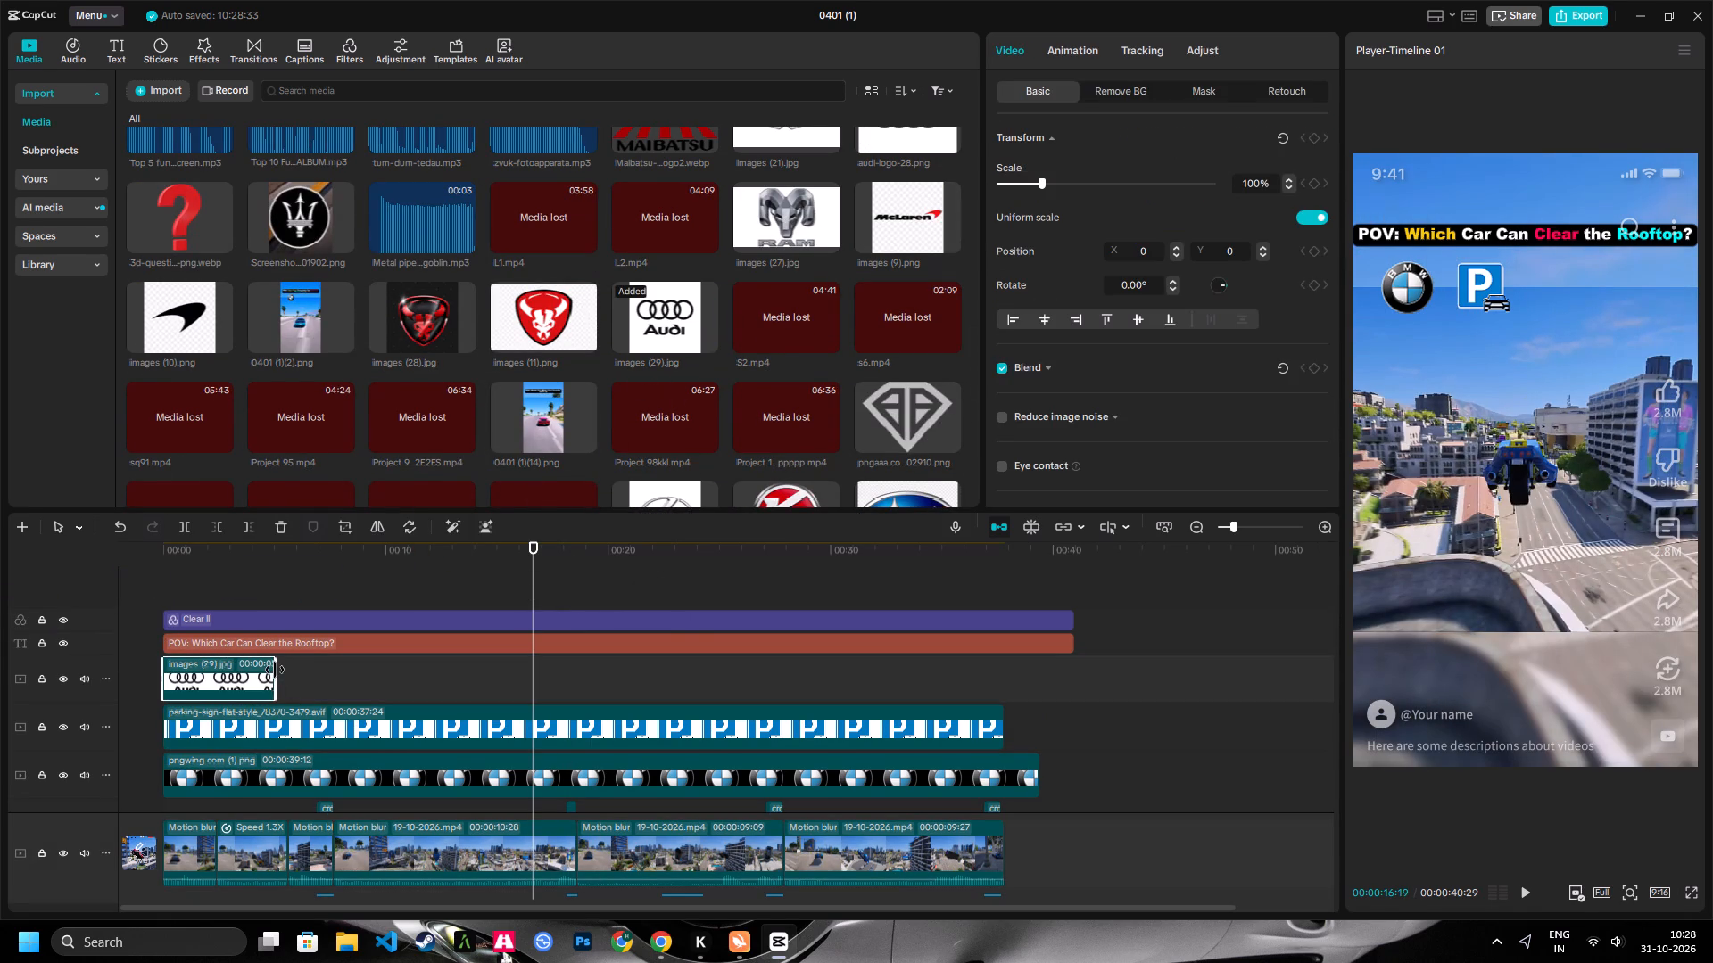
{"action": "left_click_drag", "start_coordinate": [275, 670], "coordinate": [1020, 645]}
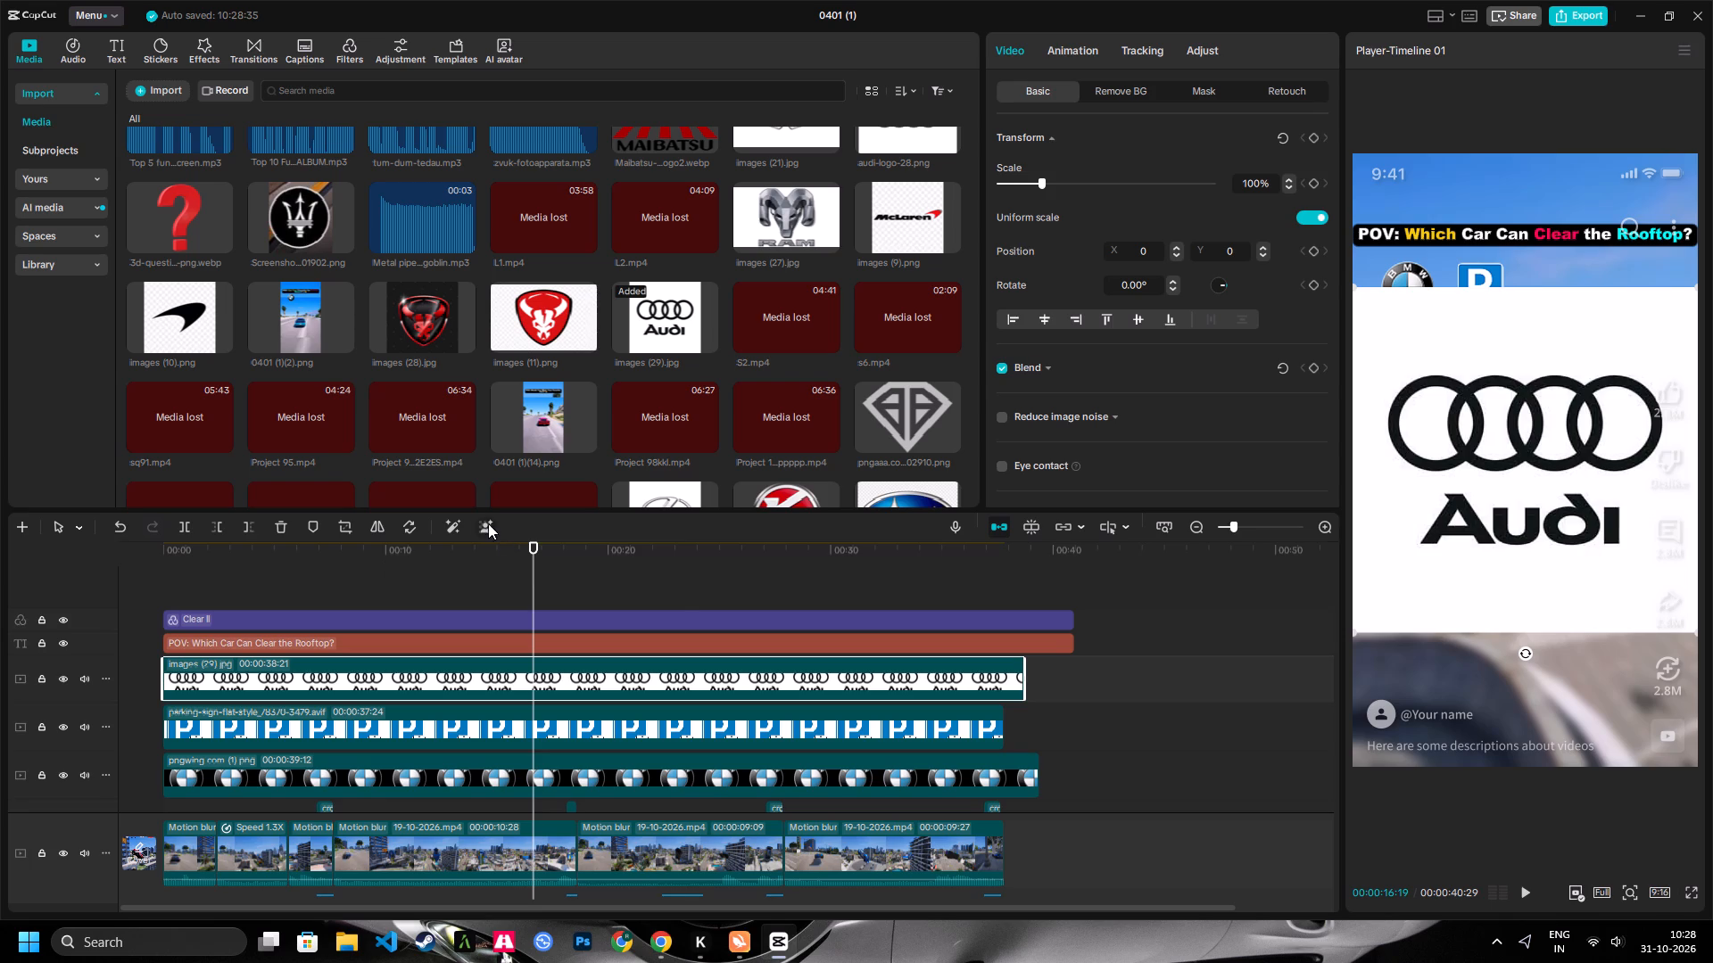
Apply auto cutout to the Audi logo and place it at 24% scale beside the parking sign at X 215, Y 1100.
{"action": "left_click", "coordinate": [485, 520]}
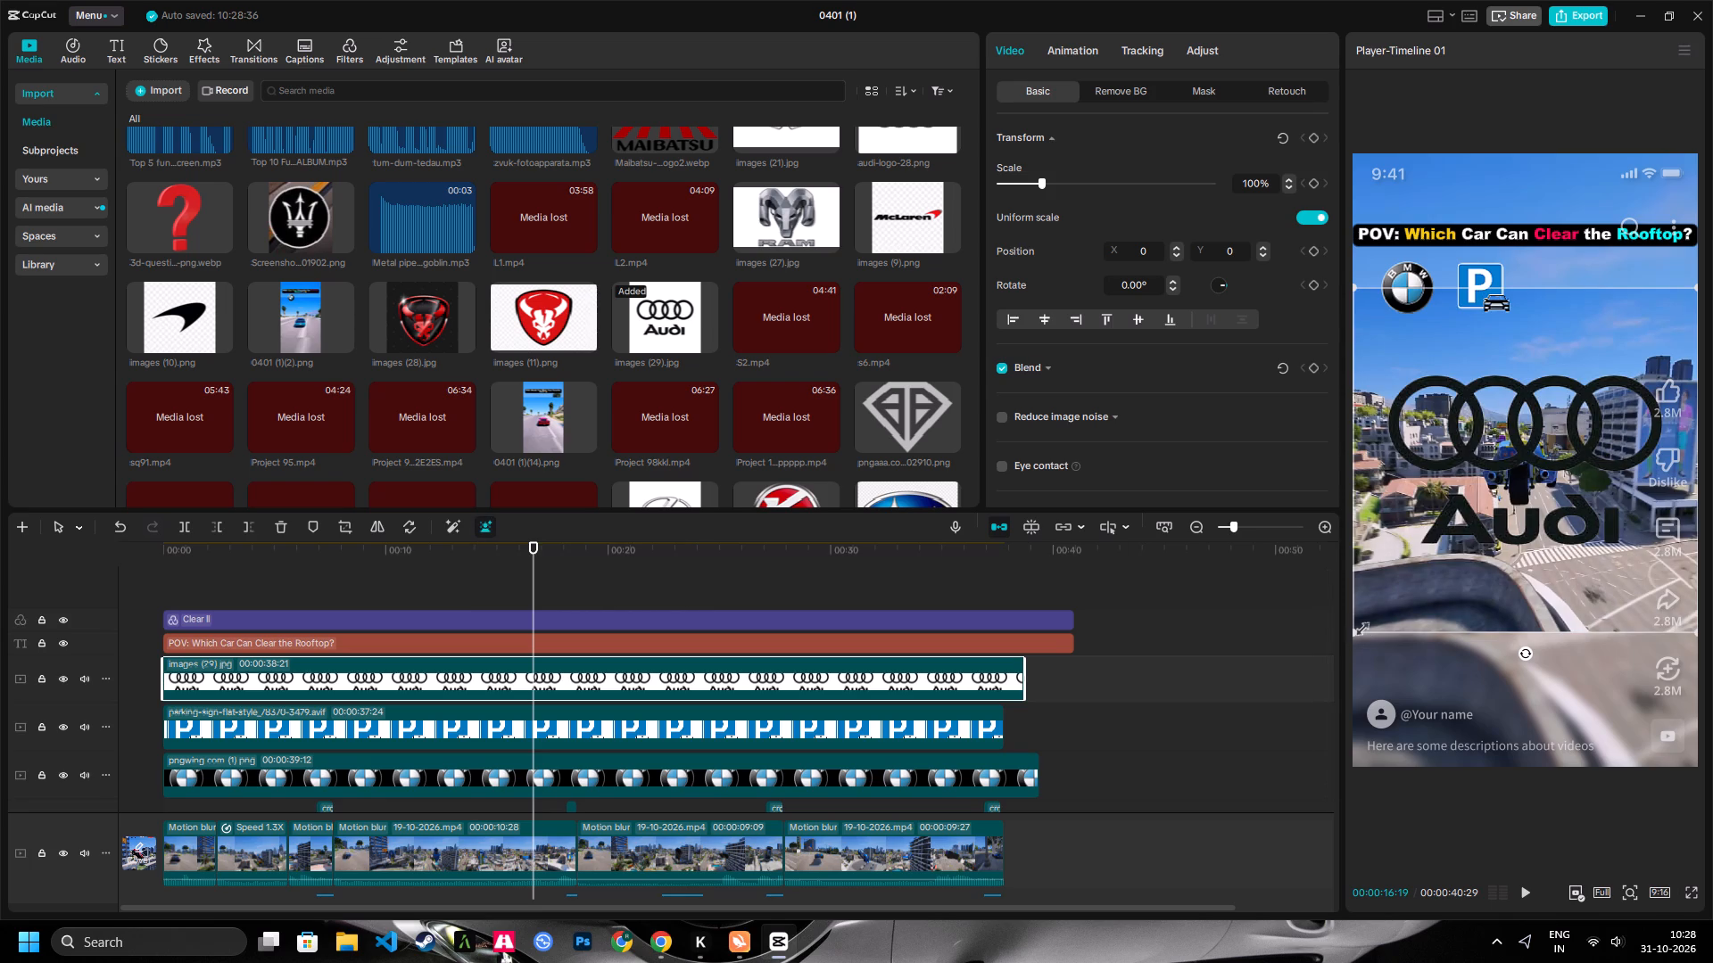
{"action": "left_click", "coordinate": [1360, 626]}
{"action": "left_click_drag", "start_coordinate": [1355, 630], "coordinate": [1543, 463]}
{"action": "left_click_drag", "start_coordinate": [1535, 474], "coordinate": [1560, 352]}
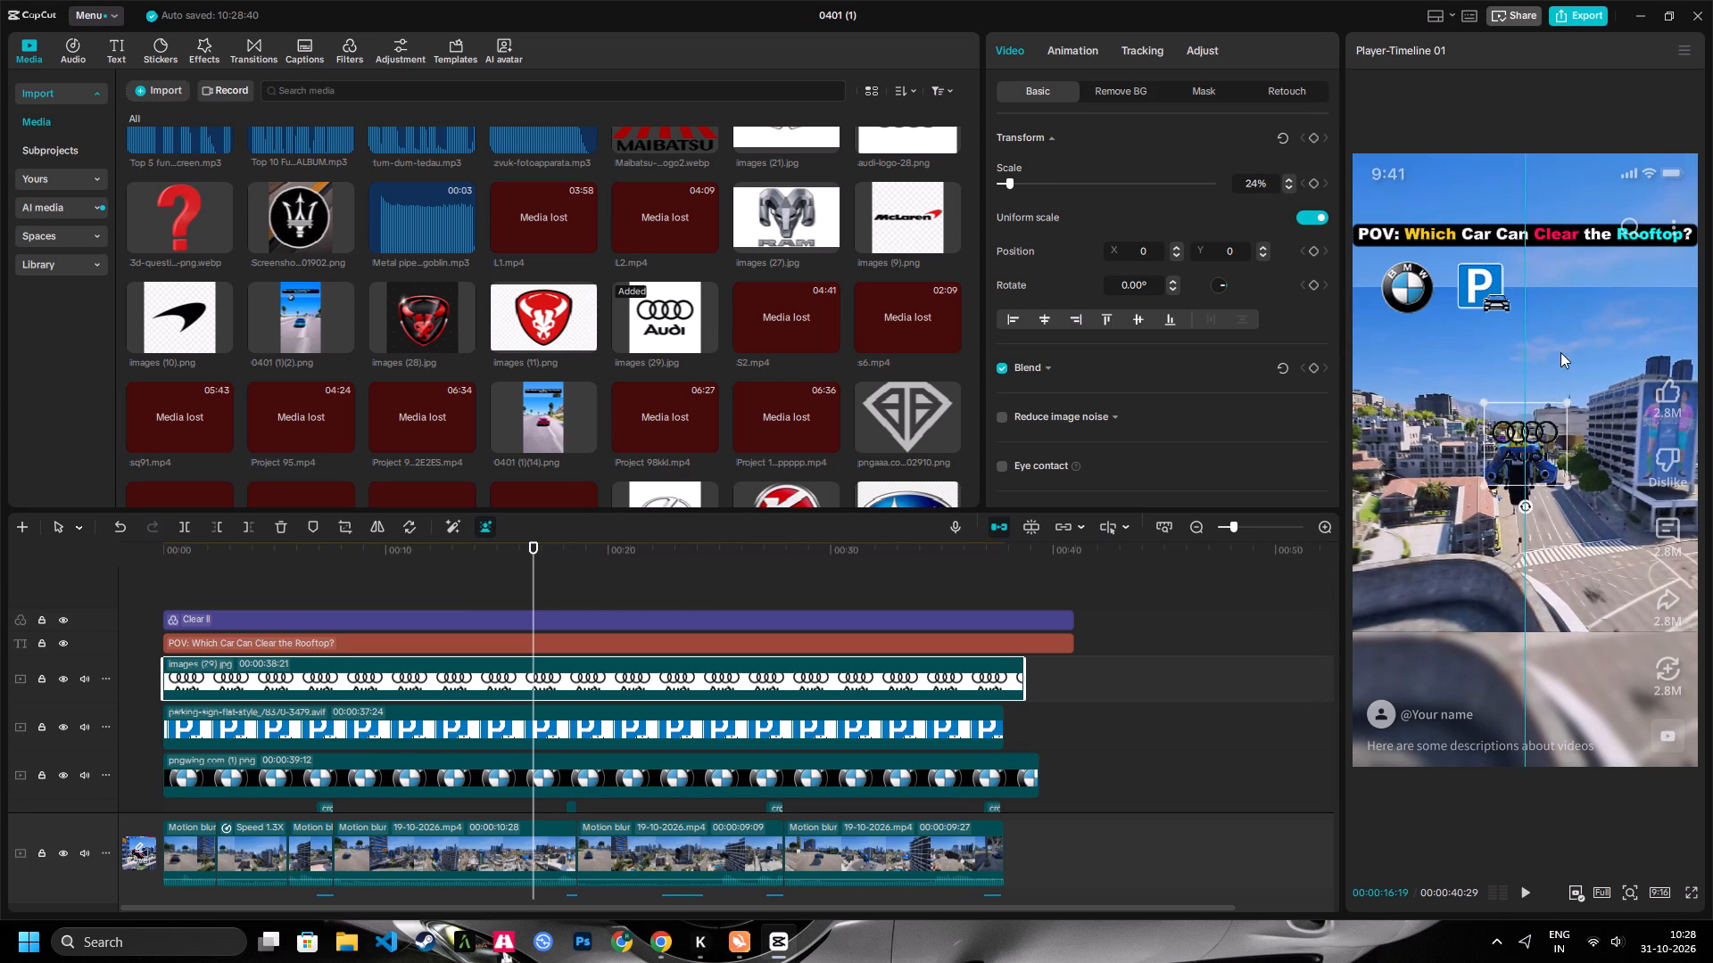
{"action": "left_click_drag", "start_coordinate": [1560, 352], "coordinate": [1568, 299]}
Add the Aston Martin logo images (21).jpg on a new track from the timeline start and extend it to 00:00:40:06.
{"action": "left_click_drag", "start_coordinate": [819, 543], "coordinate": [874, 554]}
{"action": "left_click", "coordinate": [874, 554]}
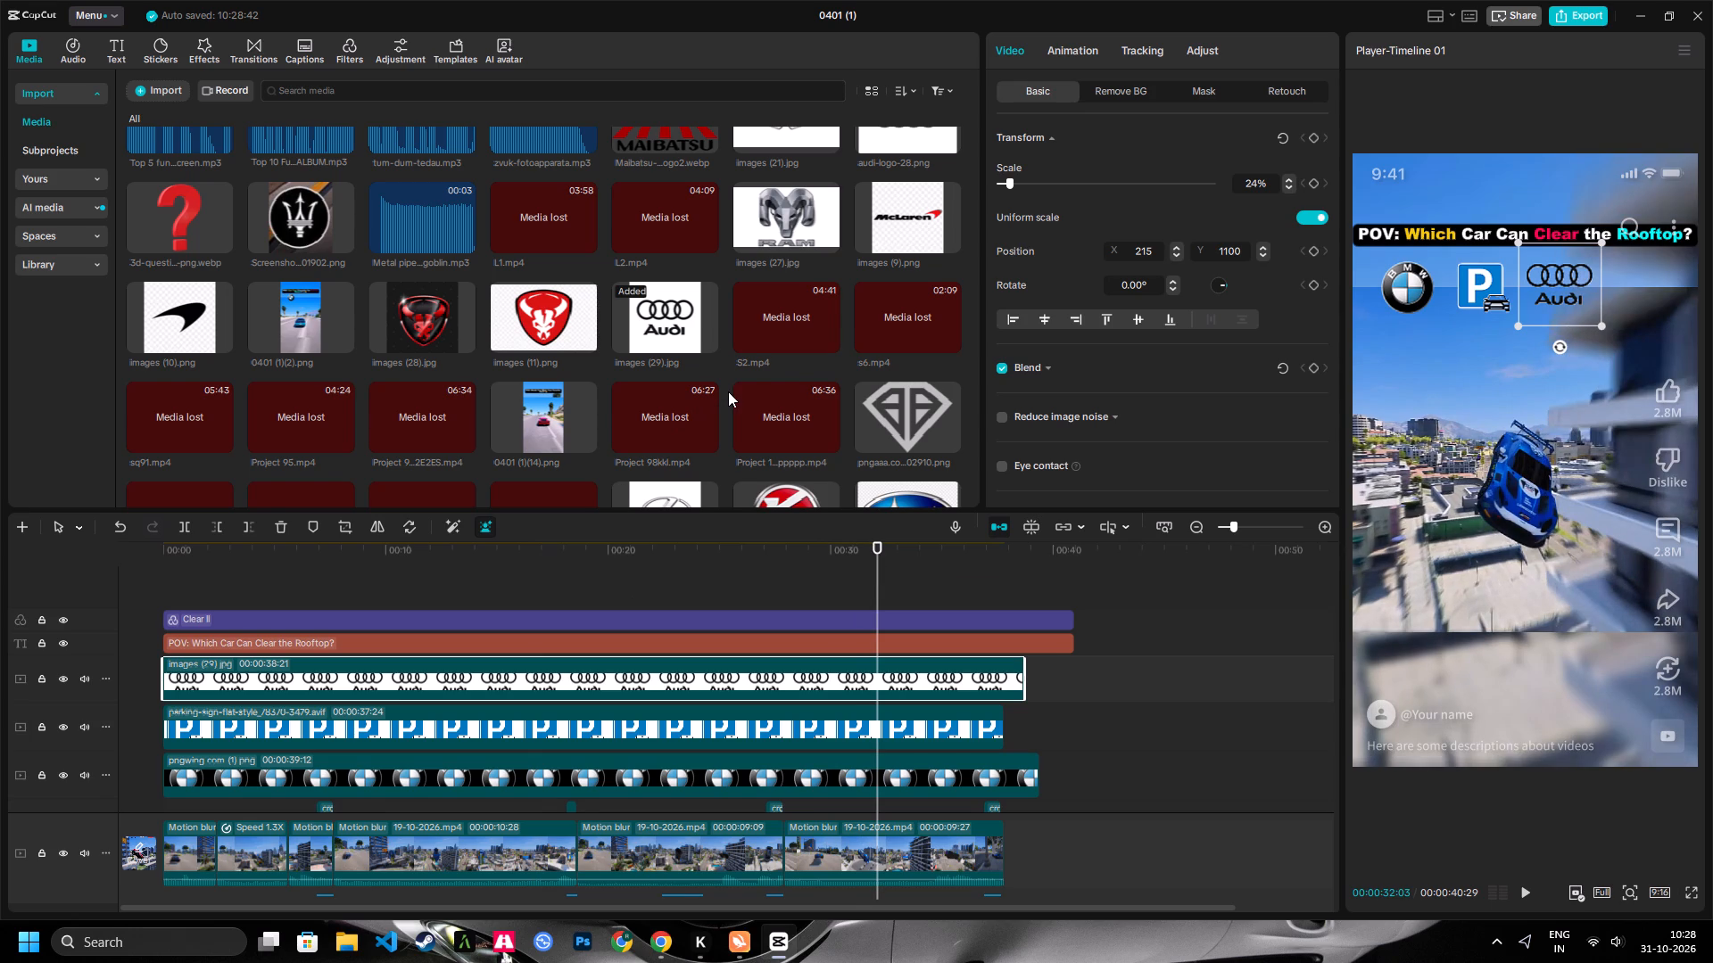
{"action": "scroll", "coordinate": [728, 392], "scroll_direction": "down", "scroll_amount": 8}
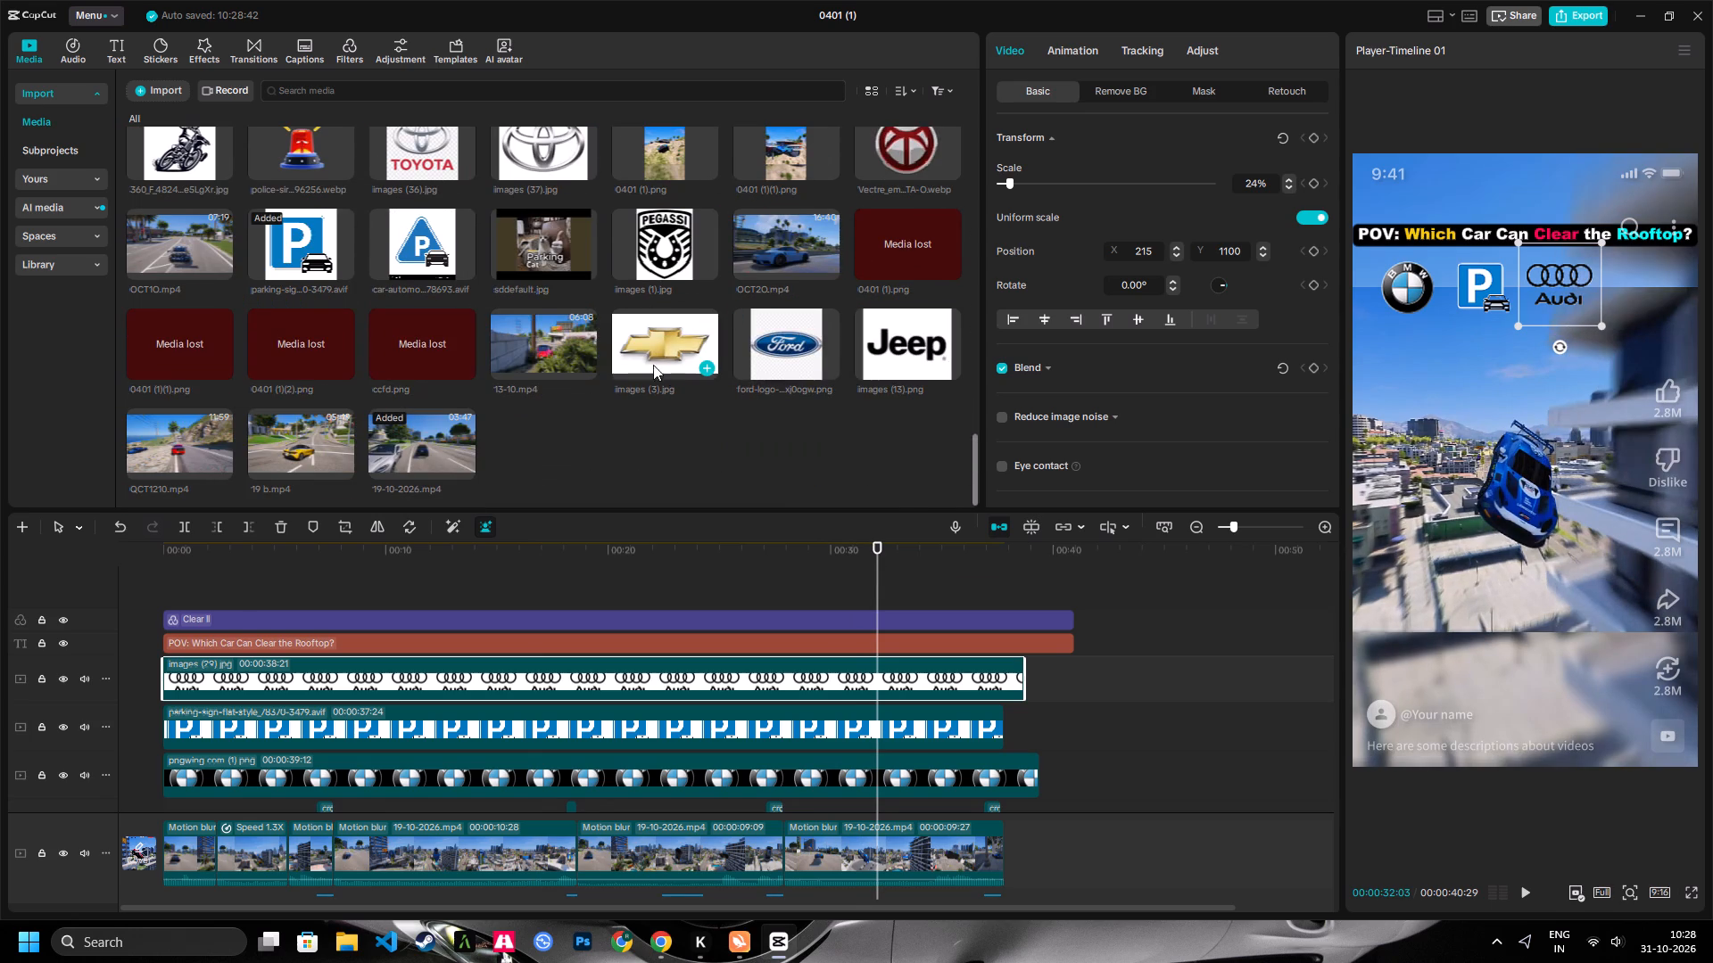
{"action": "scroll", "coordinate": [732, 343], "scroll_direction": "up", "scroll_amount": 11}
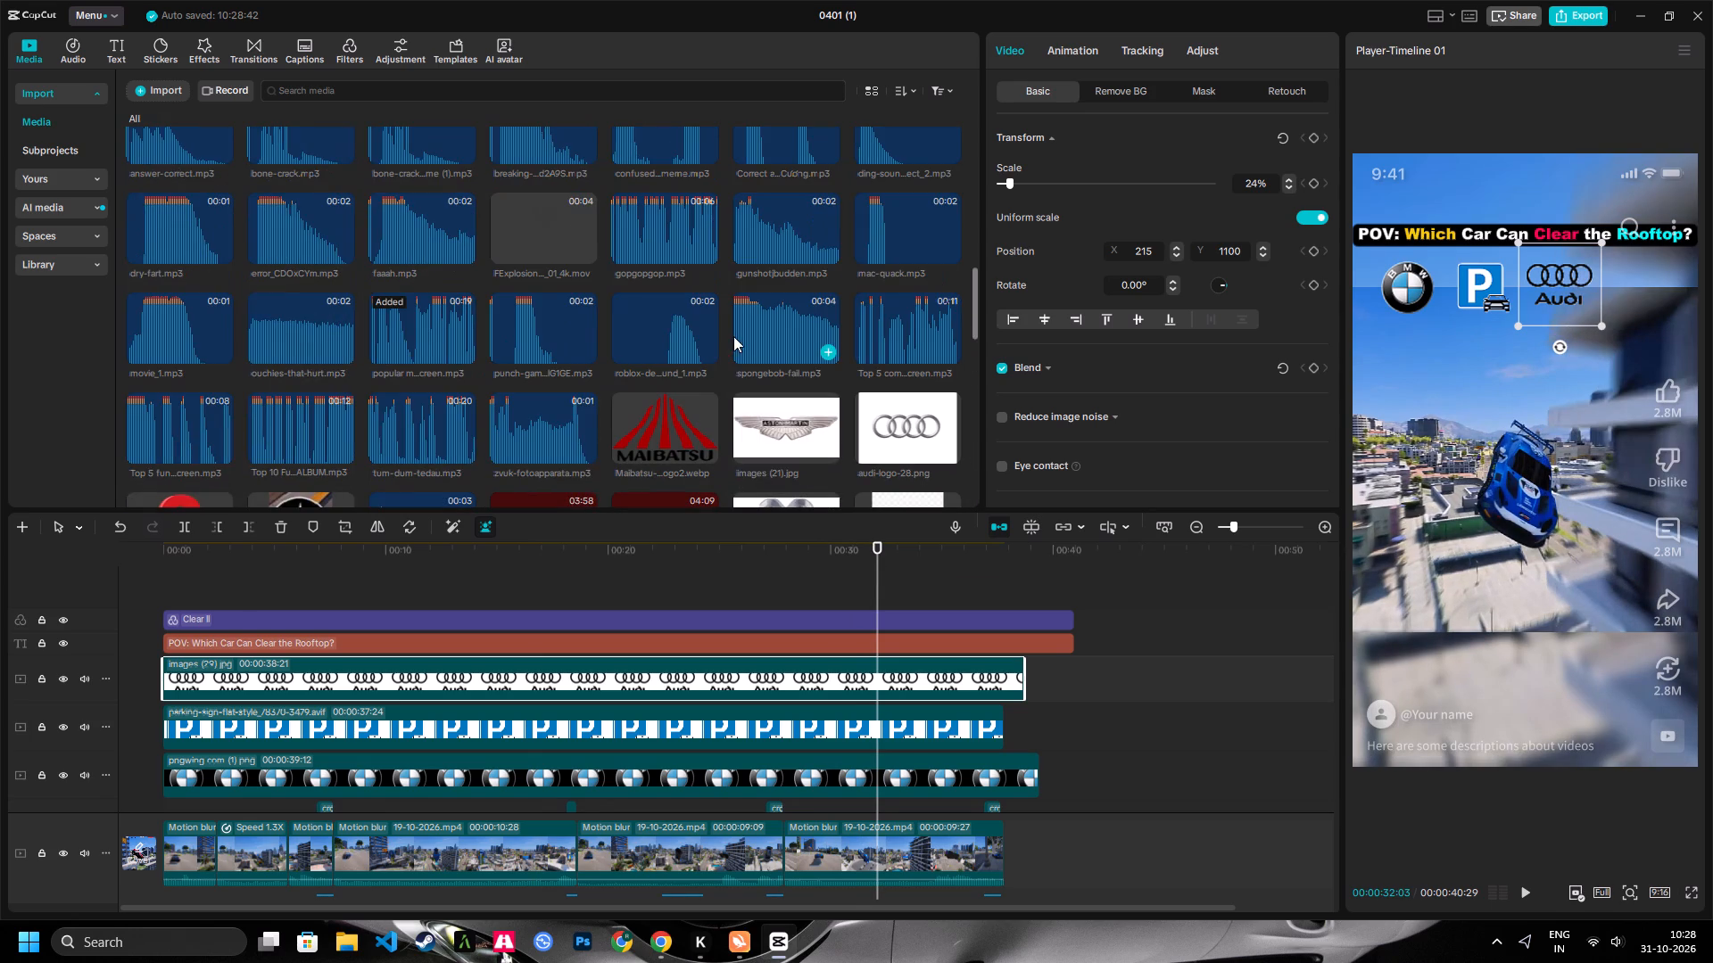
{"action": "left_click_drag", "start_coordinate": [746, 410], "coordinate": [137, 572]}
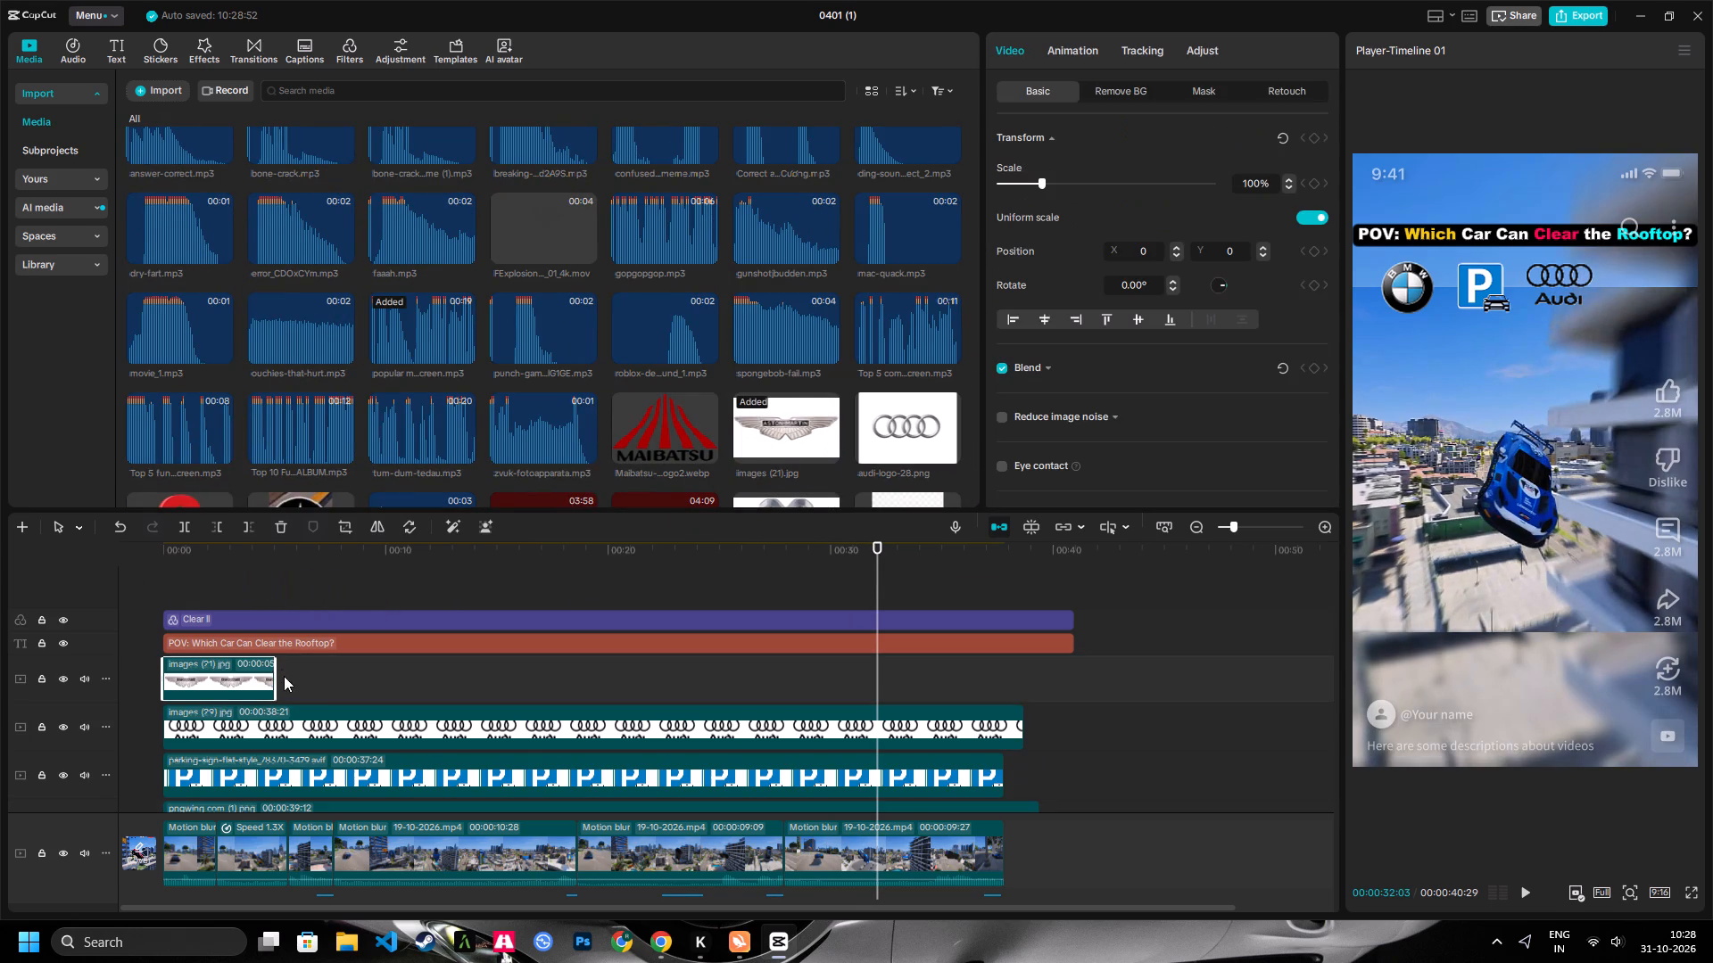
{"action": "left_click_drag", "start_coordinate": [278, 665], "coordinate": [1057, 671]}
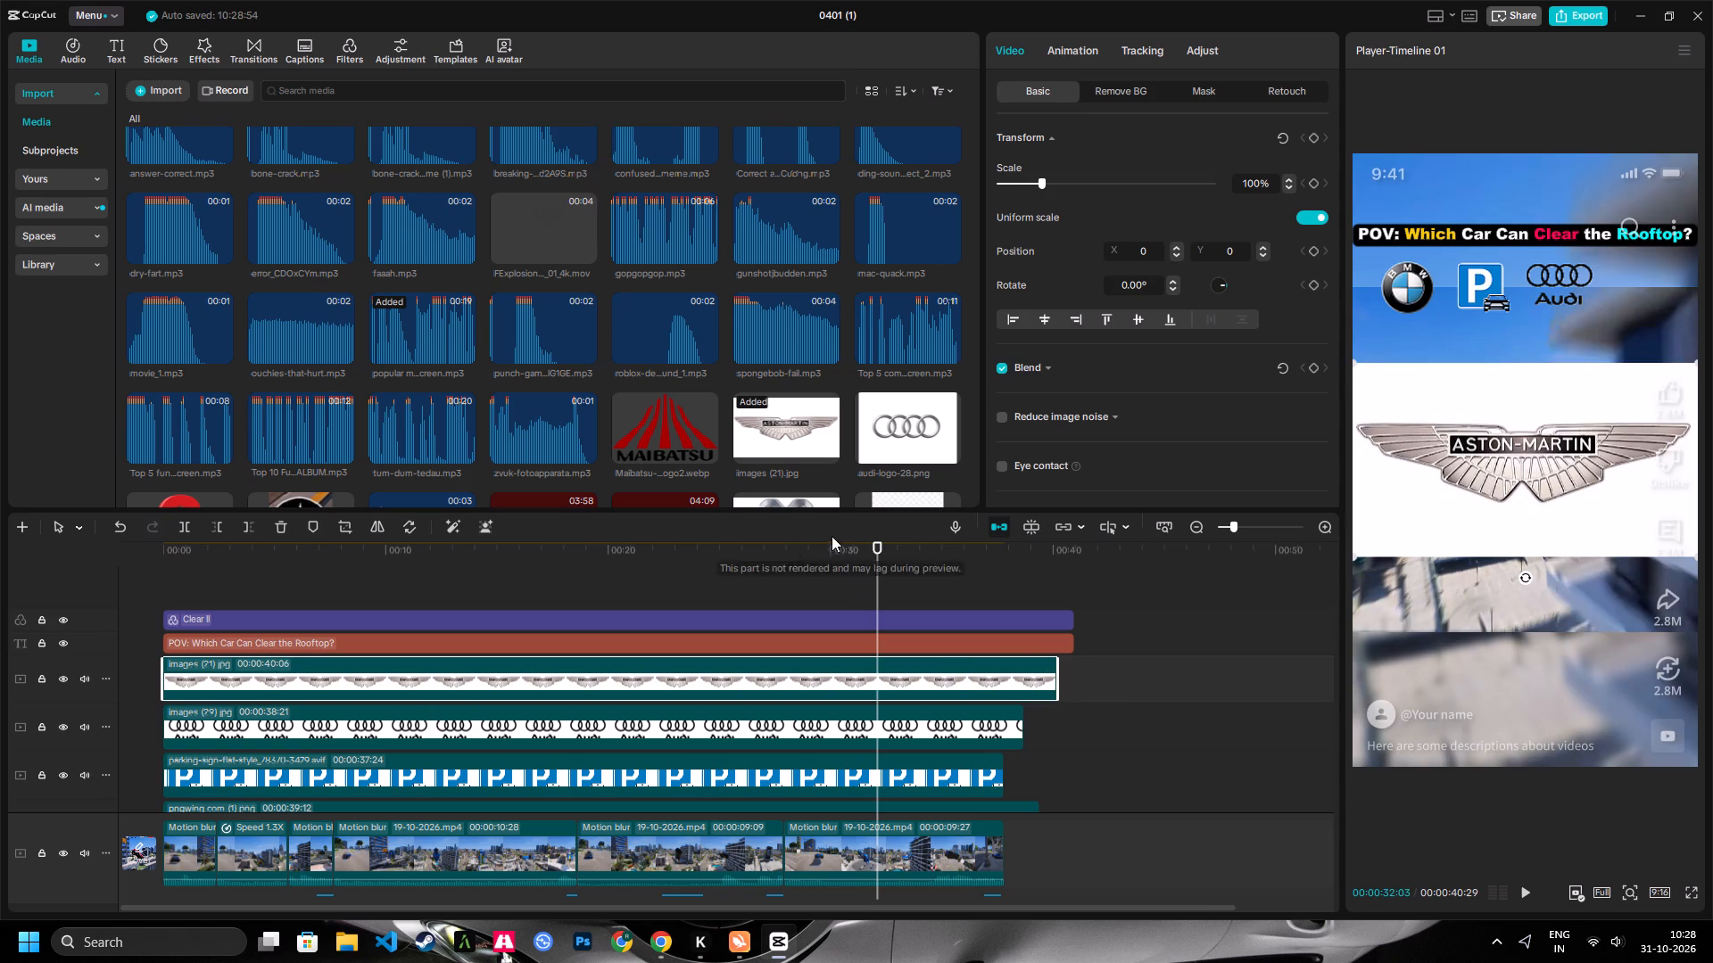
Remove the white background of the Aston Martin logo with auto cutout.
{"action": "left_click", "coordinate": [482, 526]}
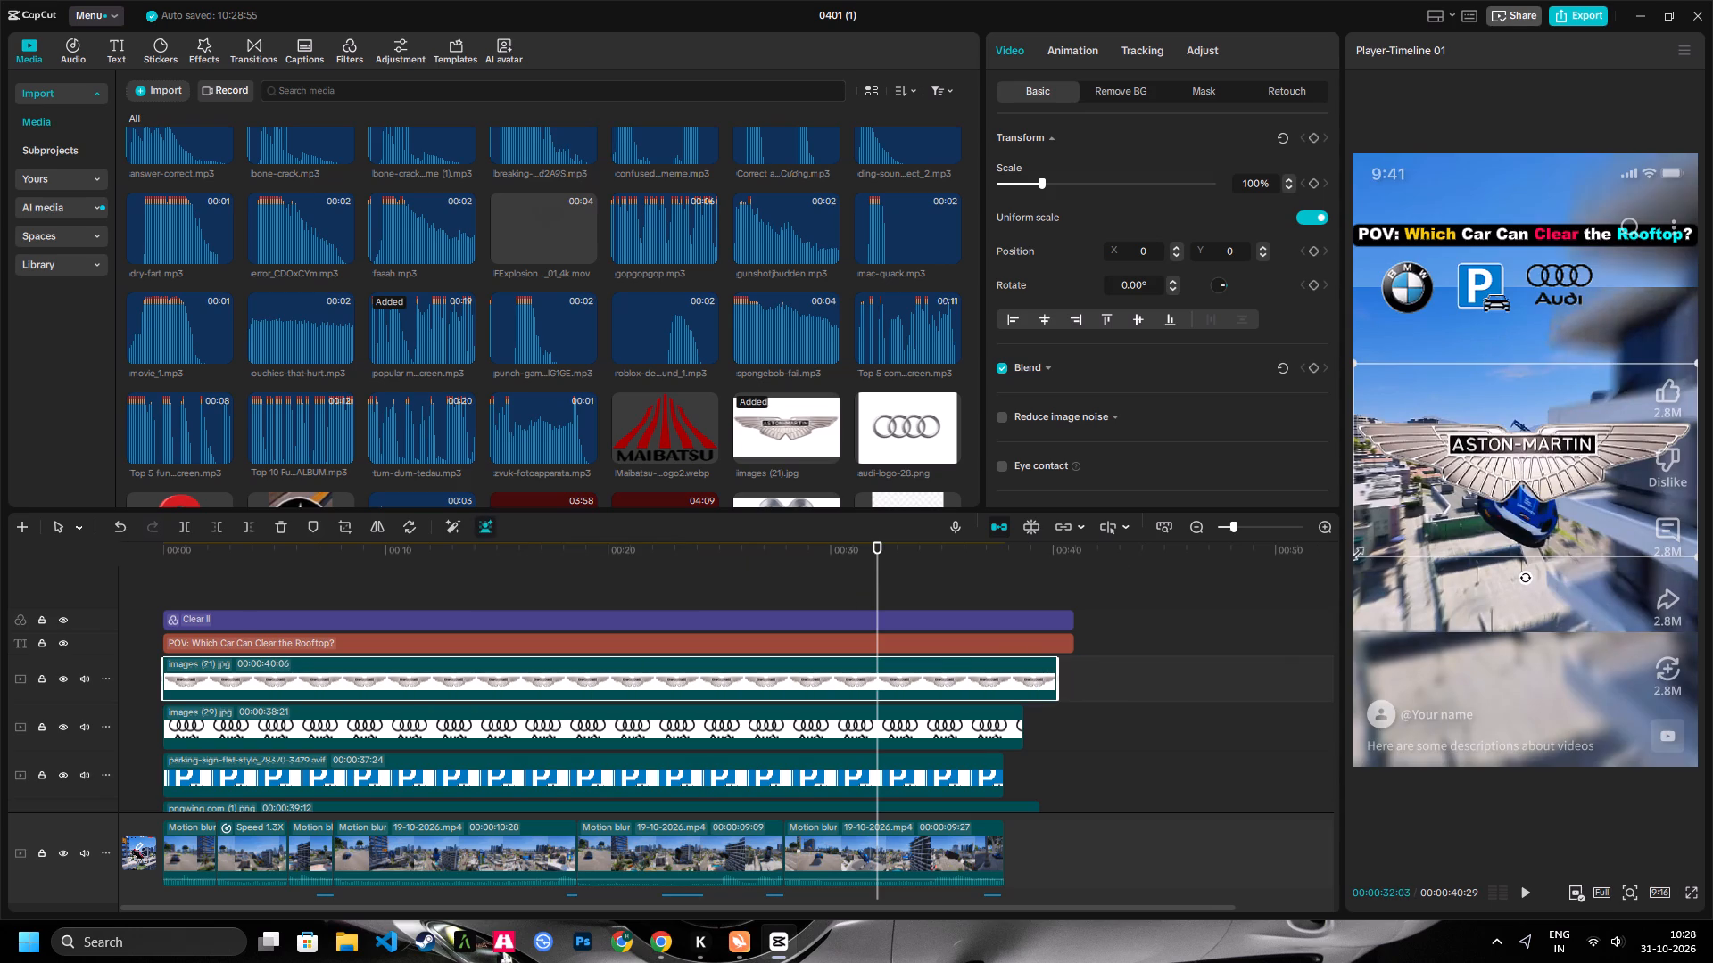
Scale the Aston Martin logo to 26% and place it beside the Audi logo at X 733, Y 1116.
{"action": "left_click_drag", "start_coordinate": [1353, 552], "coordinate": [1530, 492]}
{"action": "left_click_drag", "start_coordinate": [1509, 472], "coordinate": [1605, 335]}
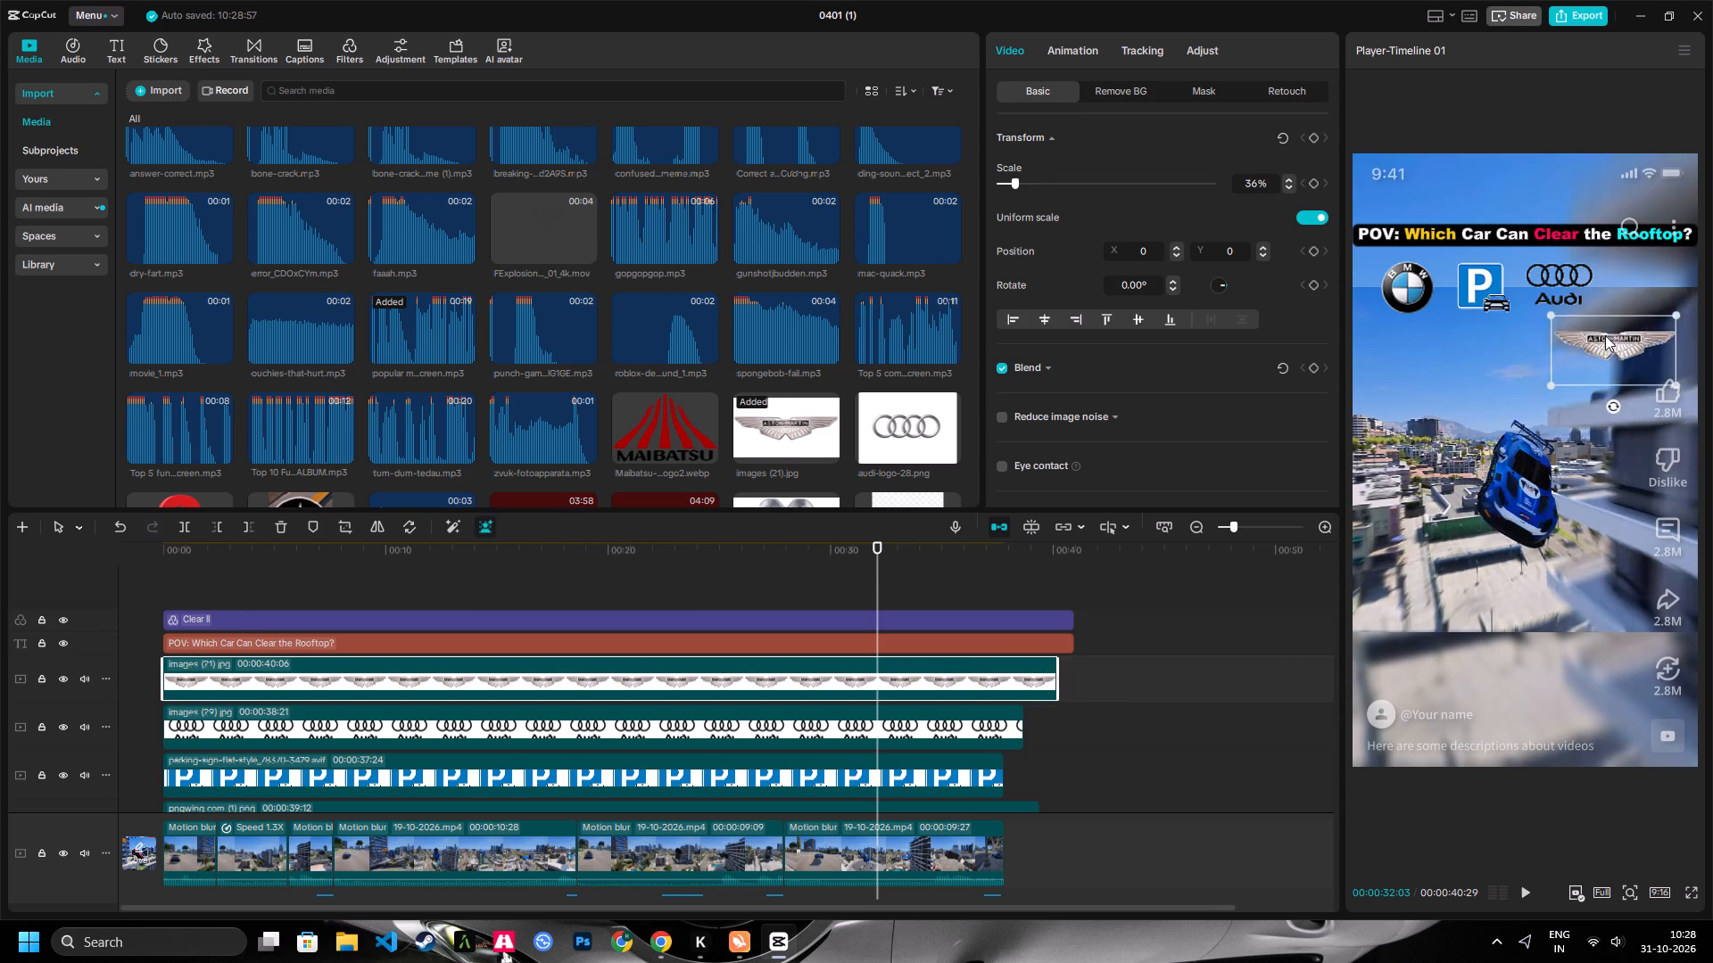
{"action": "left_click_drag", "start_coordinate": [1605, 335], "coordinate": [1617, 293]}
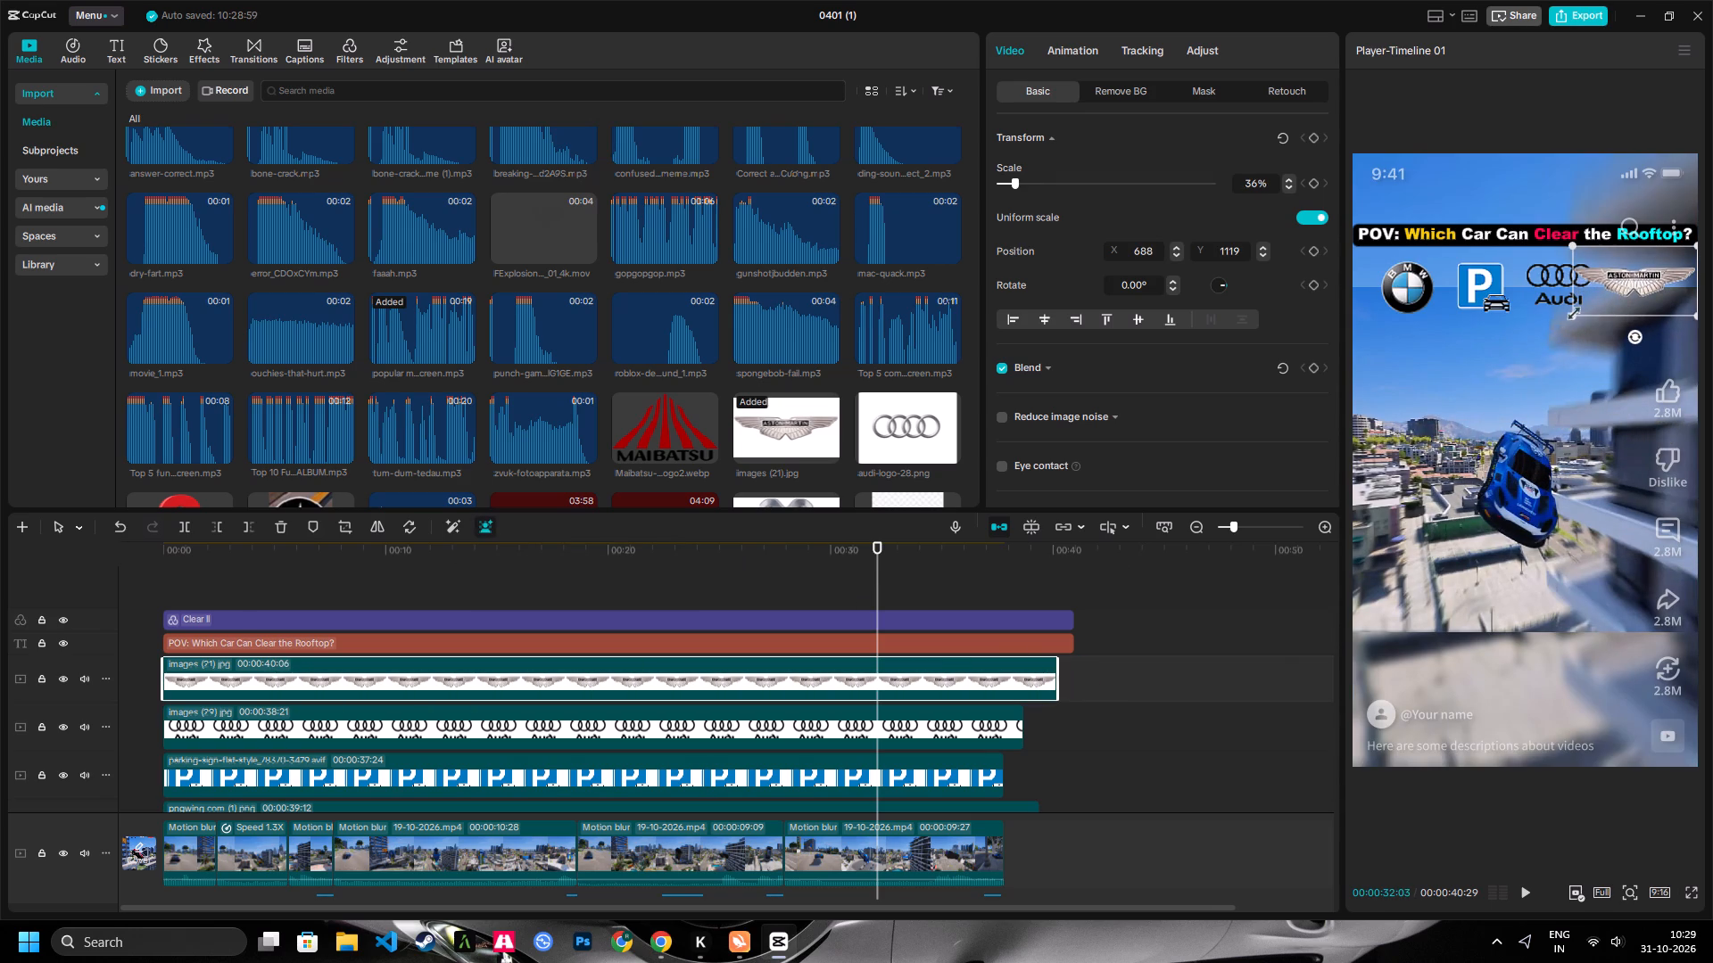
{"action": "left_click_drag", "start_coordinate": [1571, 311], "coordinate": [1601, 303]}
{"action": "left_click", "coordinate": [1616, 290]}
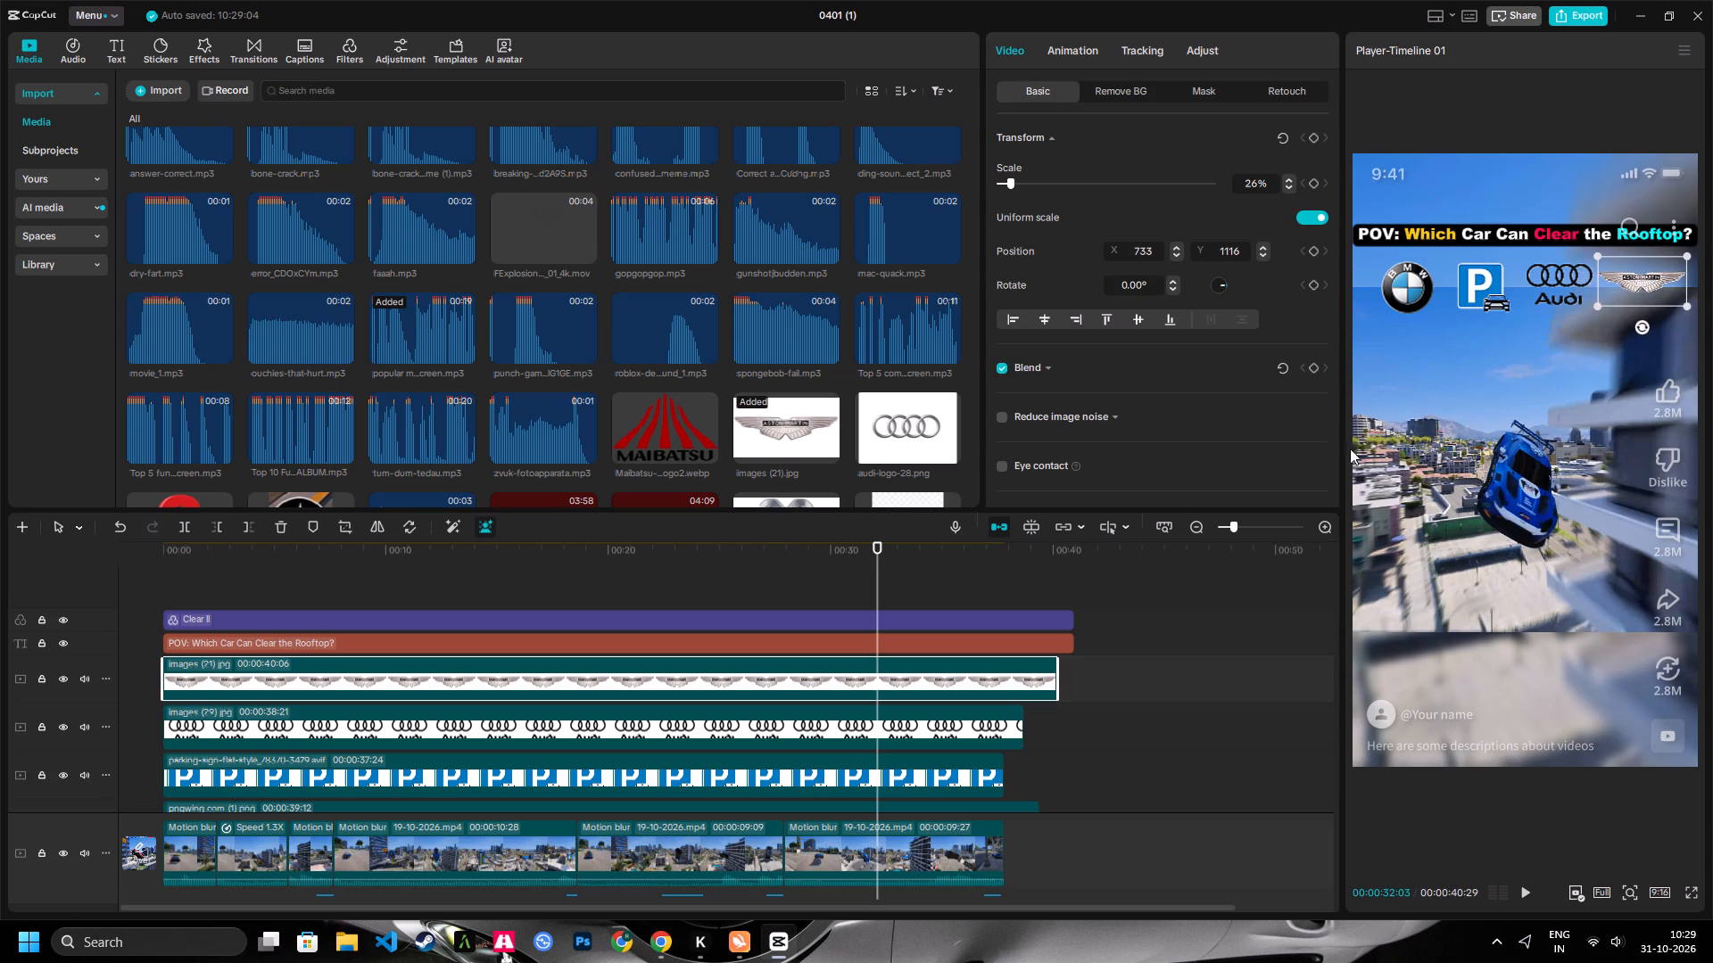
Select the BMW, parking sign, Audi and Aston Martin clips together and shrink the logo row slightly around its centre.
{"action": "scroll", "coordinate": [1064, 761], "scroll_direction": "down", "scroll_amount": 2}
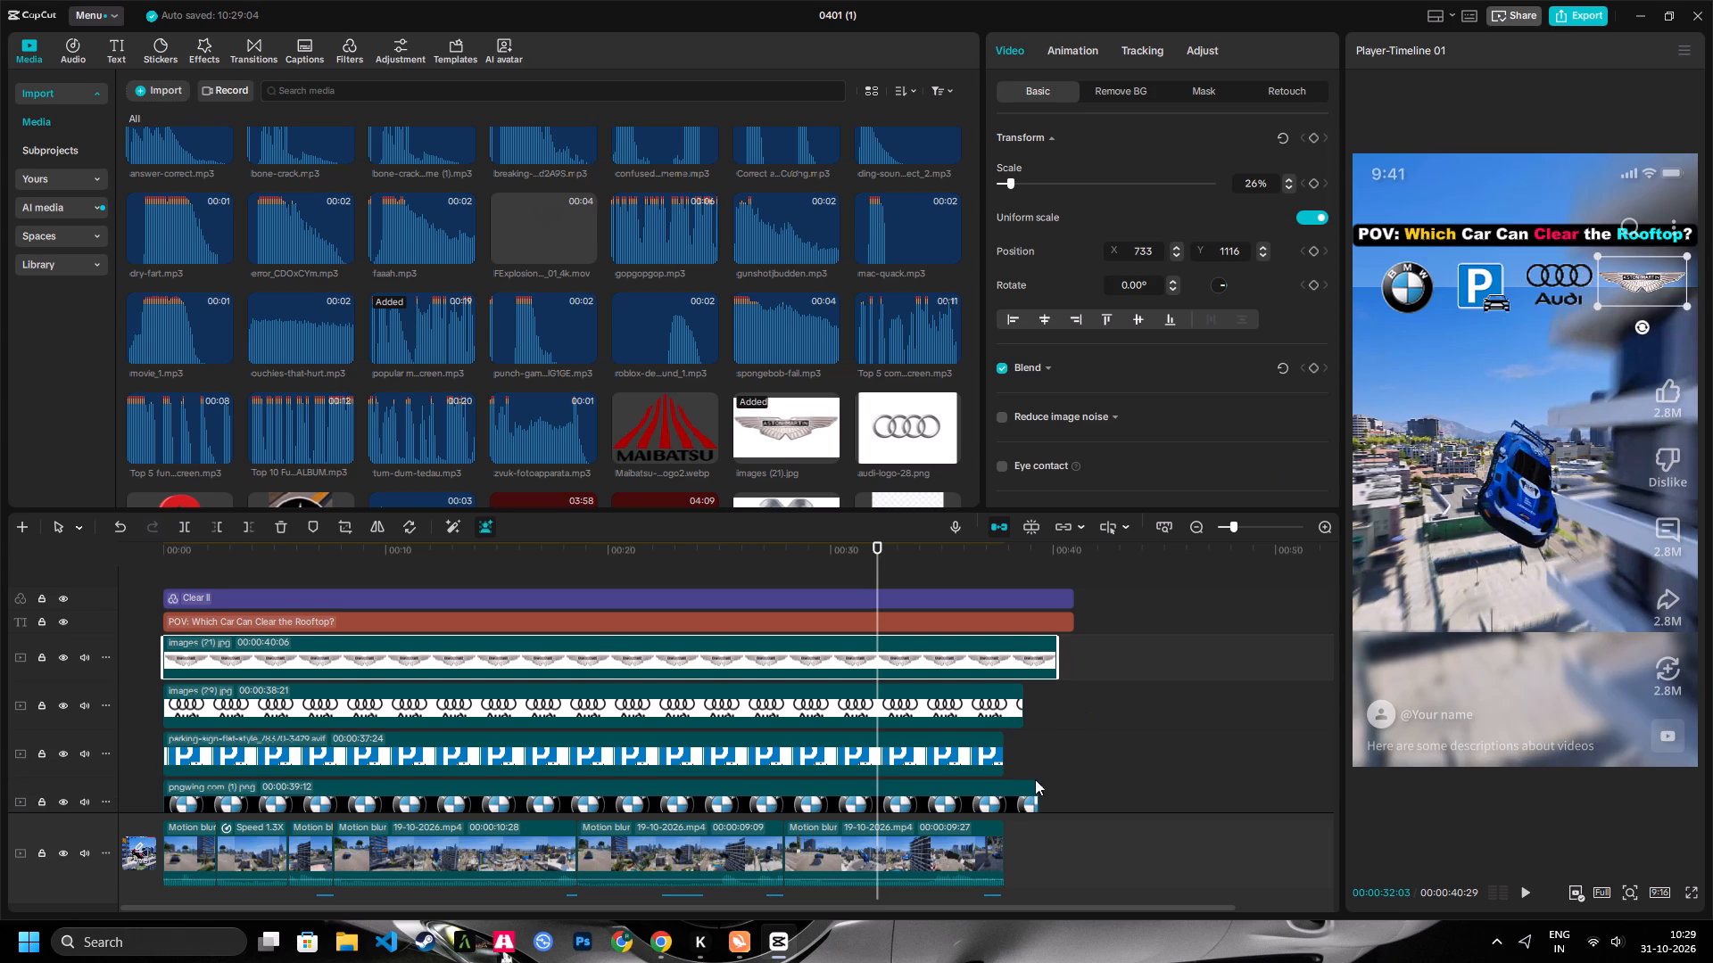
{"action": "left_click_drag", "start_coordinate": [1035, 779], "coordinate": [1028, 763]}
{"action": "left_click_drag", "start_coordinate": [1061, 772], "coordinate": [957, 639]}
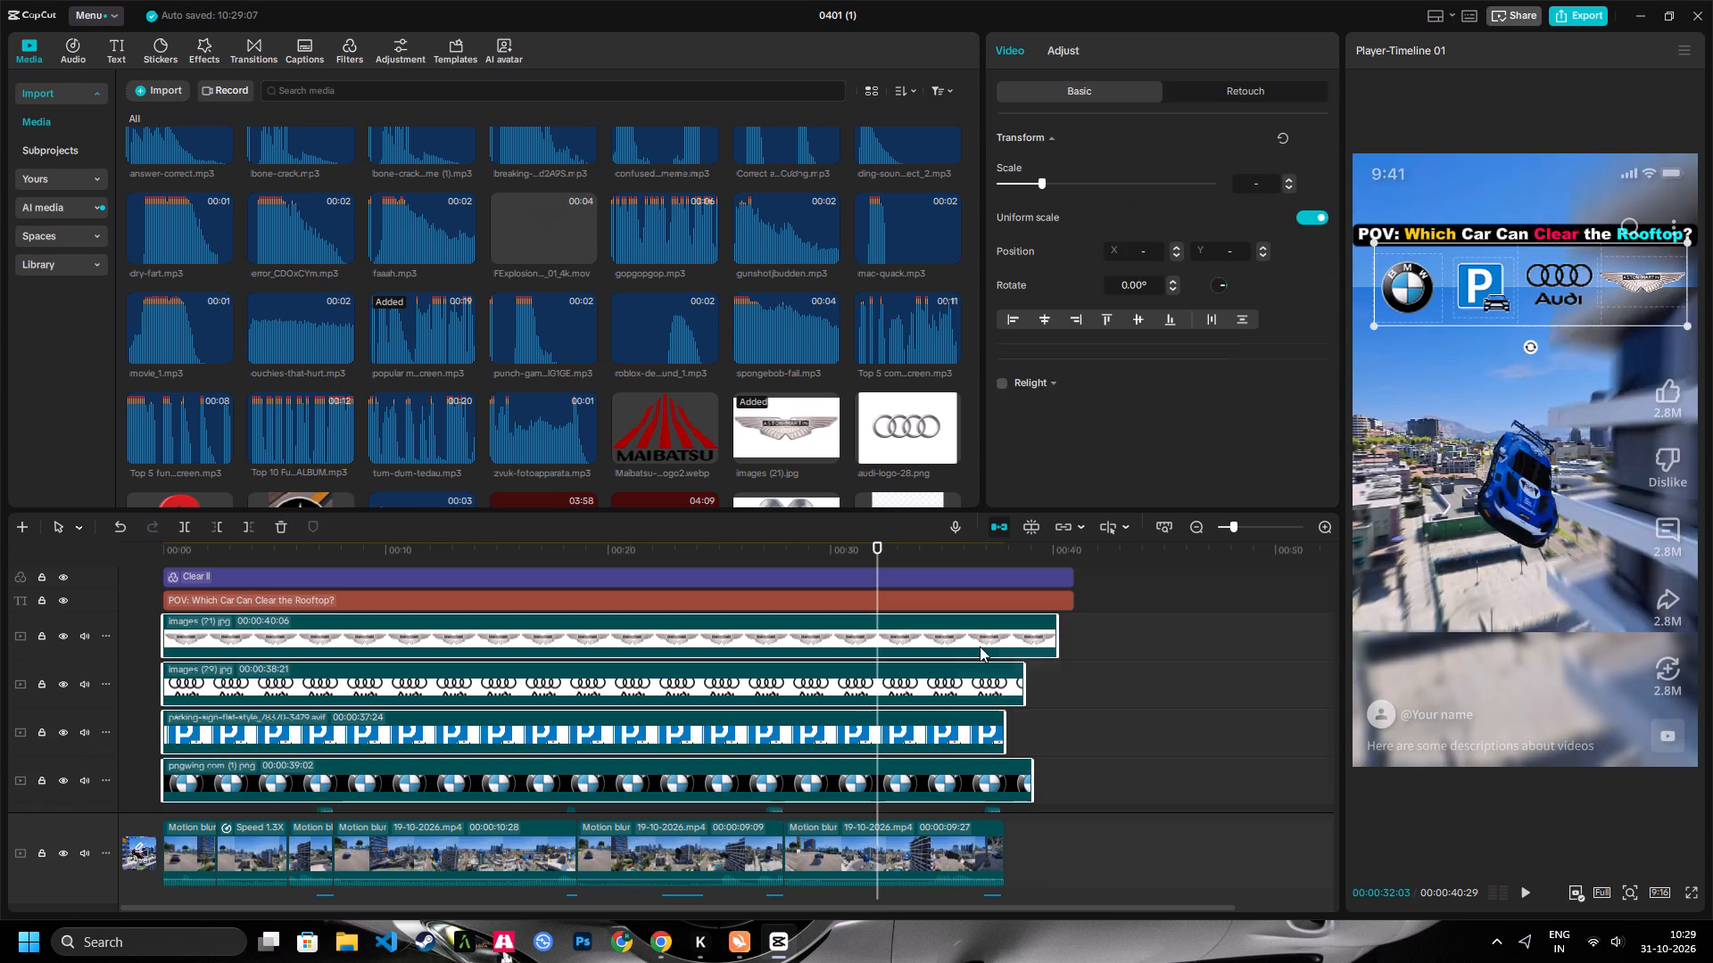
{"action": "left_click_drag", "start_coordinate": [1369, 324], "coordinate": [1383, 309]}
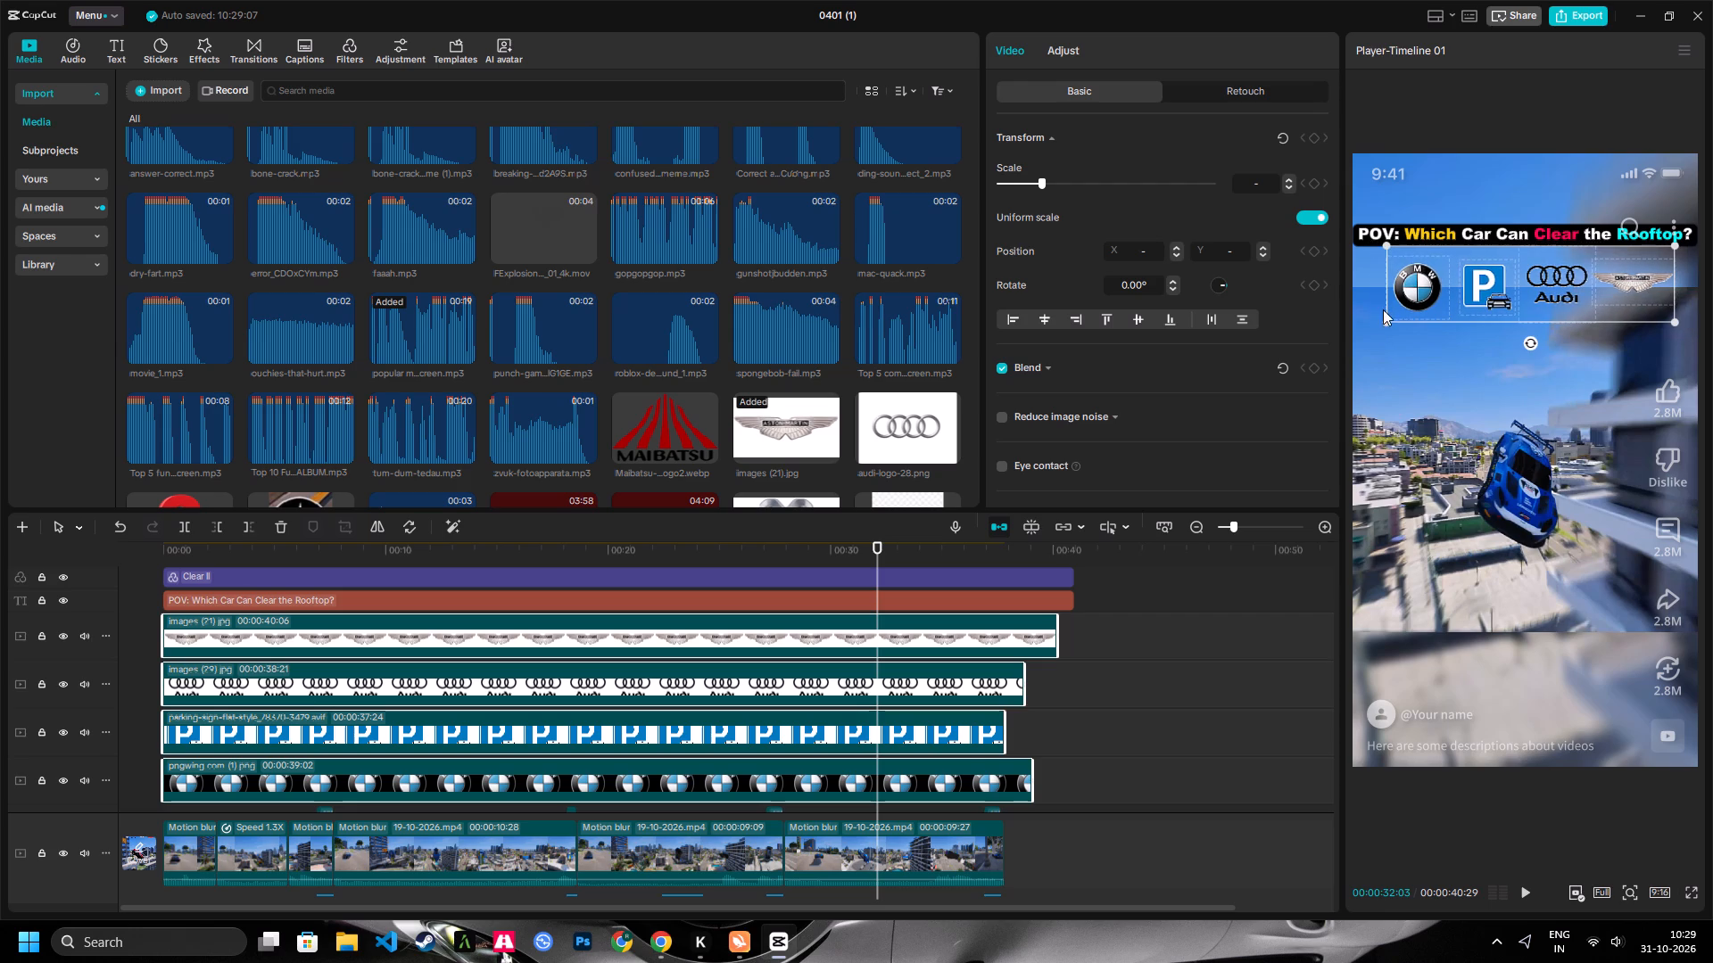
Trim the Clear clip, the title and all four logo clips to end with the main video at 00:00:37:24, and preview the opening.
{"action": "scroll", "coordinate": [1040, 652], "scroll_direction": "down", "scroll_amount": 2}
{"action": "left_click", "coordinate": [1007, 557]}
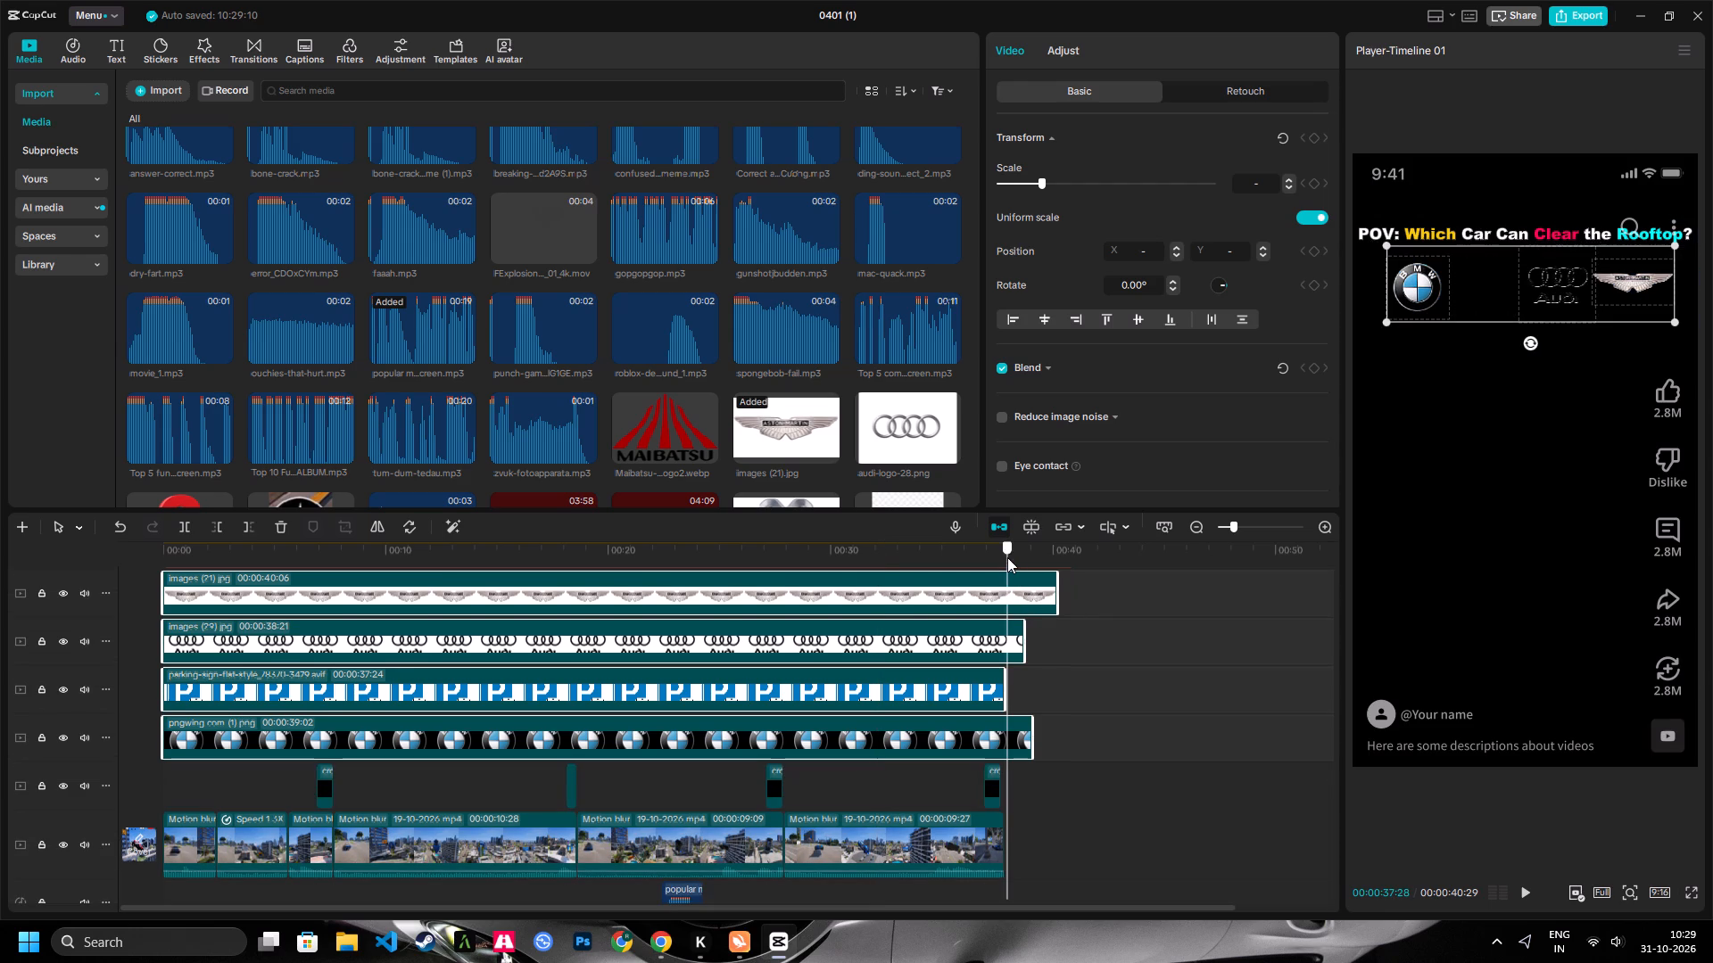
{"action": "left_click_drag", "start_coordinate": [1252, 525], "coordinate": [1260, 529]}
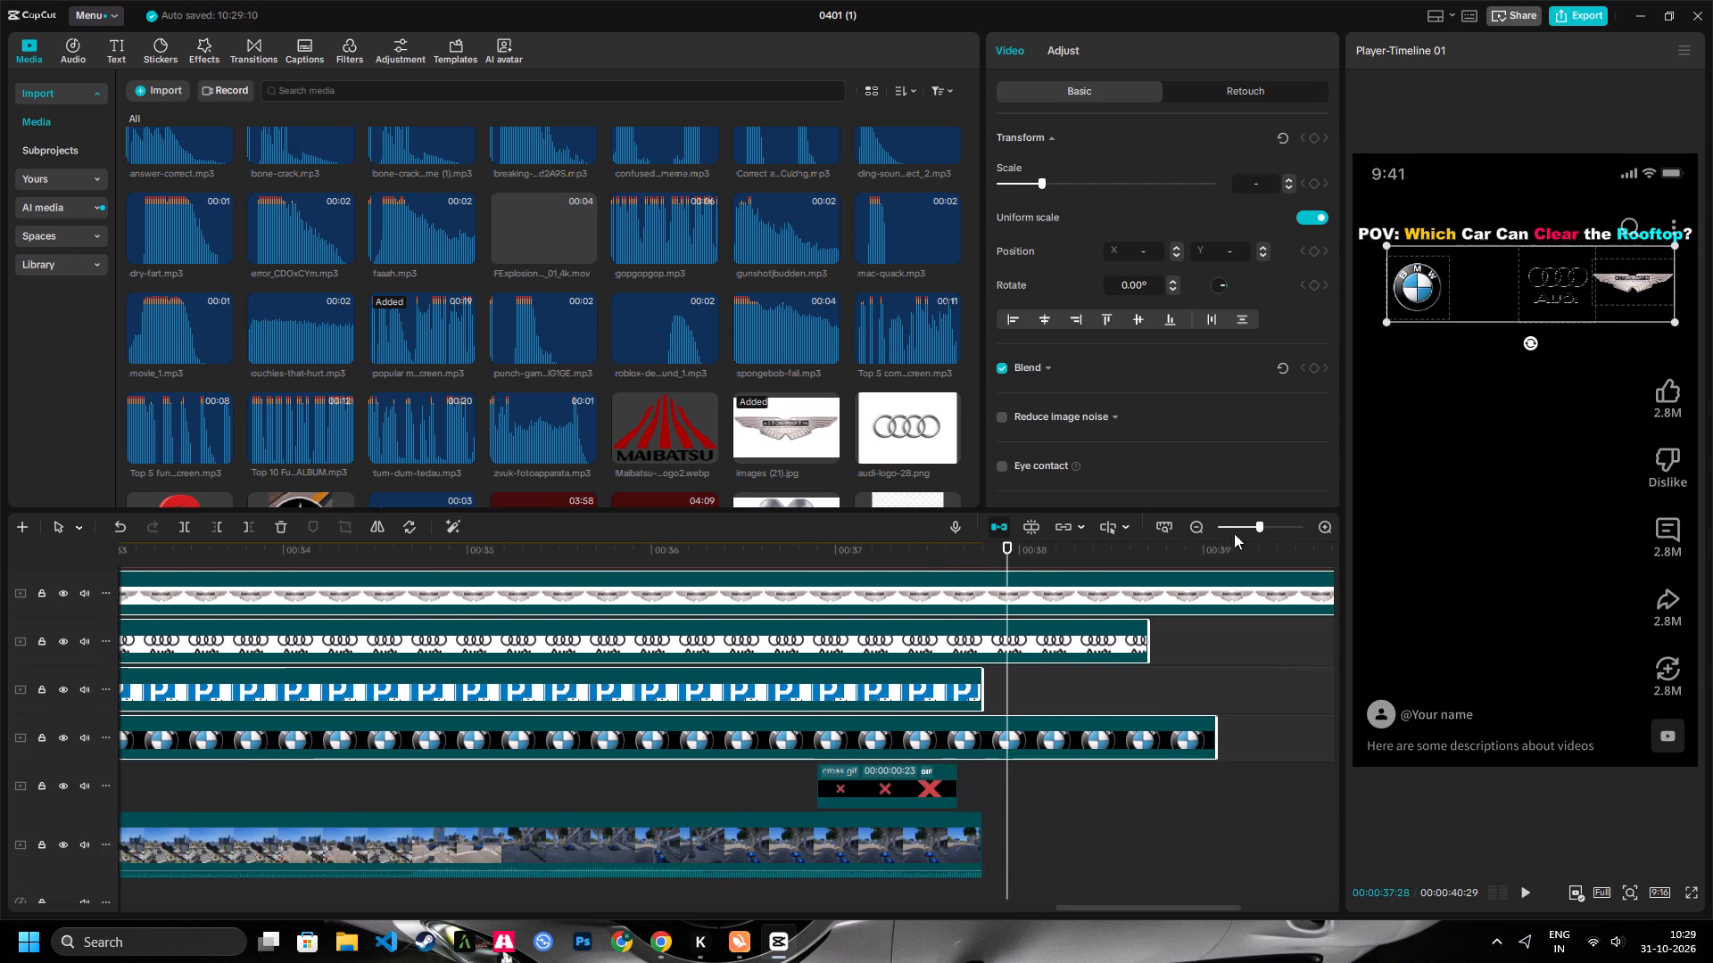
{"action": "left_click_drag", "start_coordinate": [979, 675], "coordinate": [1088, 671]}
{"action": "left_click_drag", "start_coordinate": [981, 548], "coordinate": [981, 565]}
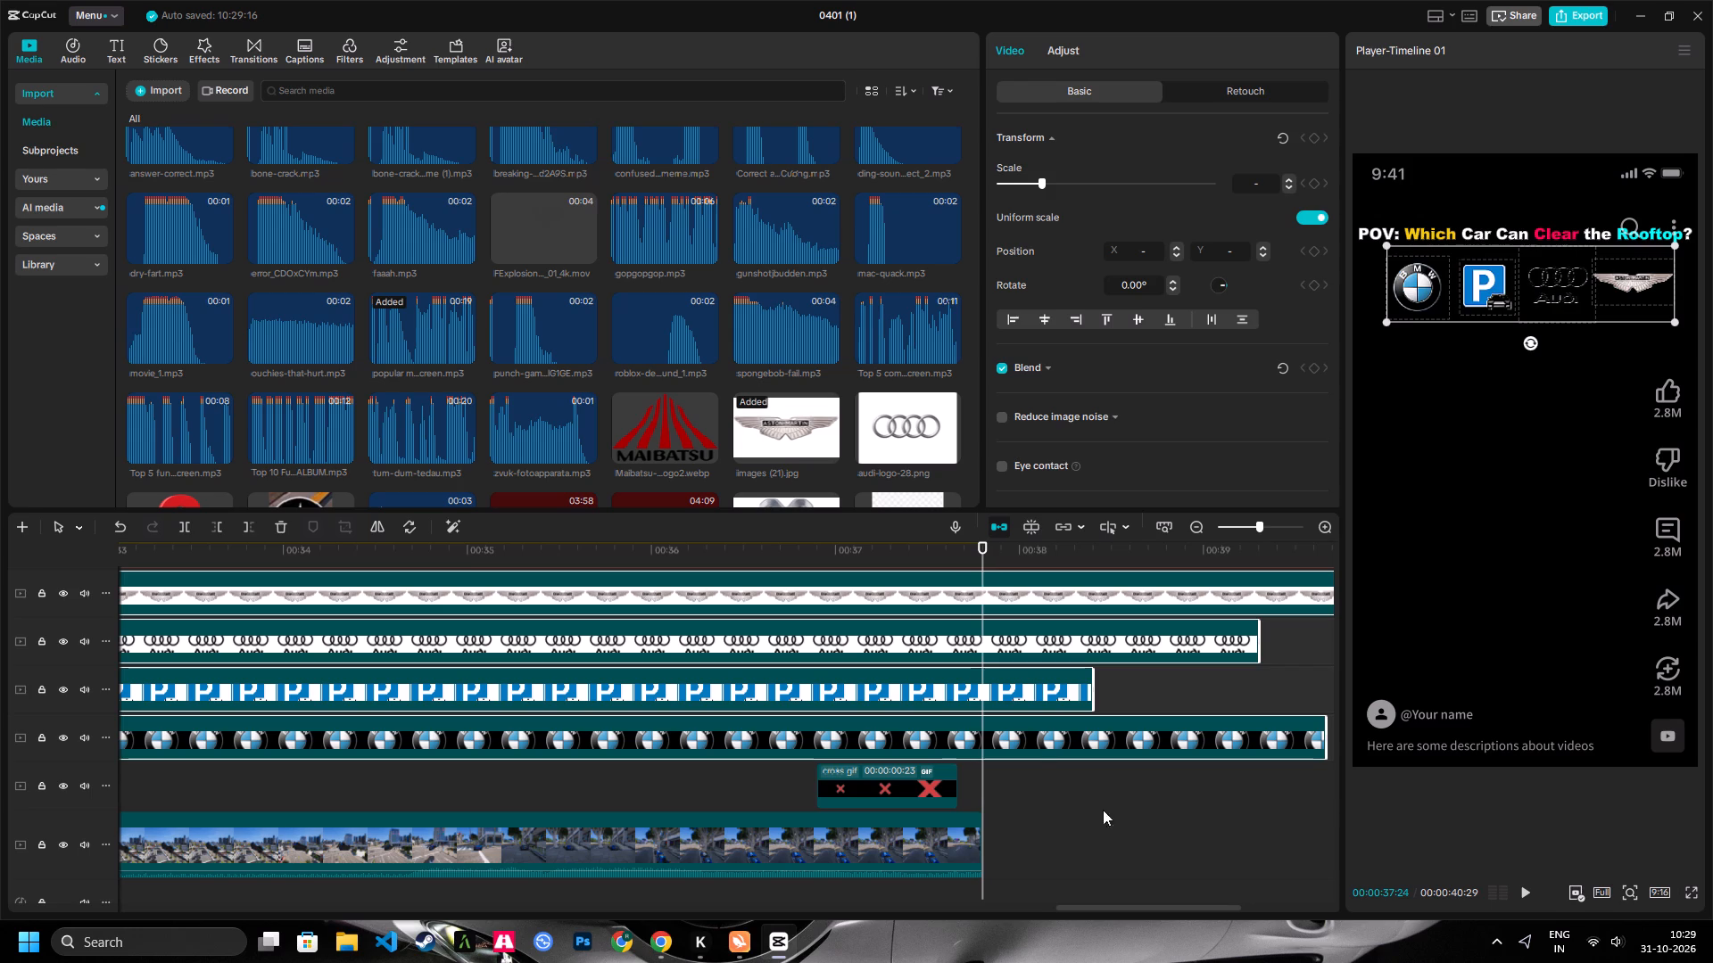
{"action": "left_click_drag", "start_coordinate": [1114, 813], "coordinate": [1074, 402]}
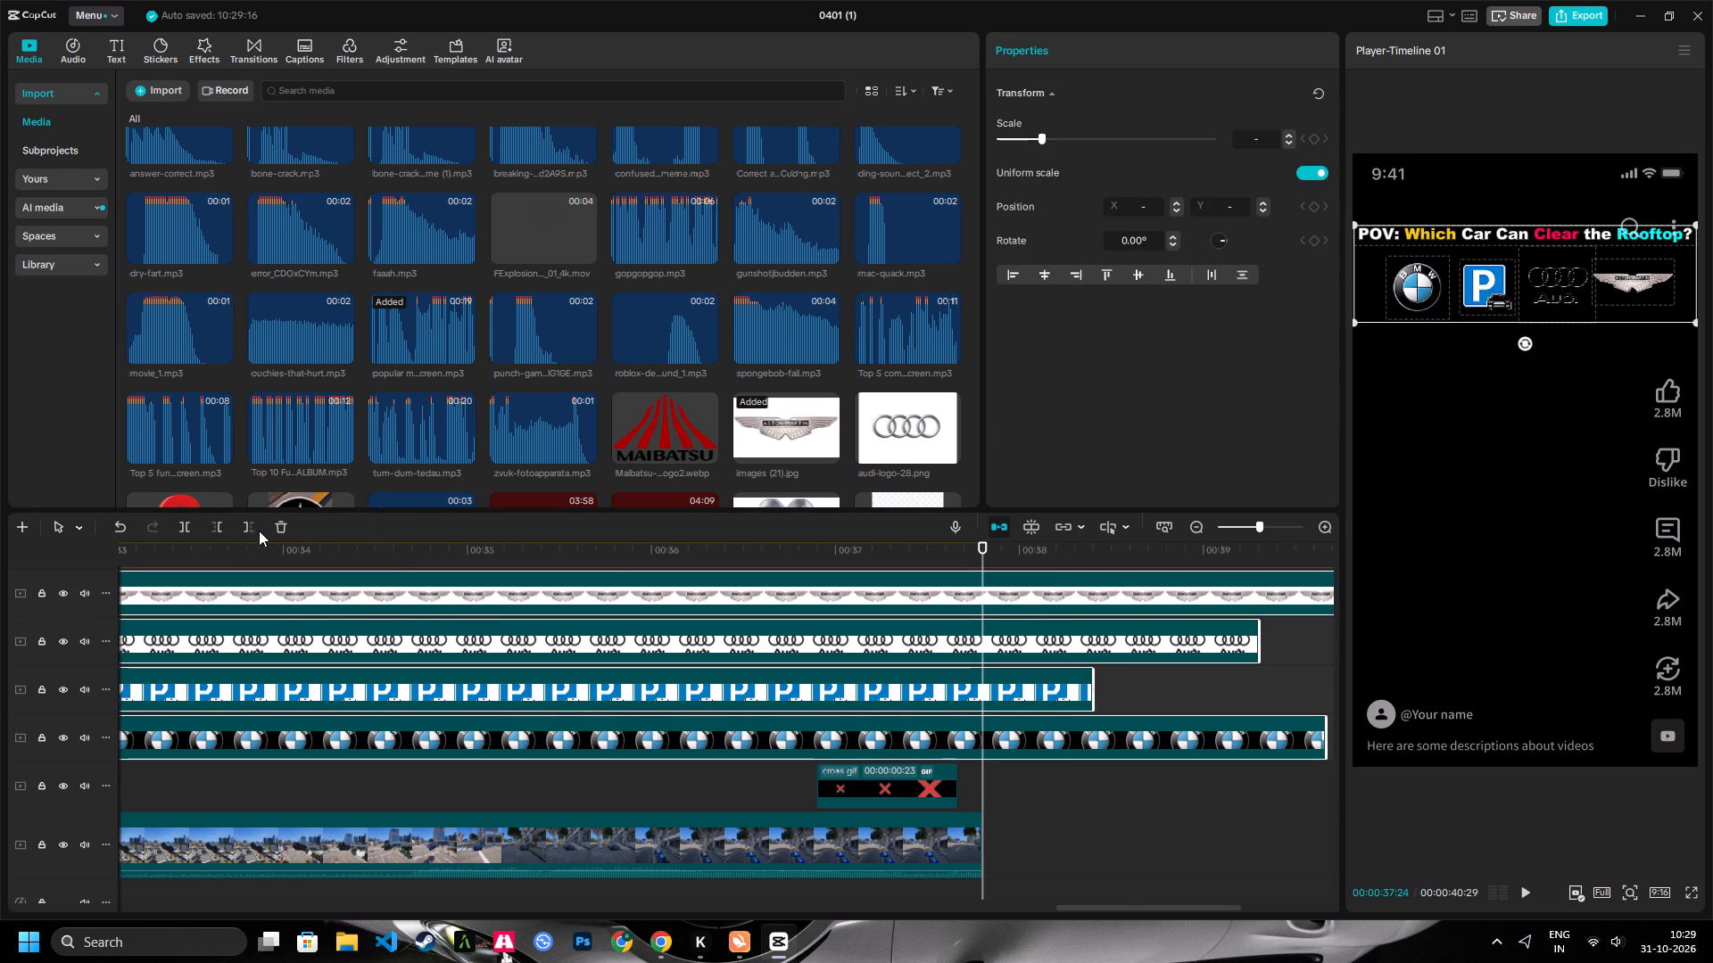
{"action": "left_click", "coordinate": [254, 523]}
{"action": "scroll", "coordinate": [644, 742], "scroll_direction": "up", "scroll_amount": 6}
{"action": "type", "text": "Z"}
{"action": "key", "text": "space"}
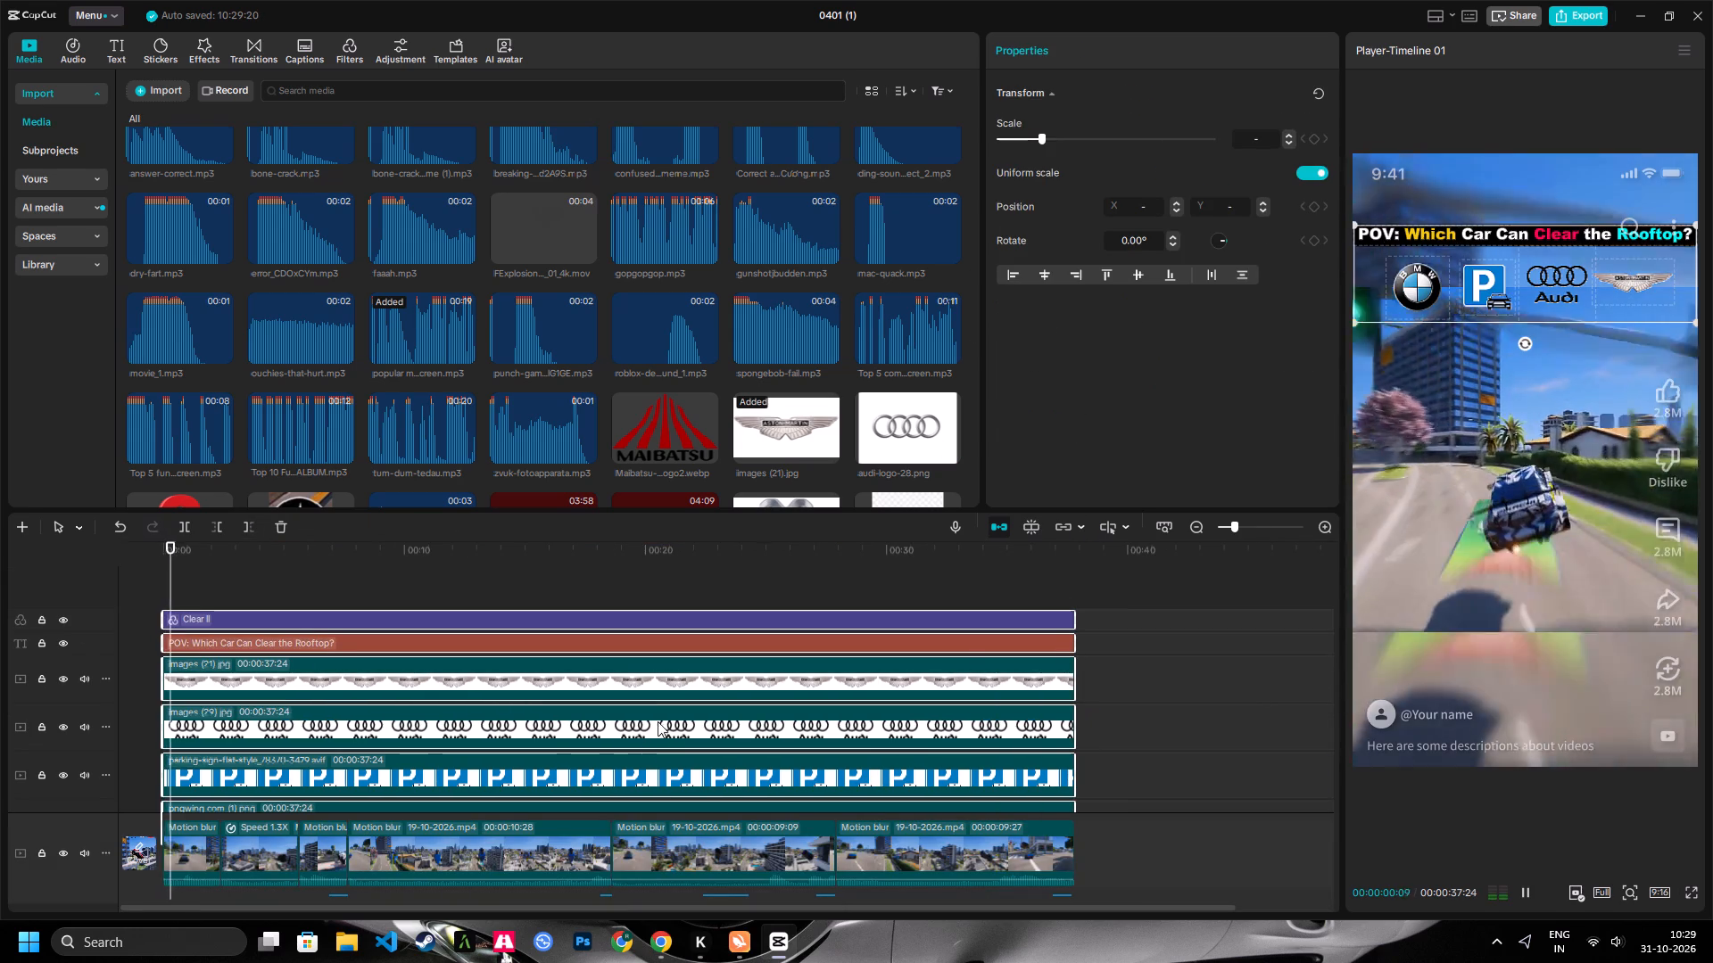
{"action": "scroll", "coordinate": [891, 563], "scroll_direction": "down", "scroll_amount": 9}
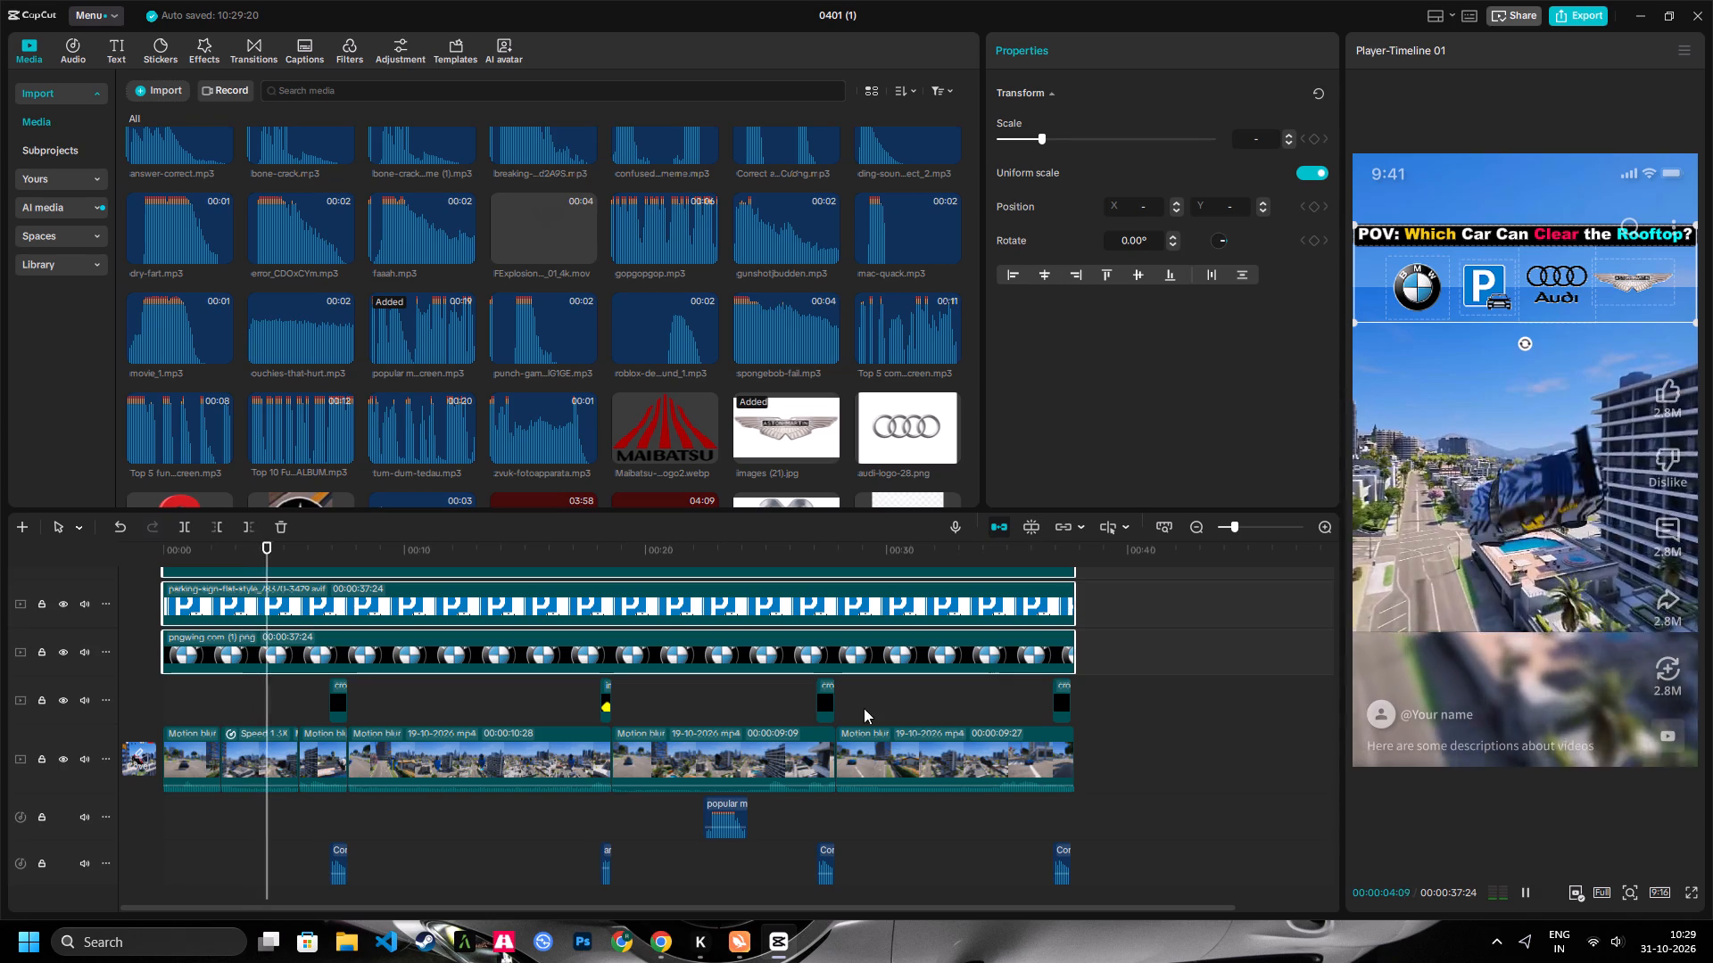
{"action": "key", "text": "space"}
Delete the video's current cover and leave the cover selection without picking a frame.
{"action": "left_click", "coordinate": [157, 739]}
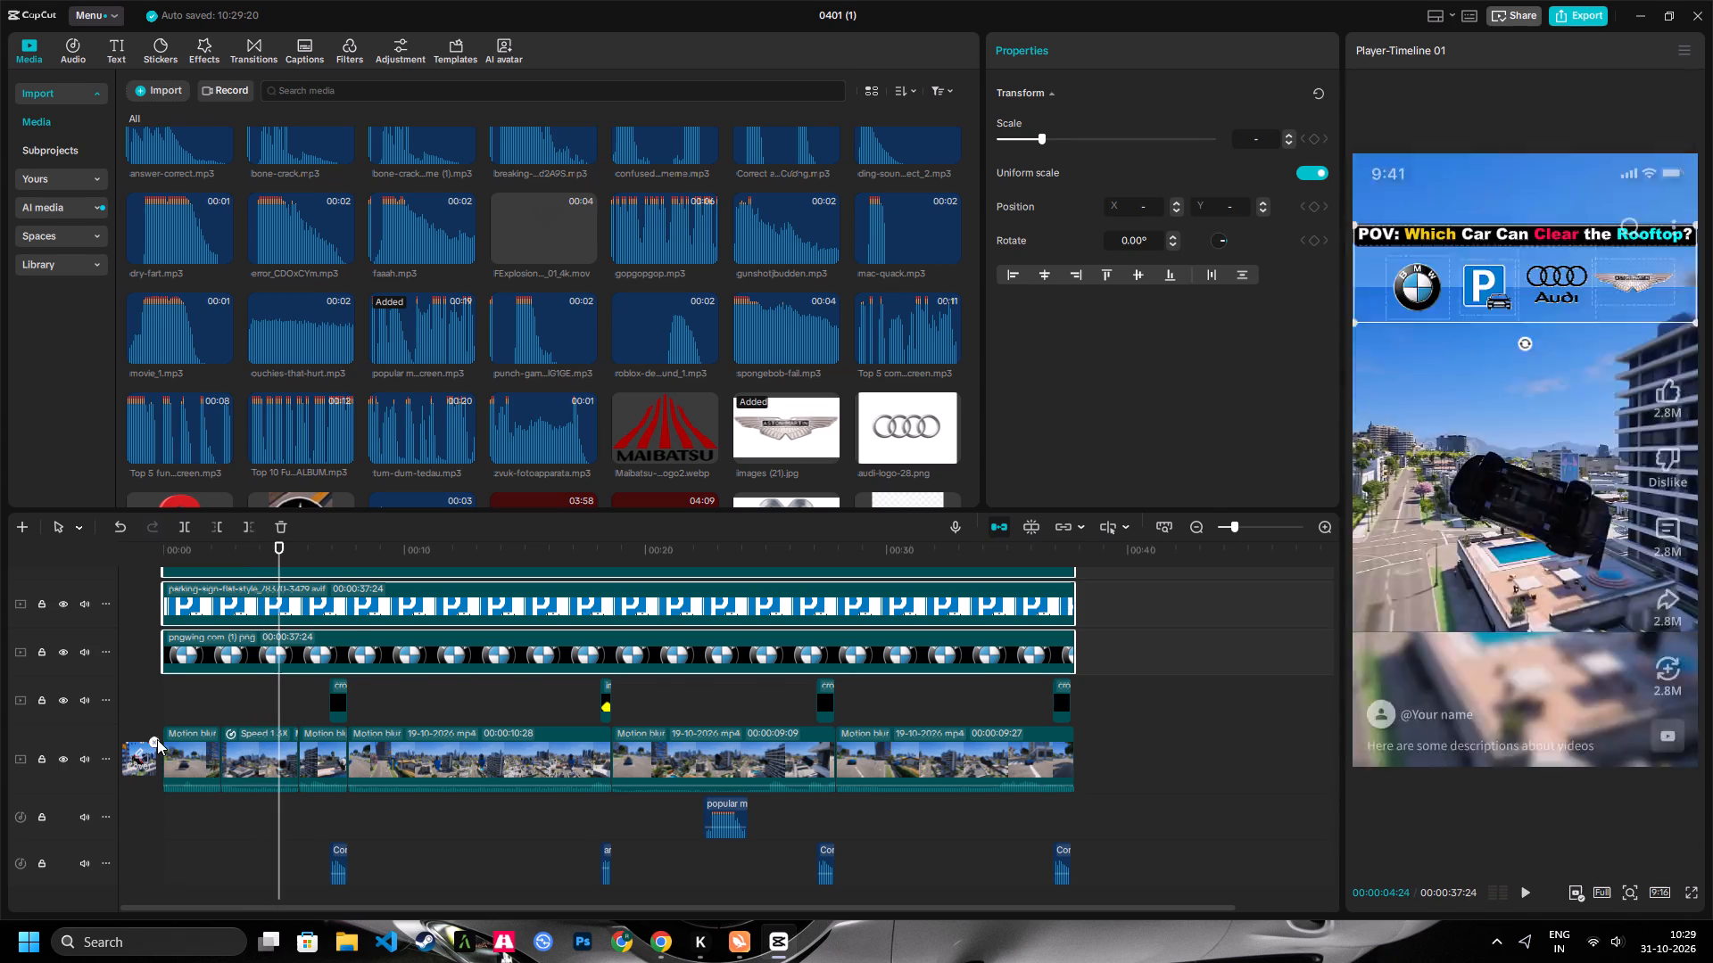
{"action": "left_click", "coordinate": [770, 529]}
{"action": "left_click", "coordinate": [146, 757]}
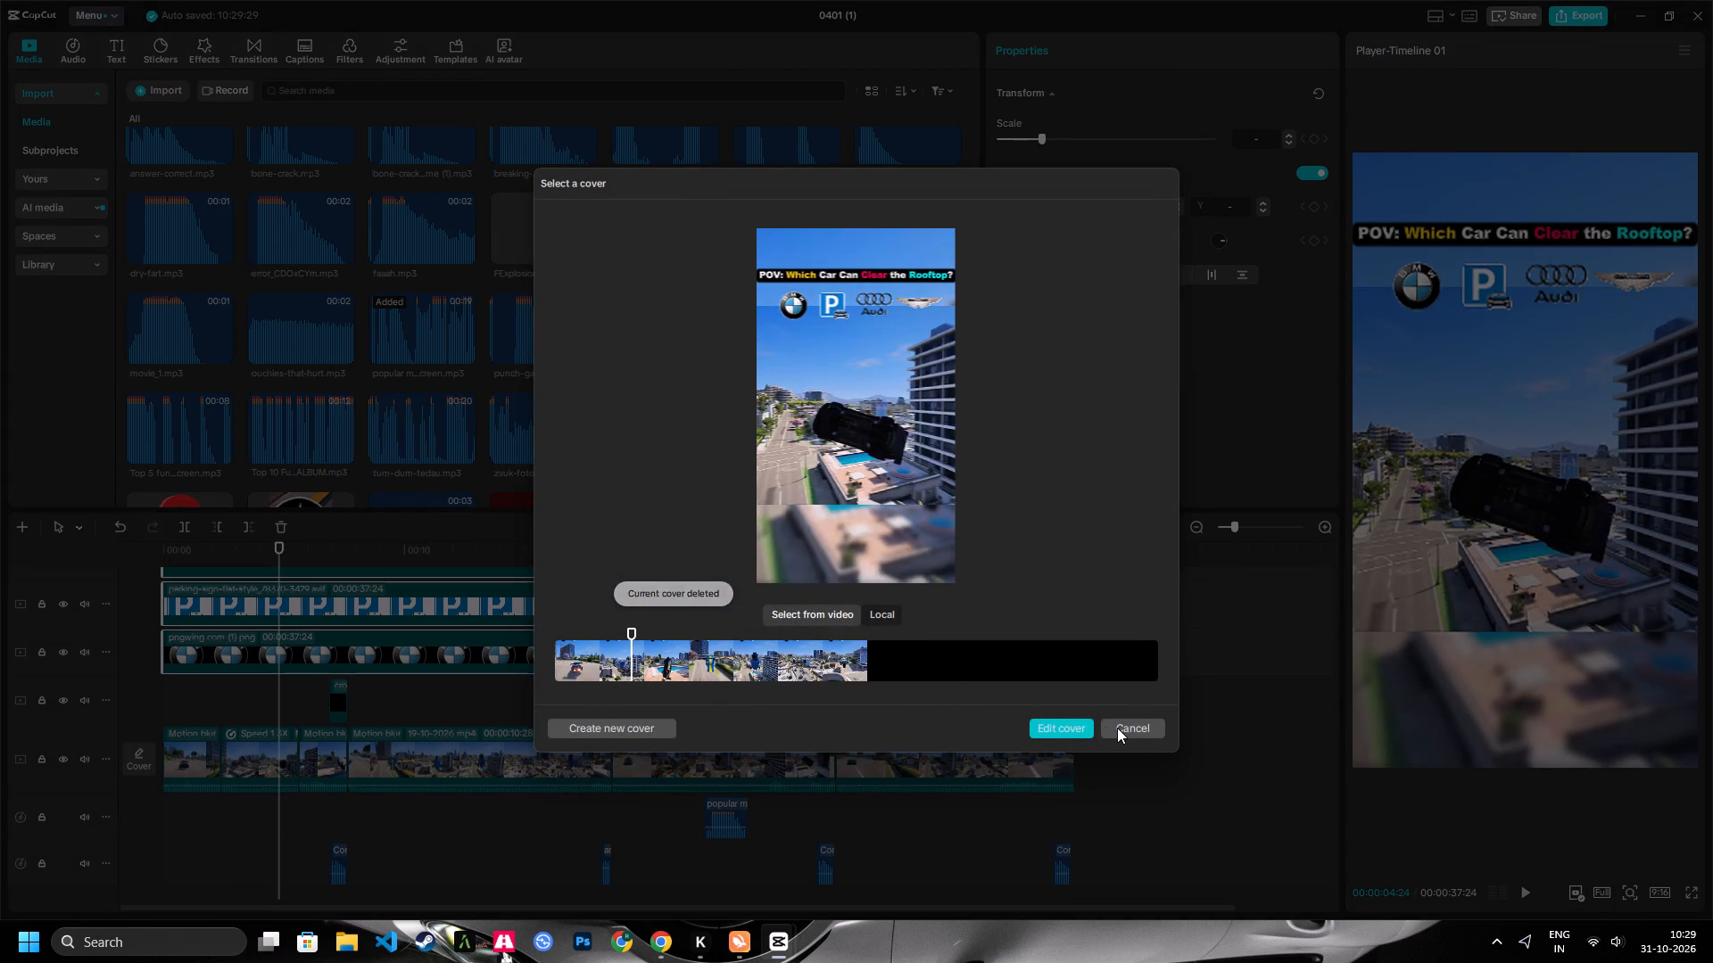
{"action": "left_click", "coordinate": [1117, 728]}
Set the video's cover to the frame at 00:00:19:25, with the blue car in mid-air over the ramp, and save it without signing in.
{"action": "left_click_drag", "start_coordinate": [365, 540], "coordinate": [452, 578]}
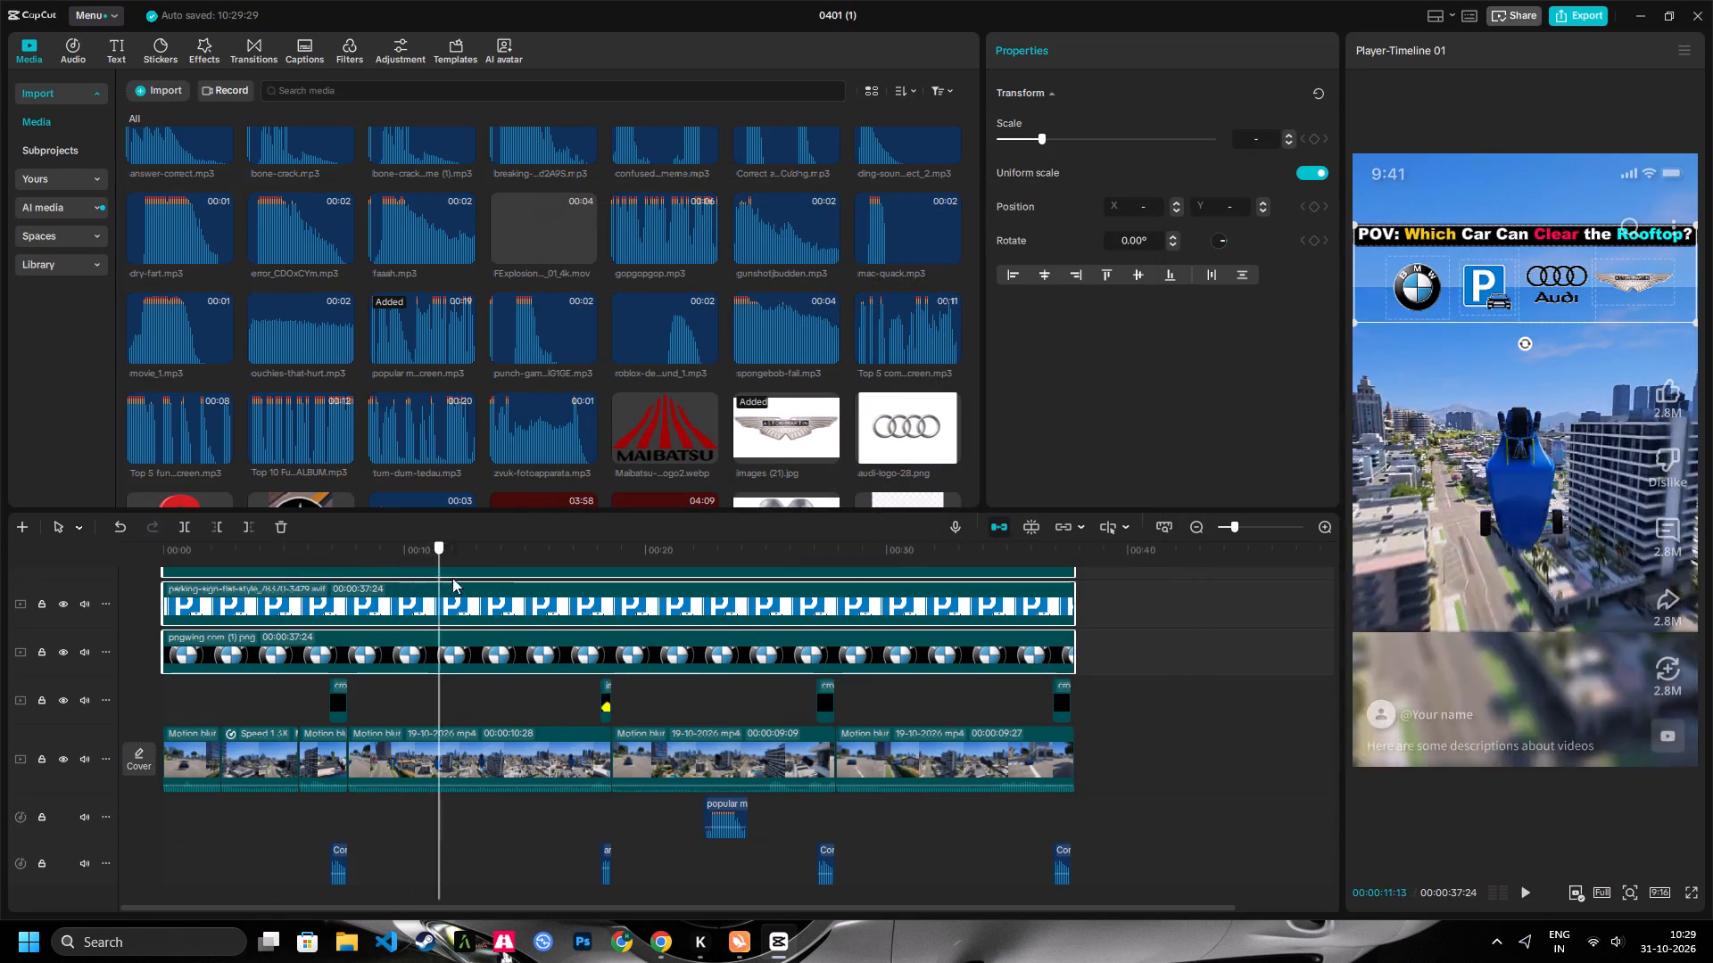
{"action": "left_click_drag", "start_coordinate": [452, 578], "coordinate": [479, 604]}
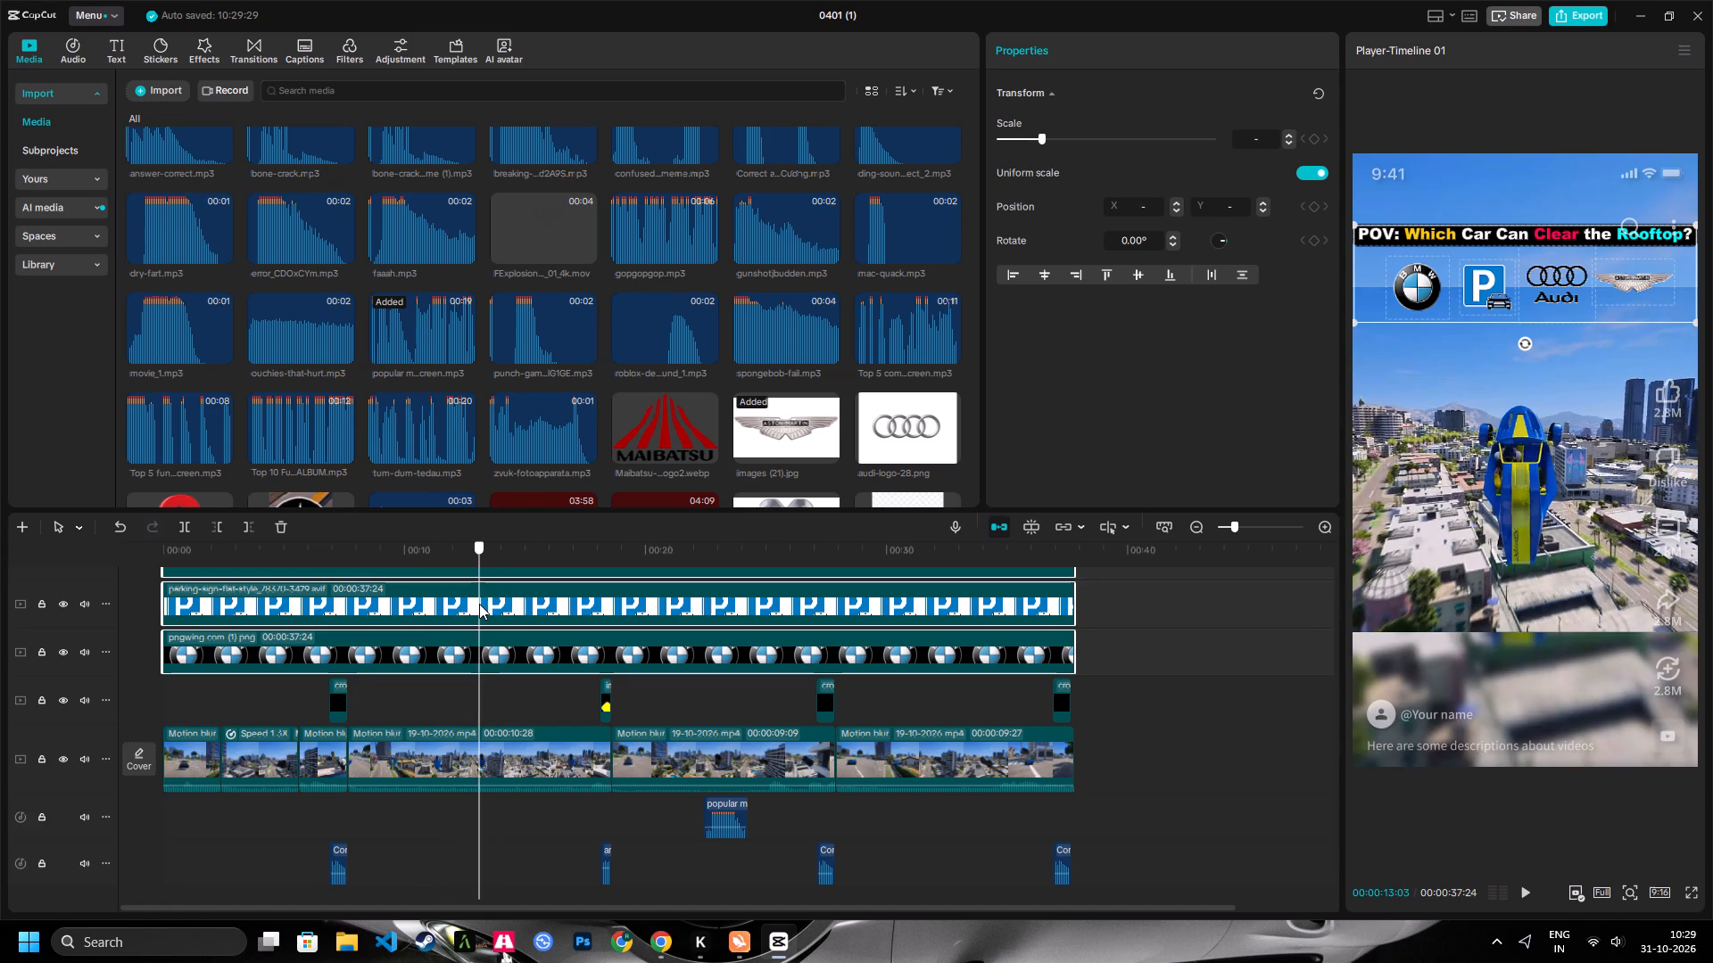
{"action": "left_click_drag", "start_coordinate": [479, 604], "coordinate": [474, 612]}
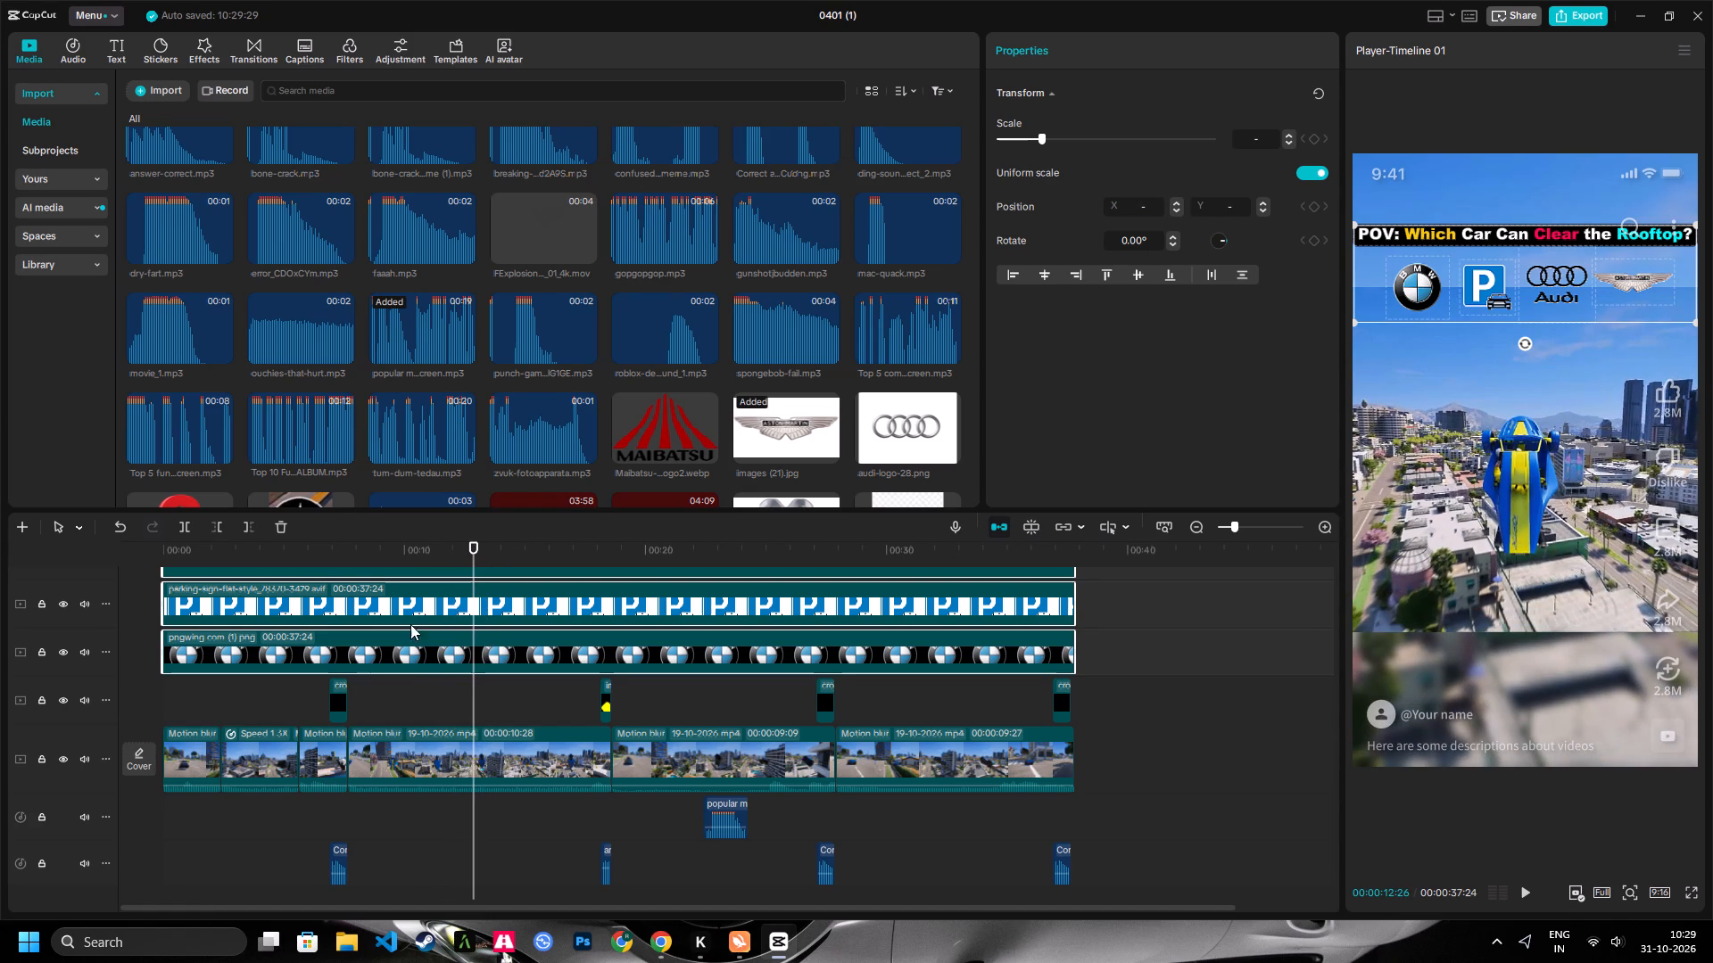
{"action": "left_click_drag", "start_coordinate": [512, 550], "coordinate": [649, 572]}
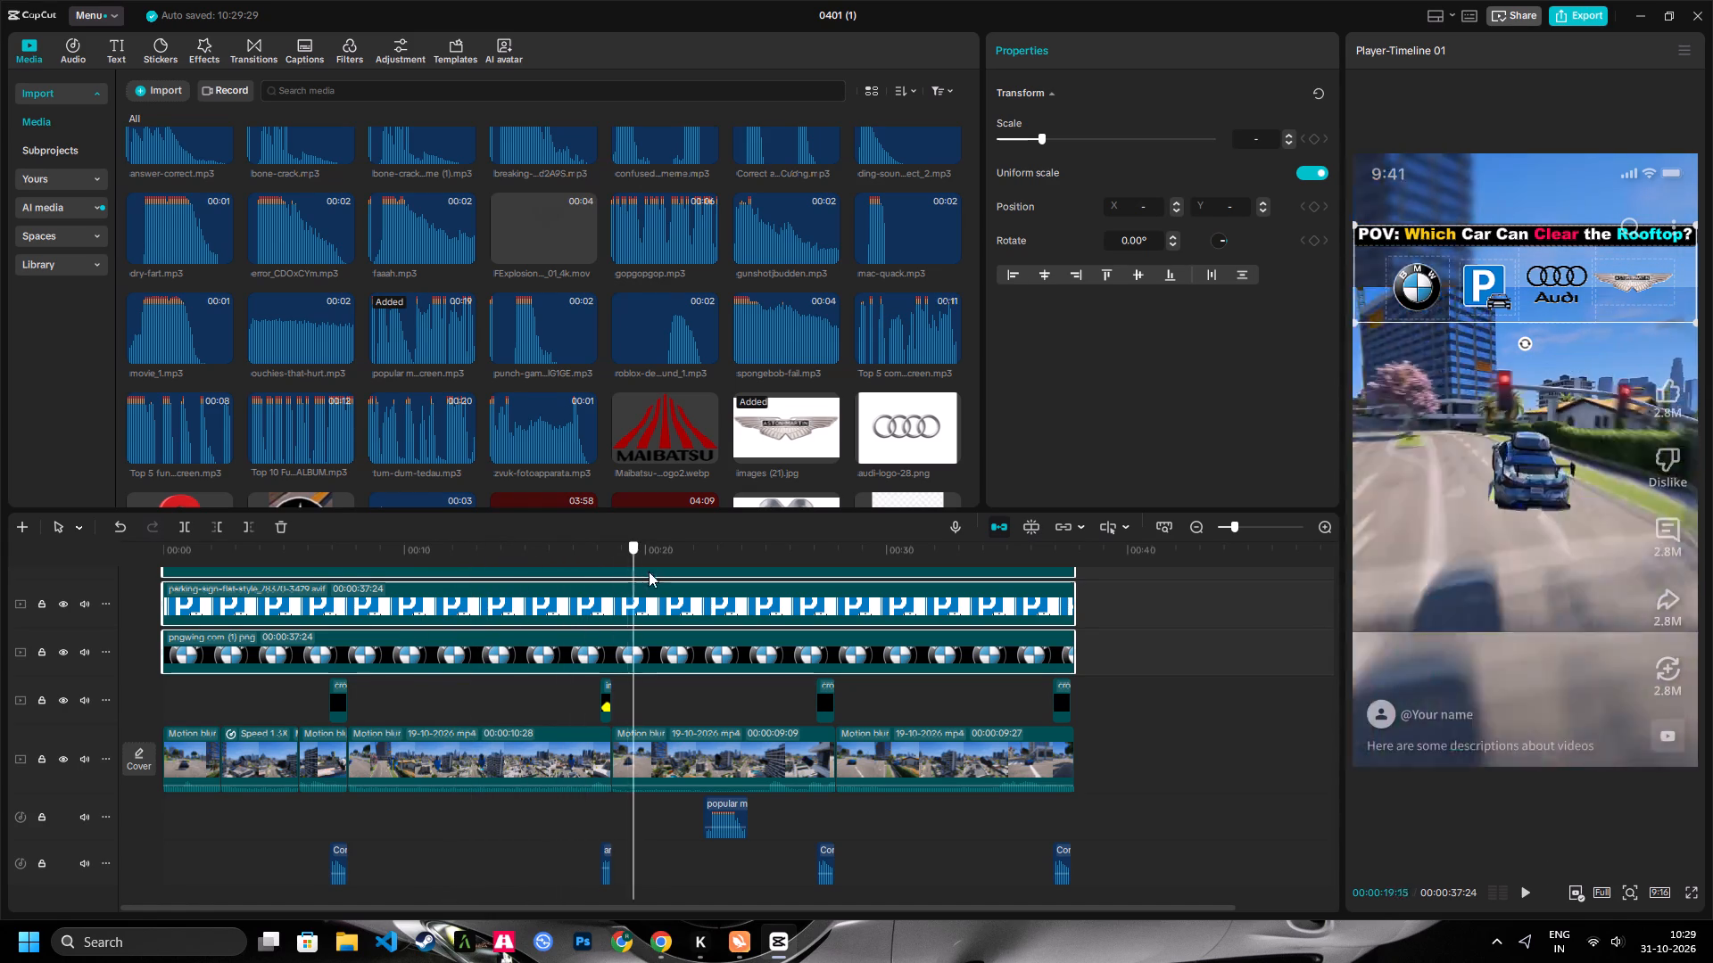
{"action": "left_click_drag", "start_coordinate": [649, 572], "coordinate": [732, 622]}
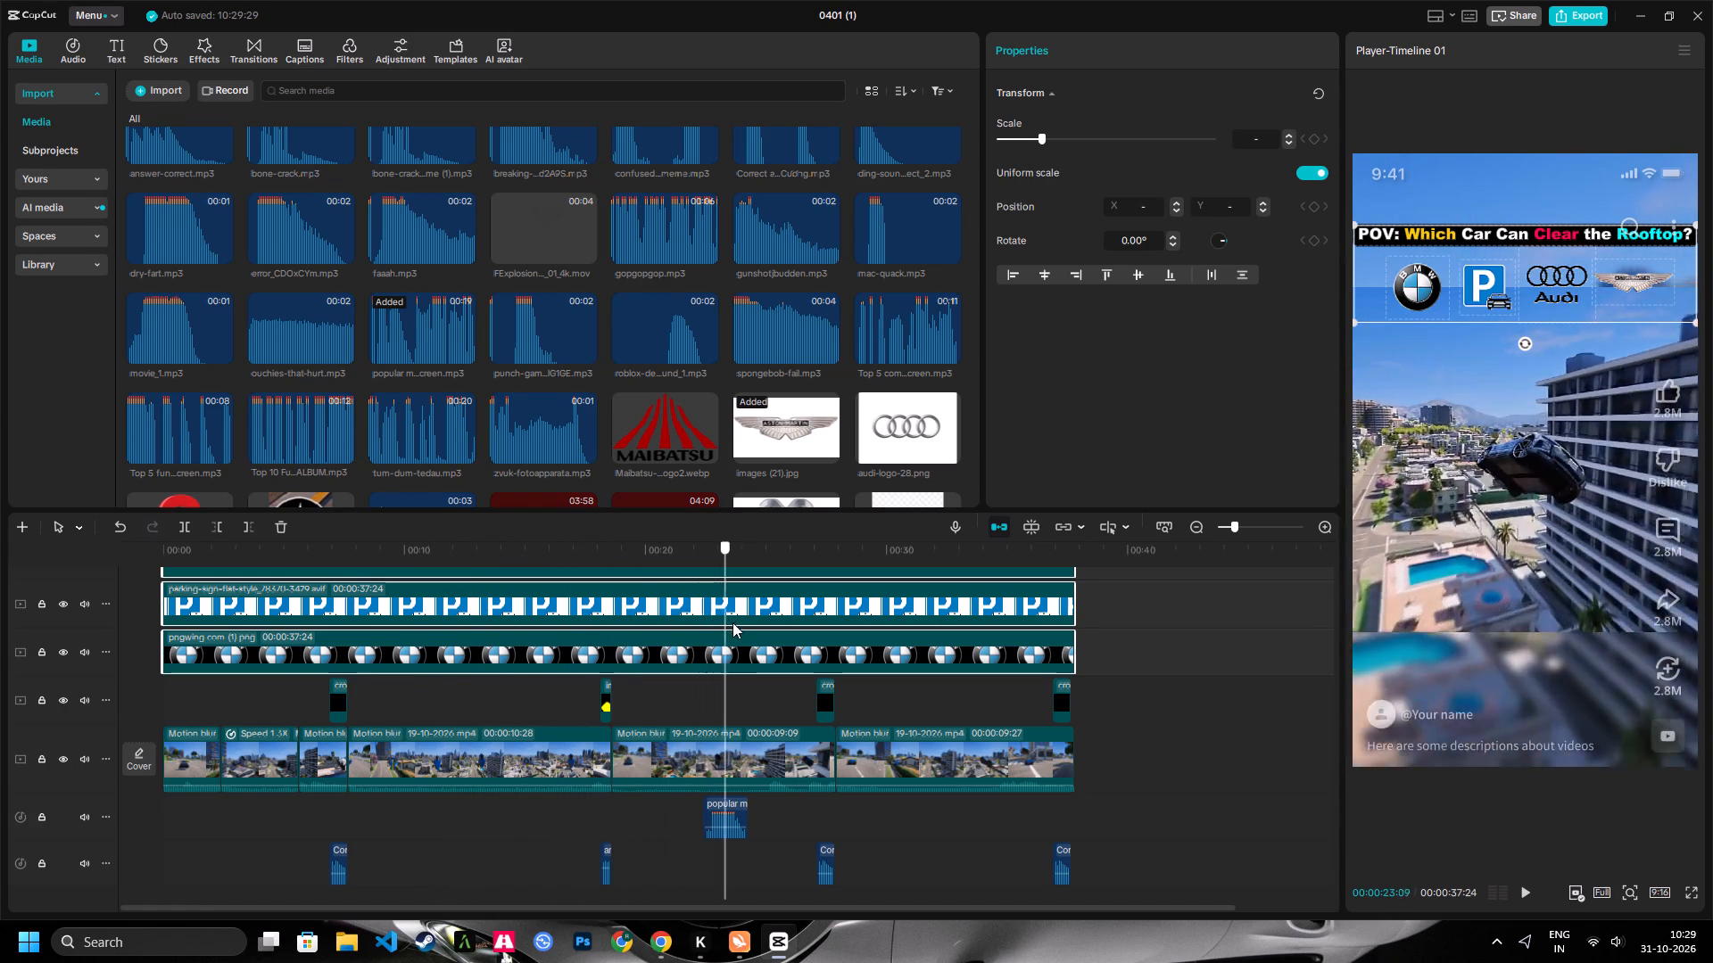
{"action": "left_click_drag", "start_coordinate": [732, 622], "coordinate": [631, 655]}
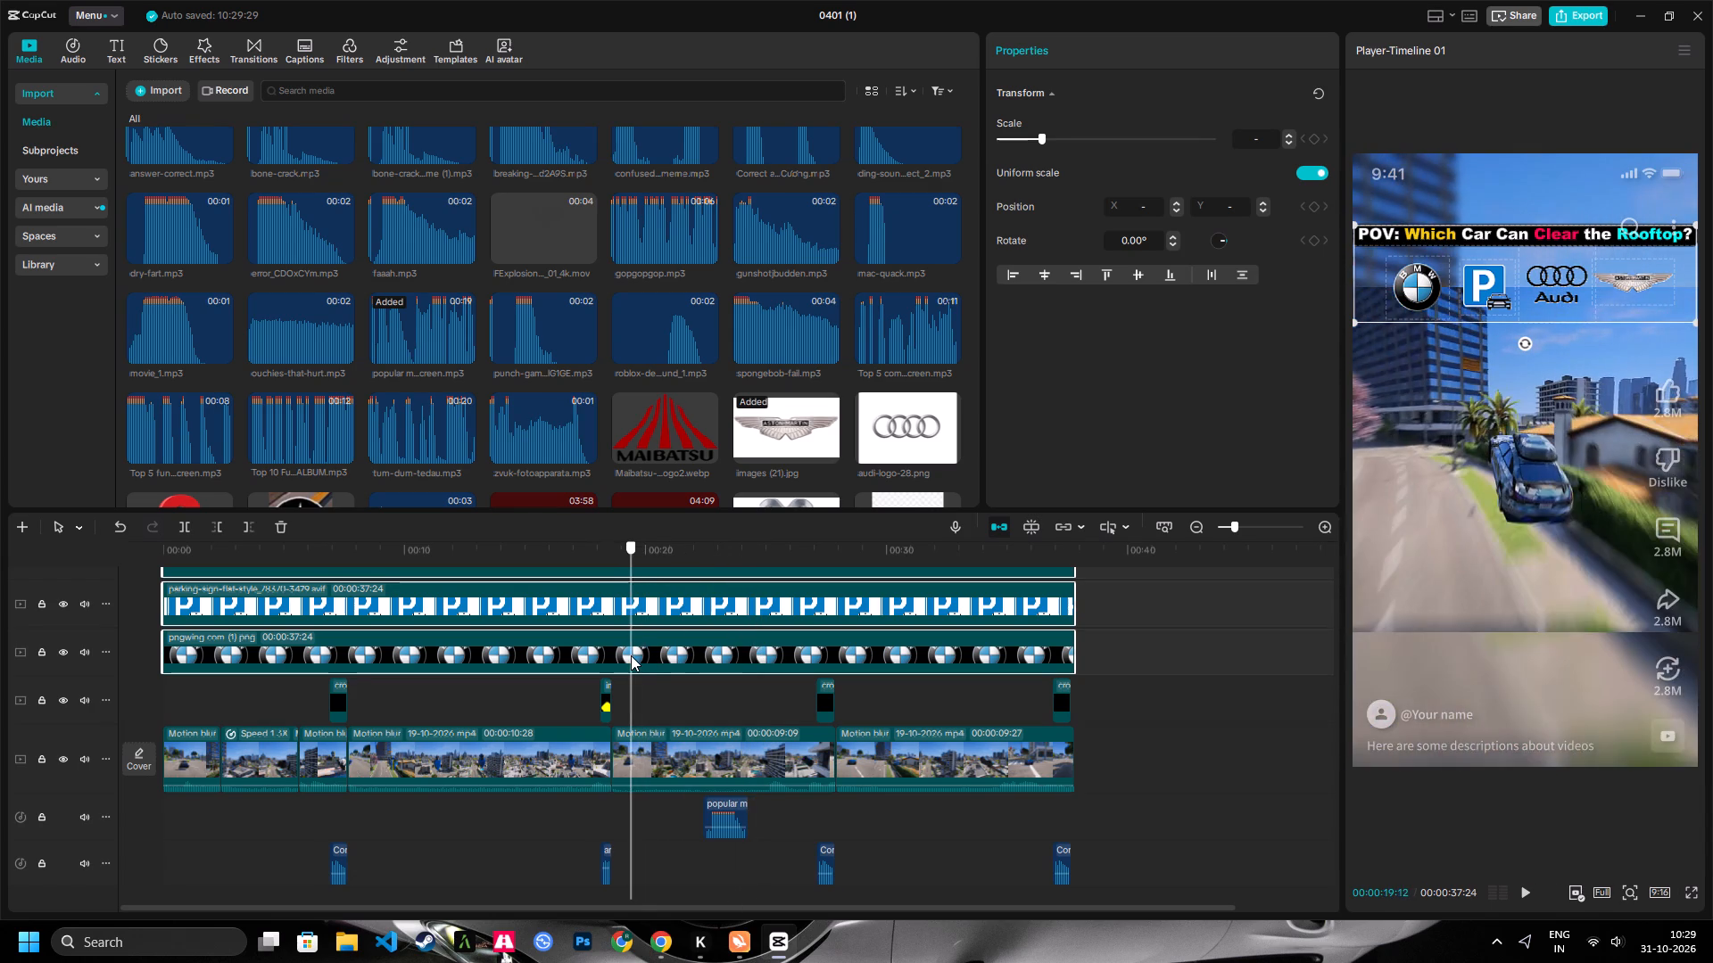
{"action": "left_click_drag", "start_coordinate": [631, 655], "coordinate": [641, 648]}
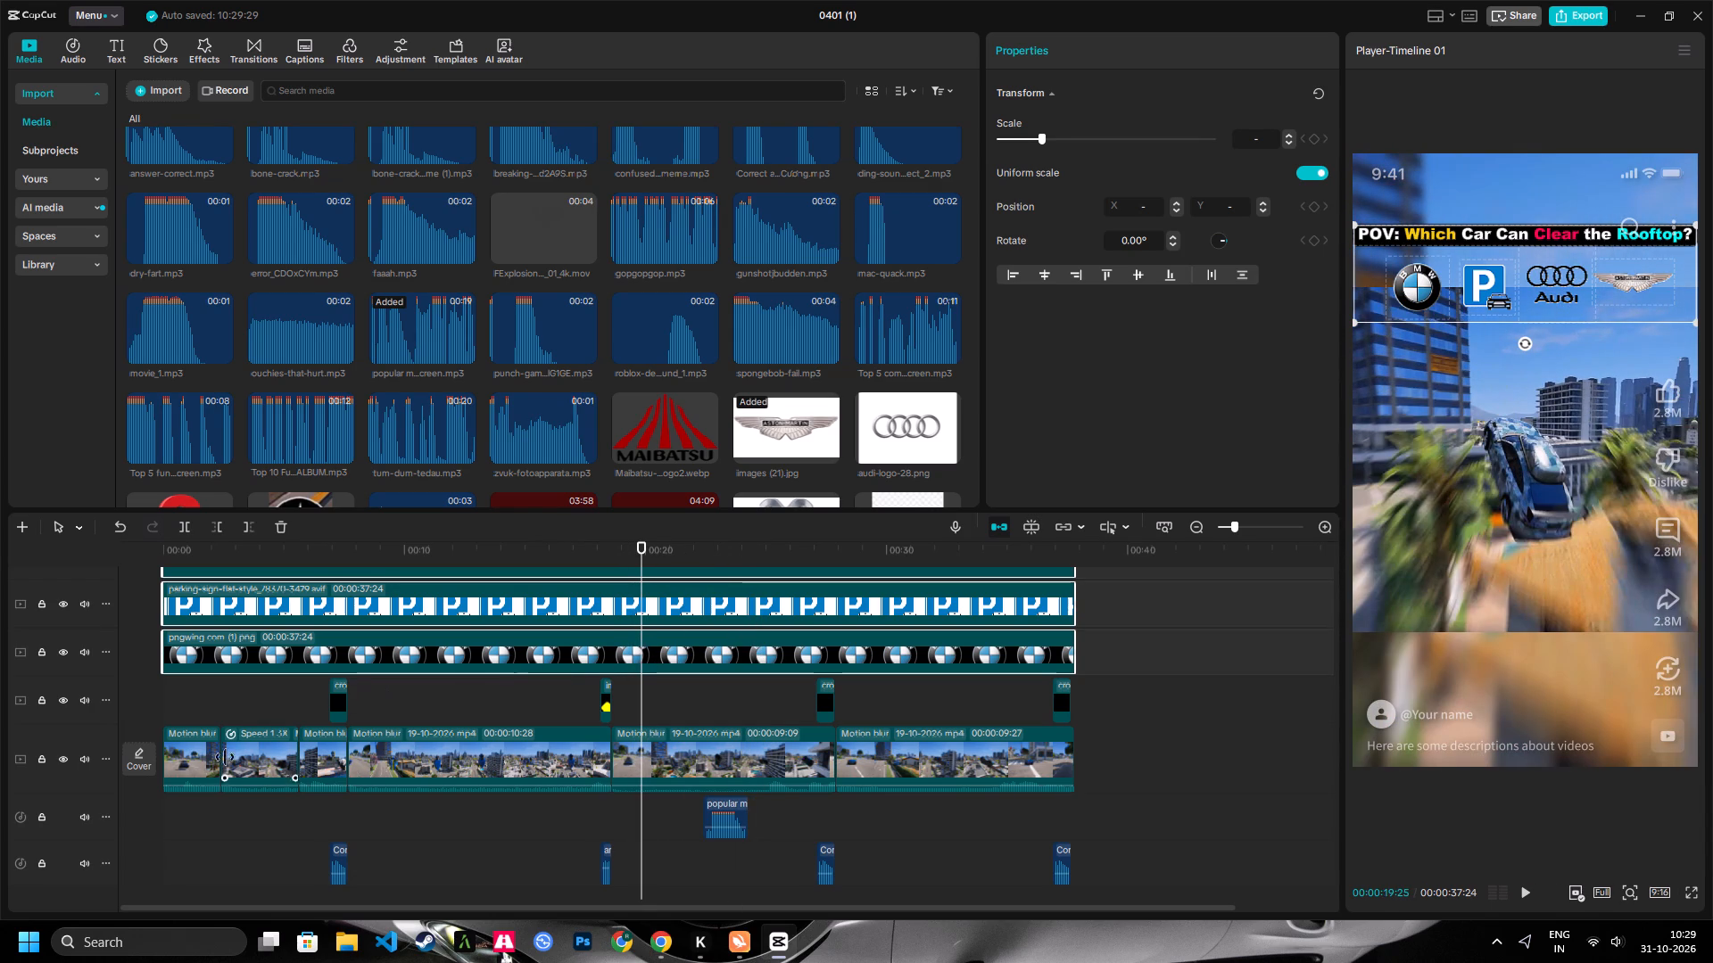
{"action": "left_click", "coordinate": [142, 750]}
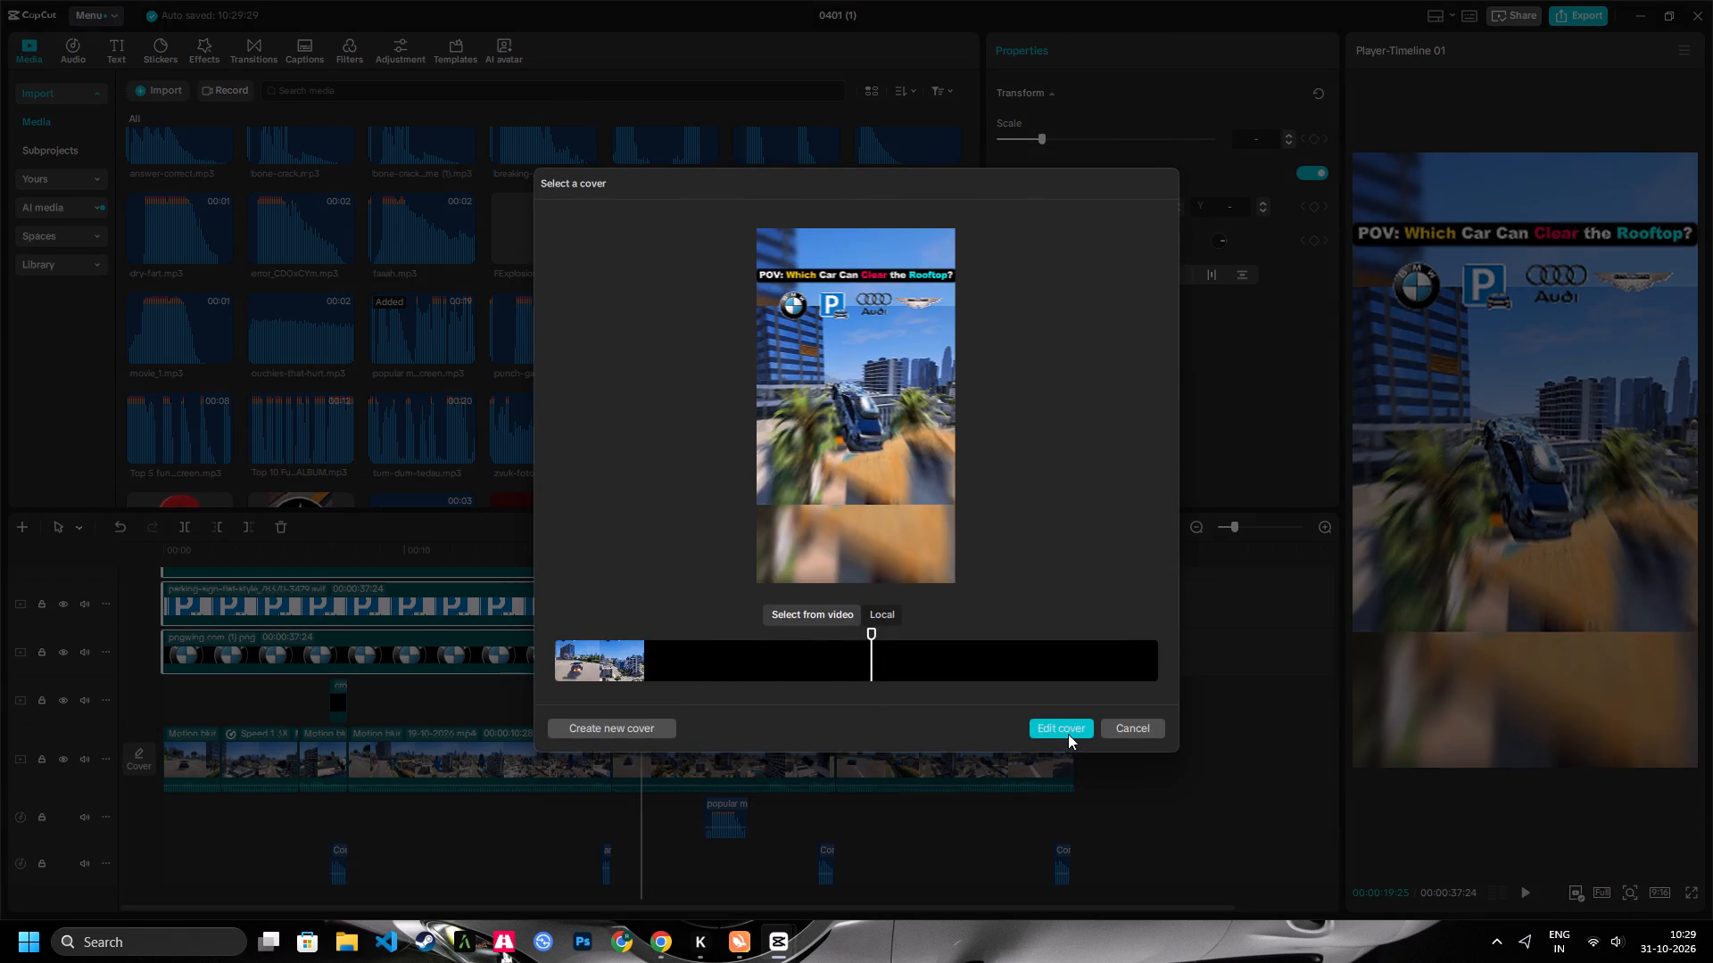
{"action": "left_click", "coordinate": [1068, 734]}
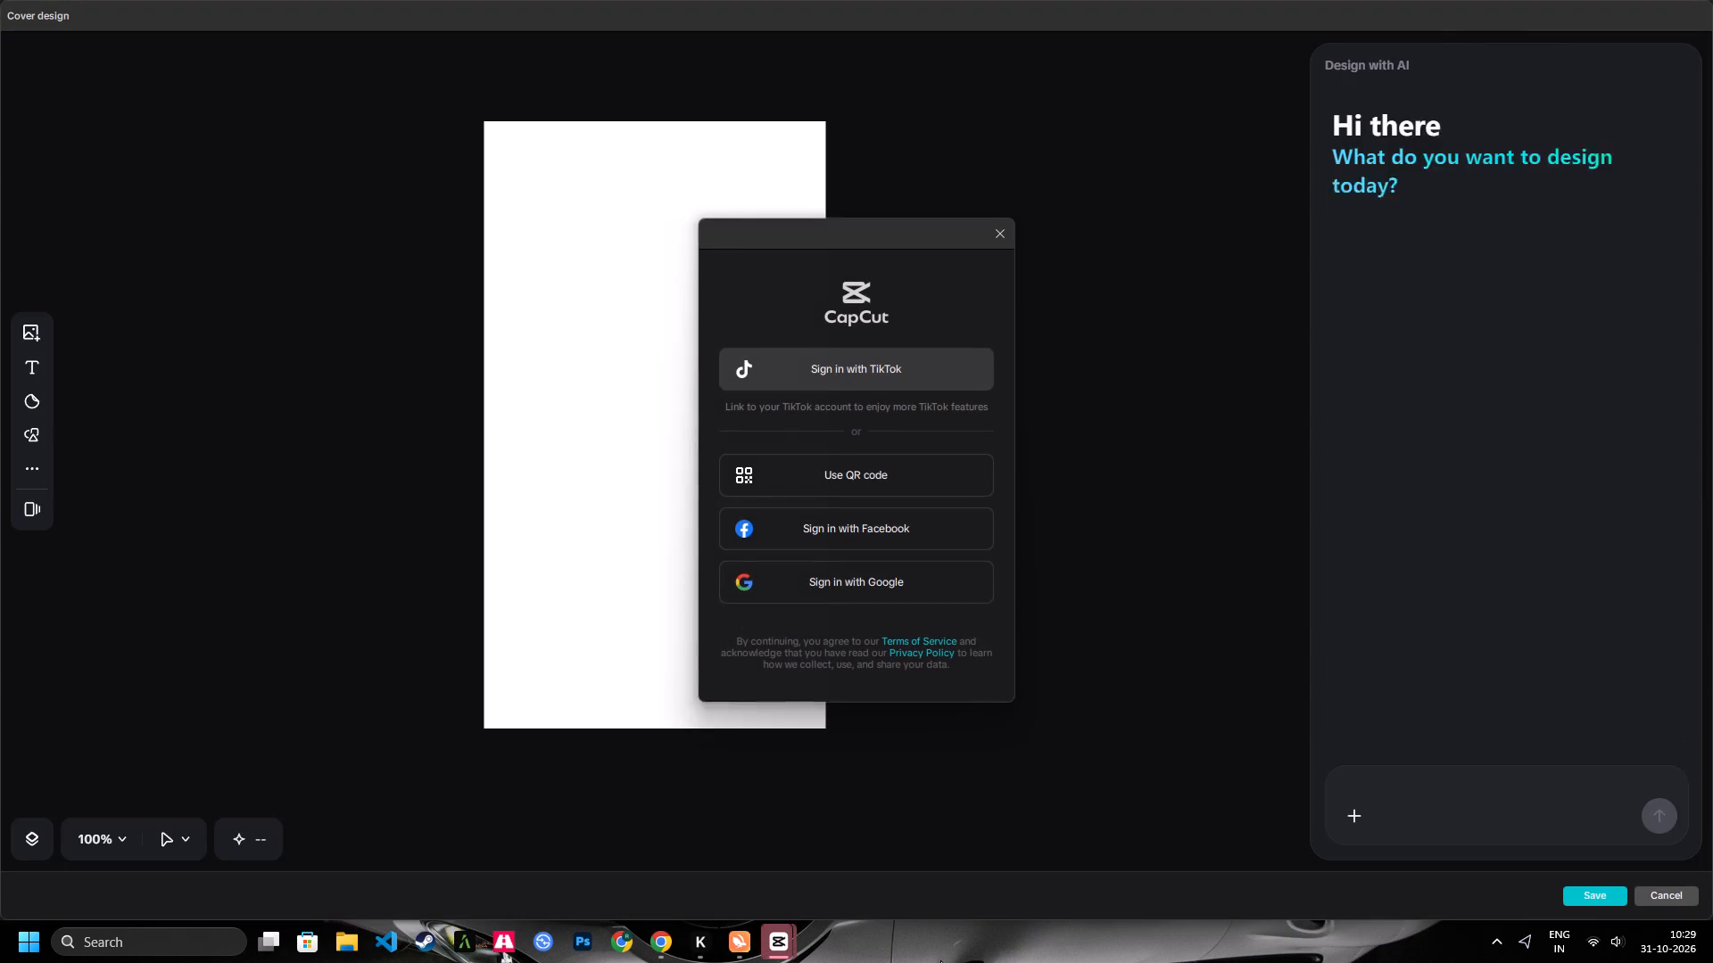
{"action": "double_click", "coordinate": [1004, 204]}
{"action": "left_click", "coordinate": [1007, 234]}
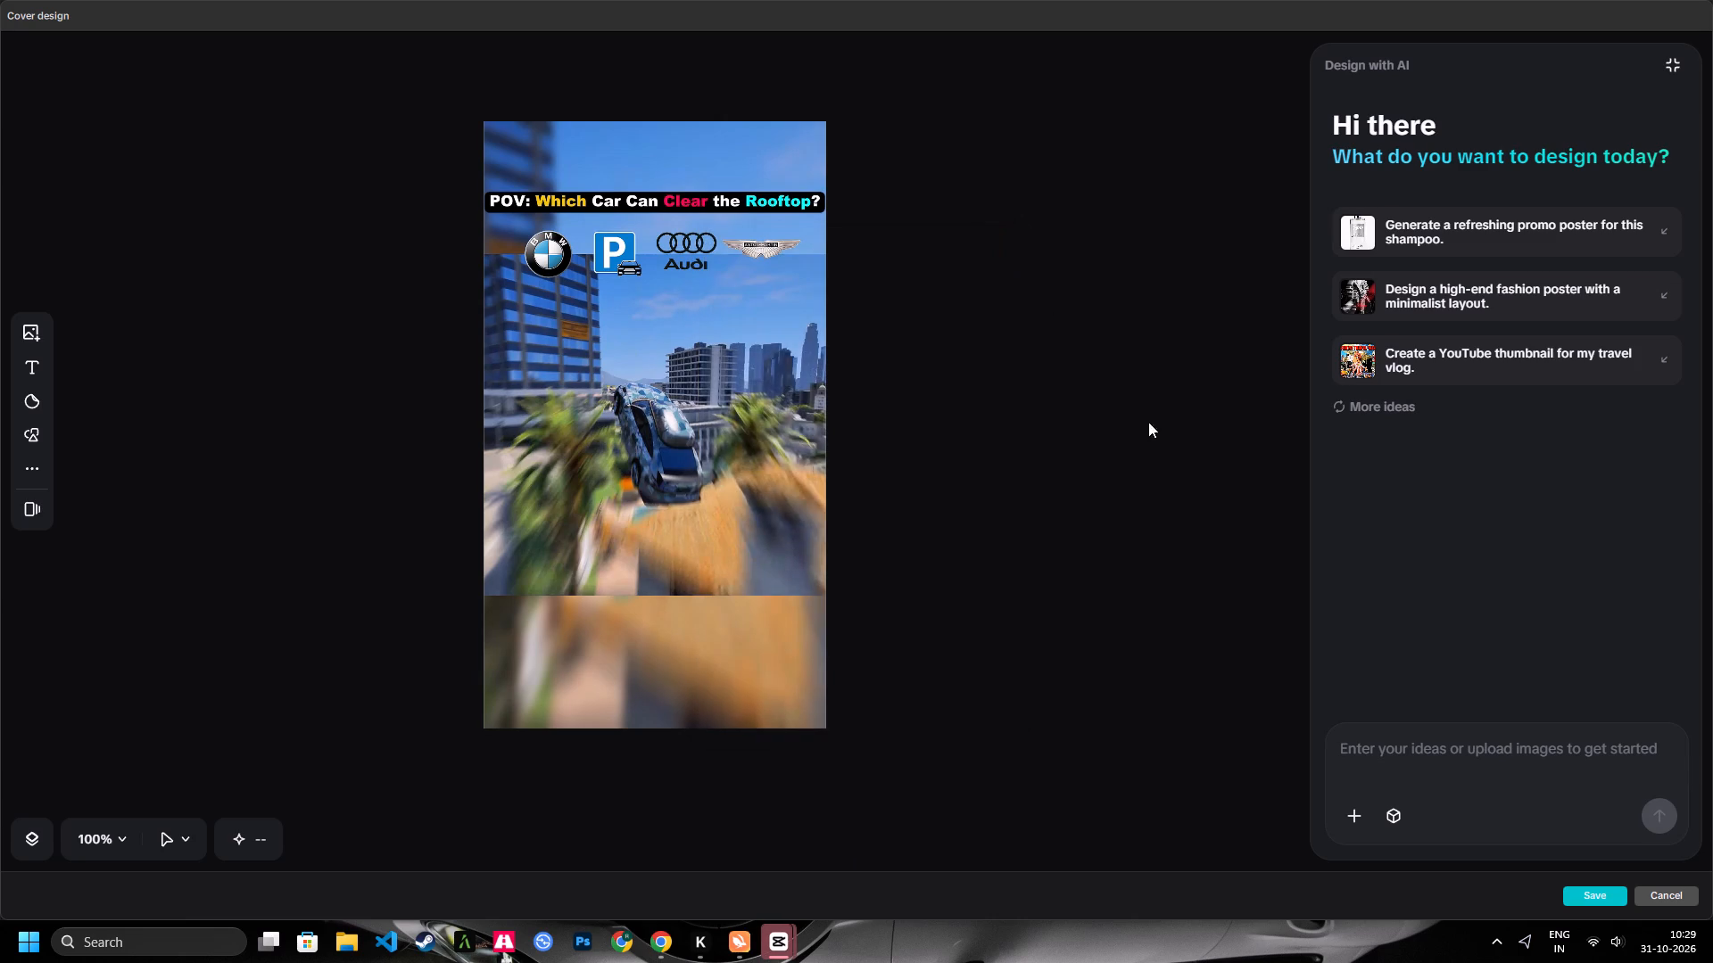
{"action": "left_click", "coordinate": [1617, 895]}
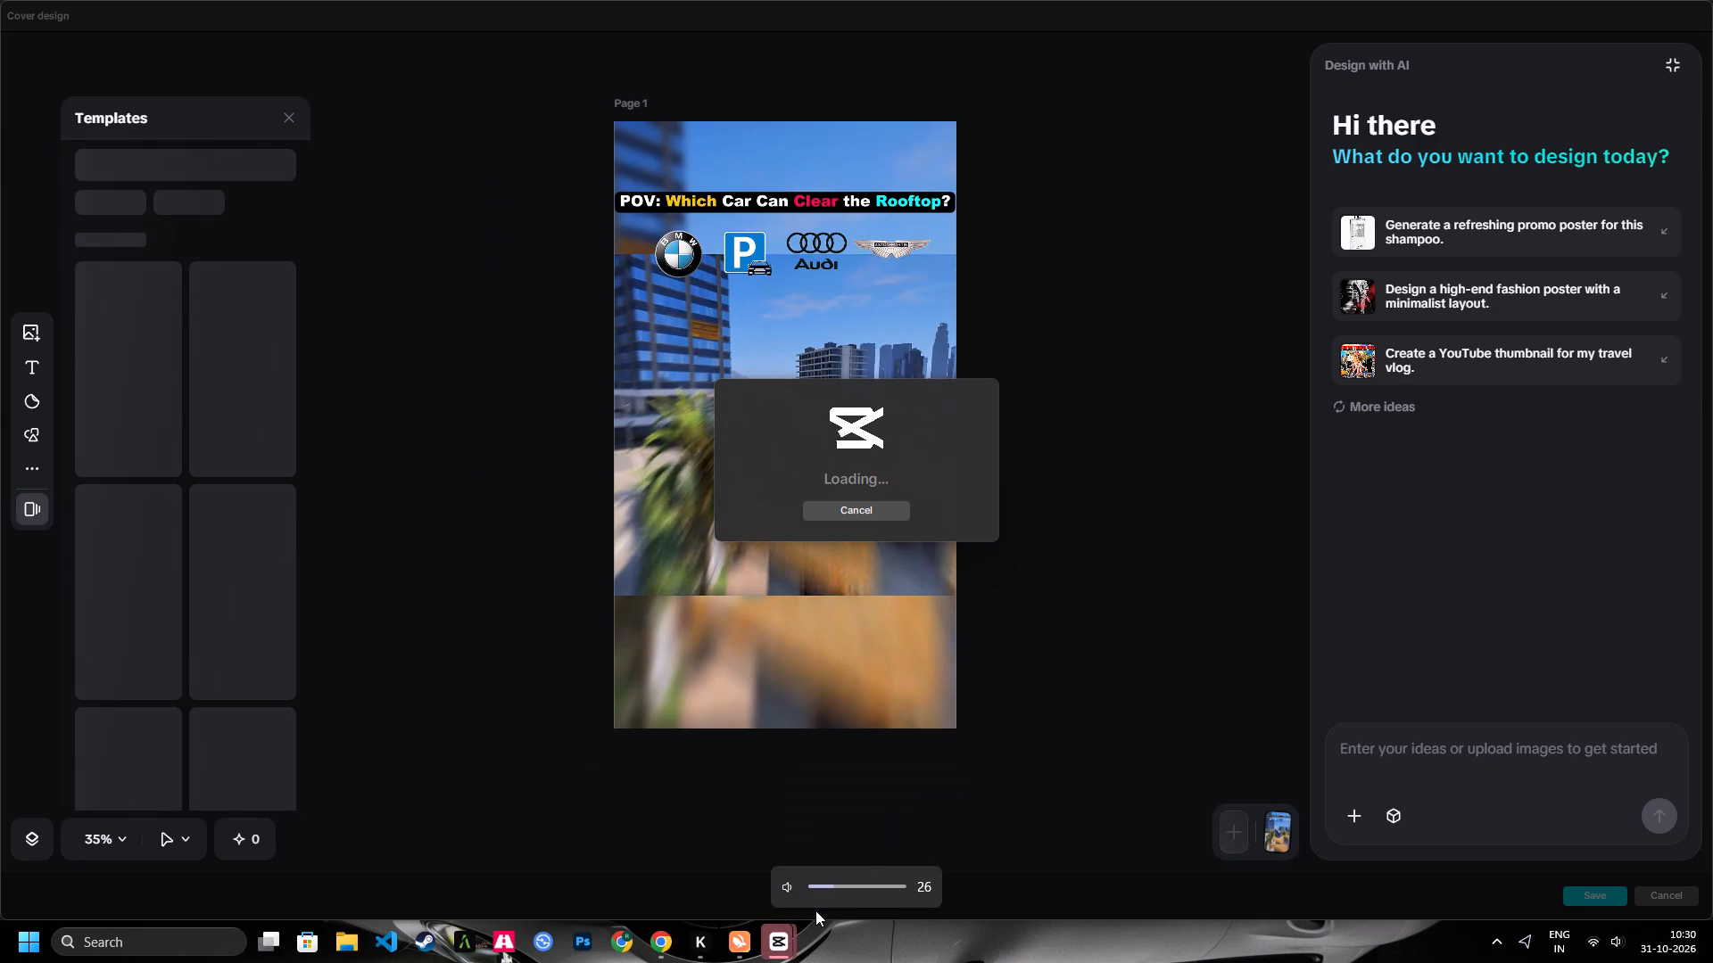
Delete the "popular m…" audio clip near 00:00:23 and play back the section that follows it.
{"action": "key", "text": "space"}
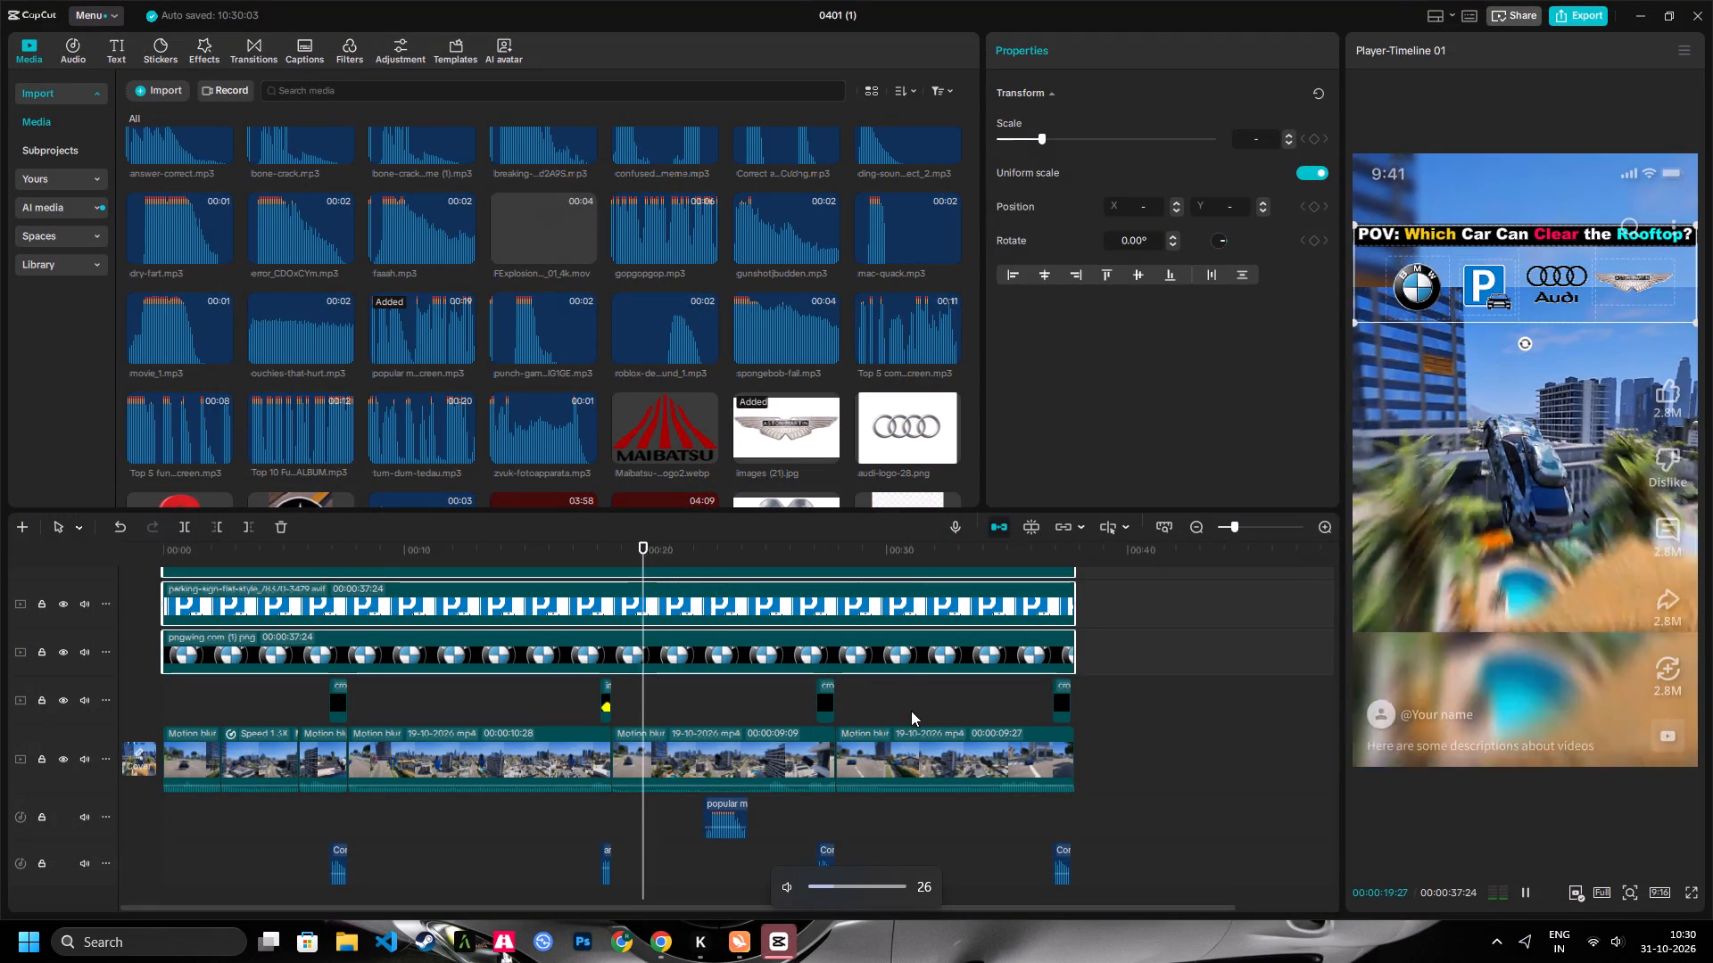
{"action": "scroll", "coordinate": [911, 712], "scroll_direction": "down", "scroll_amount": 8}
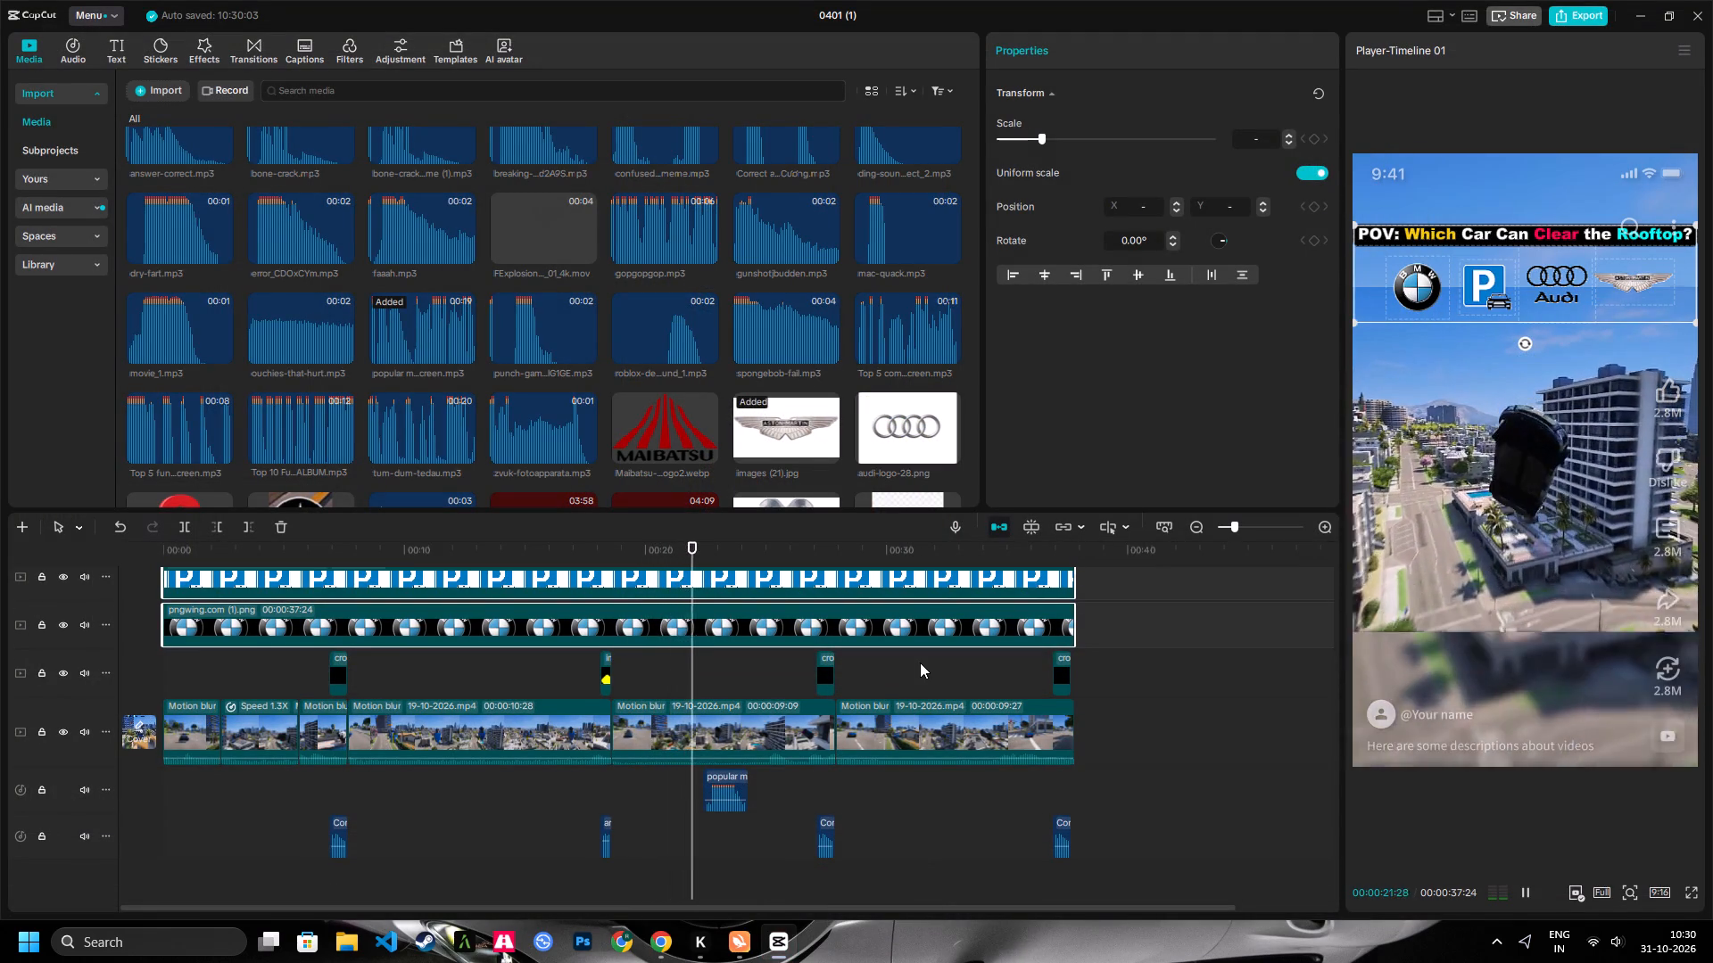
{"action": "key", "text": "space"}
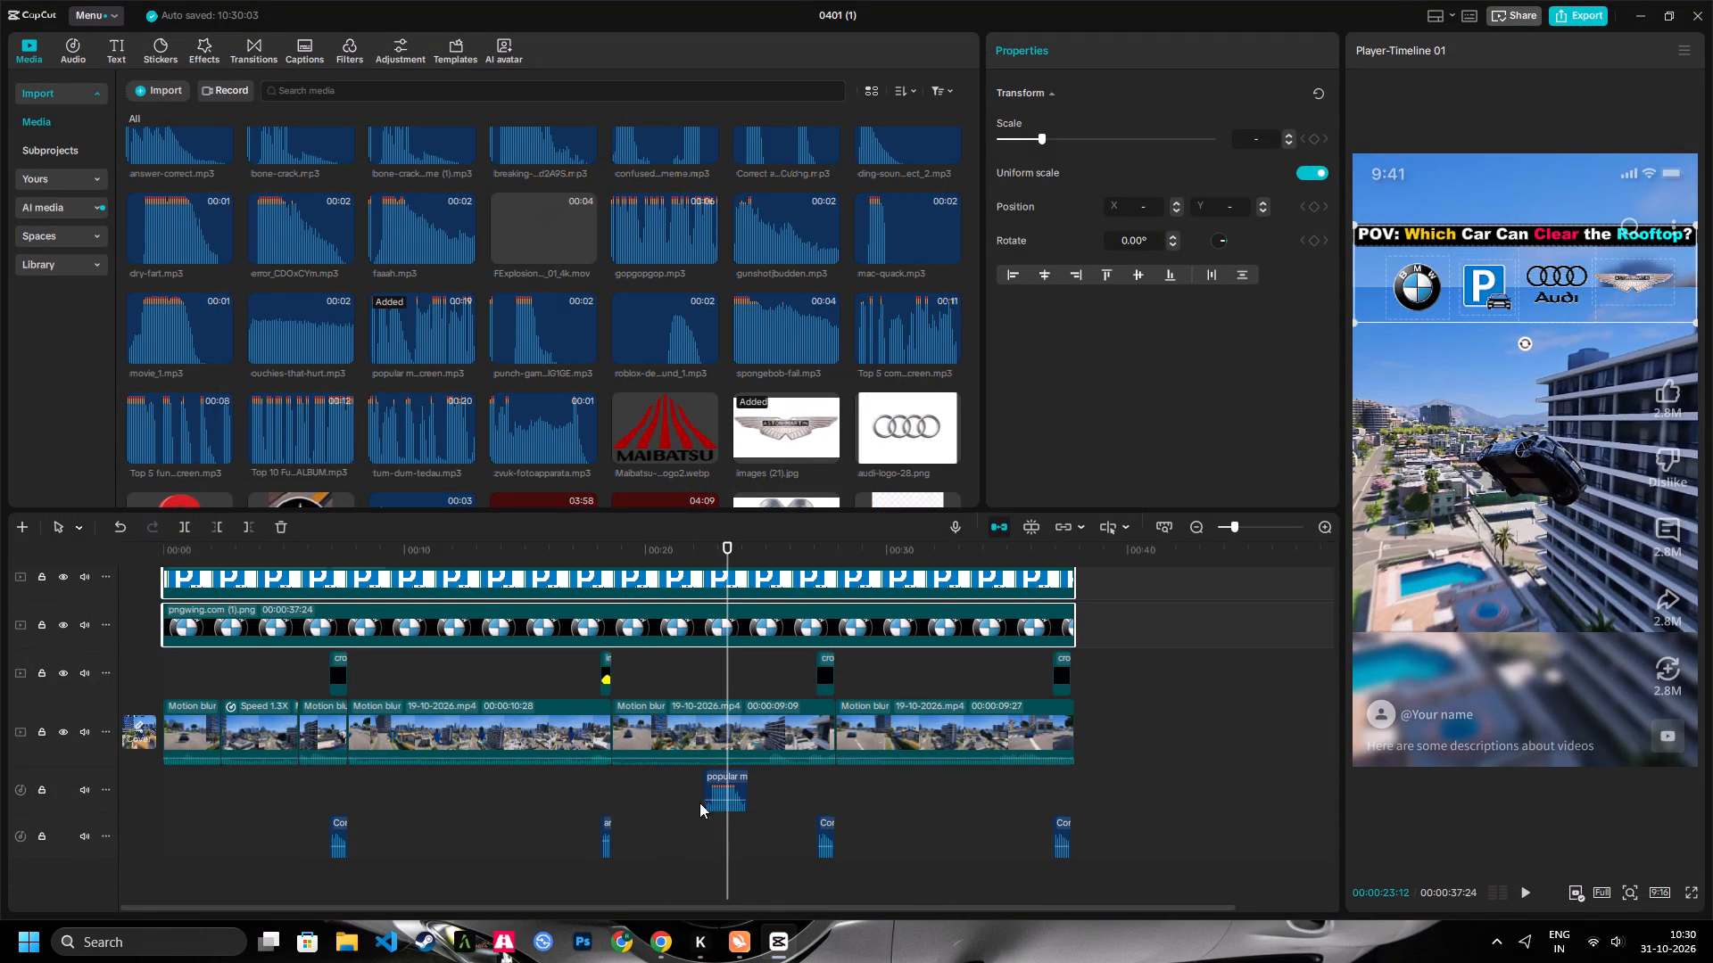
{"action": "left_click", "coordinate": [733, 791]}
{"action": "key", "text": "Delete"}
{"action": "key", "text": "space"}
{"action": "scroll", "coordinate": [756, 788], "scroll_direction": "down", "scroll_amount": 3}
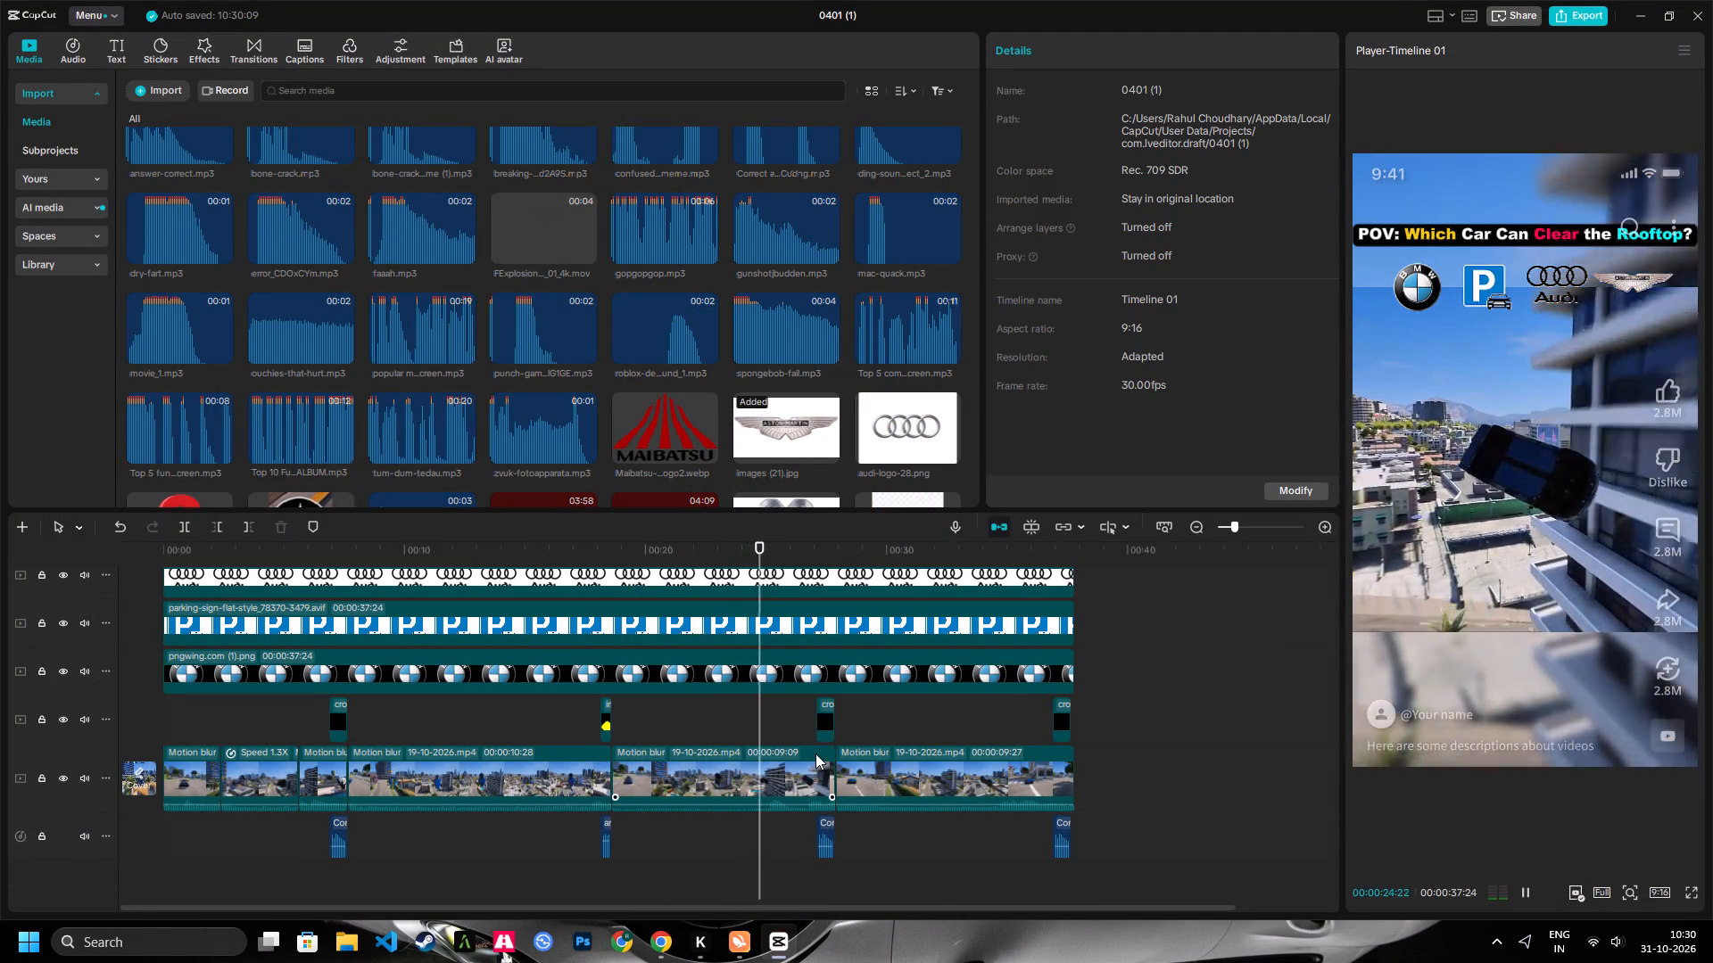
{"action": "scroll", "coordinate": [828, 748], "scroll_direction": "down", "scroll_amount": 2}
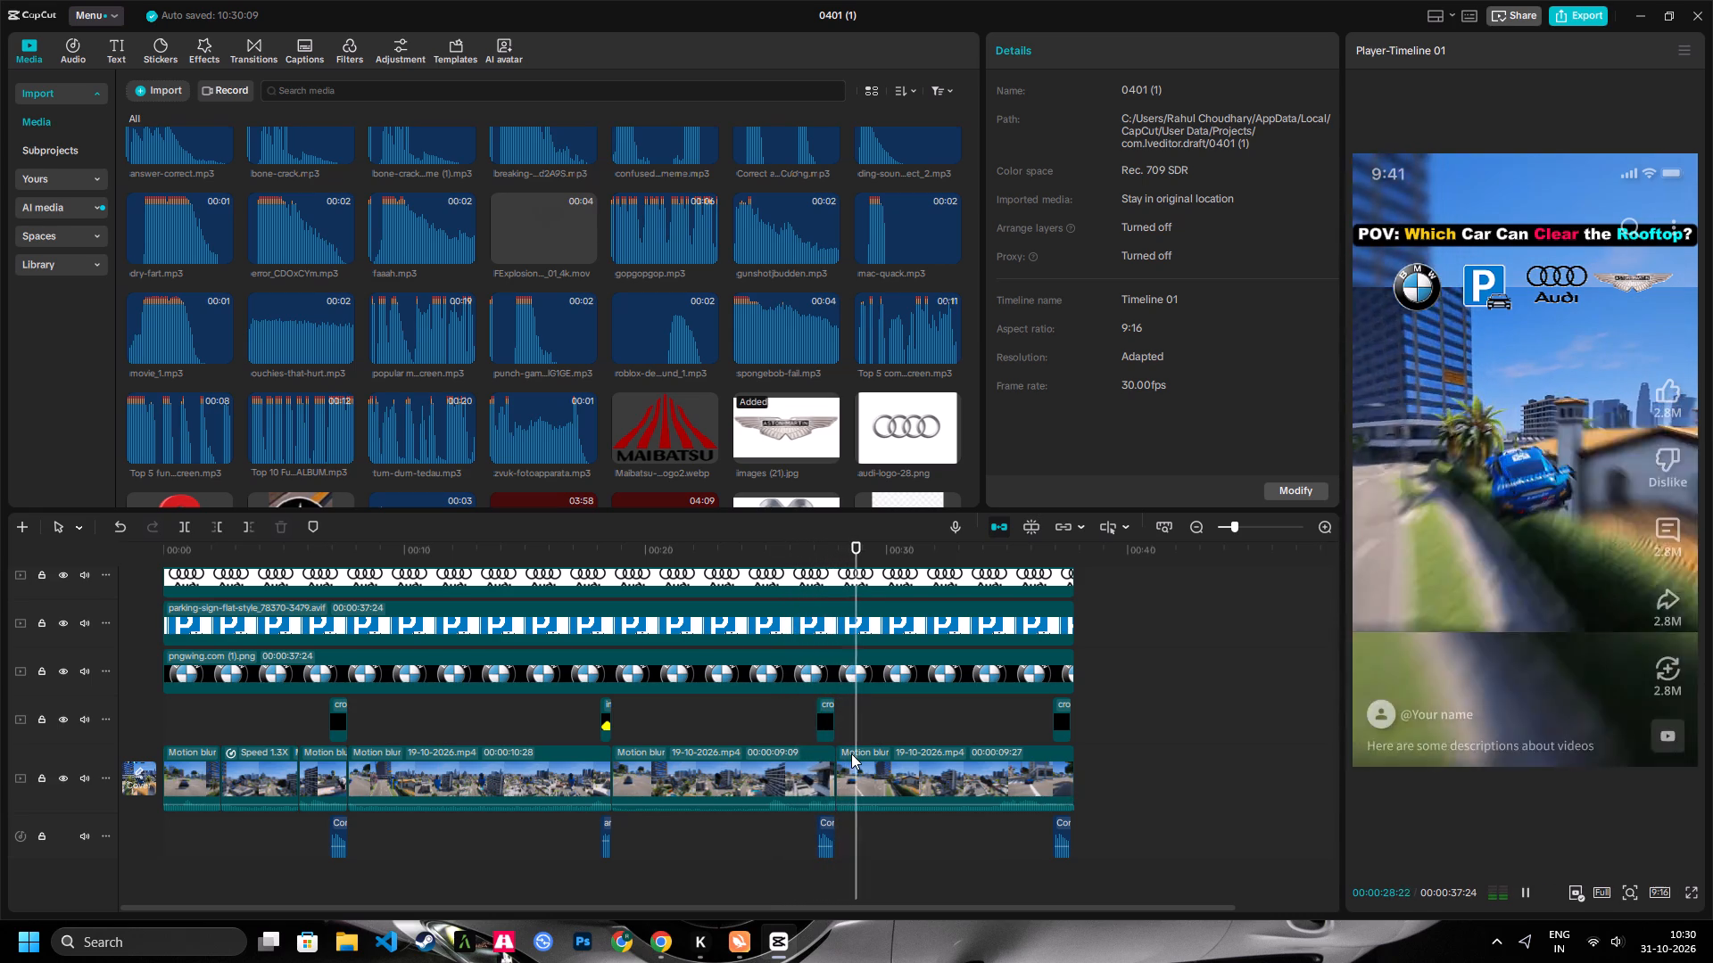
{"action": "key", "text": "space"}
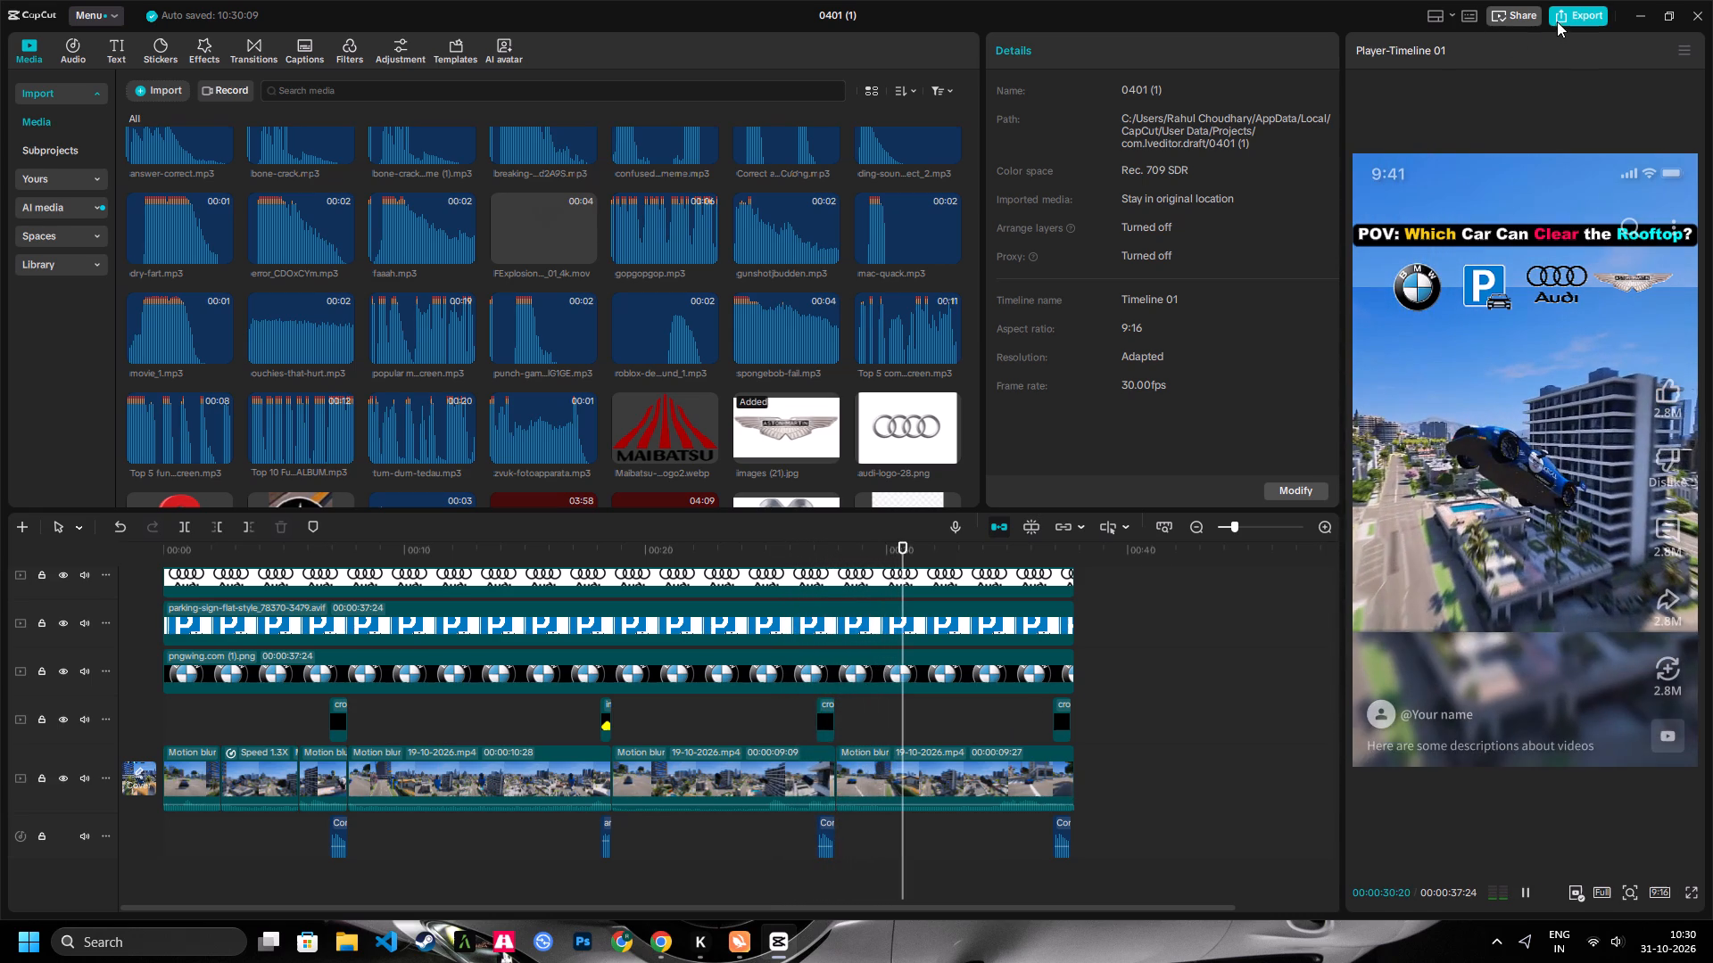
Open the export settings and name the exported video 31q2.
{"action": "left_click", "coordinate": [1557, 21]}
{"action": "left_click_drag", "start_coordinate": [1049, 243], "coordinate": [799, 278]}
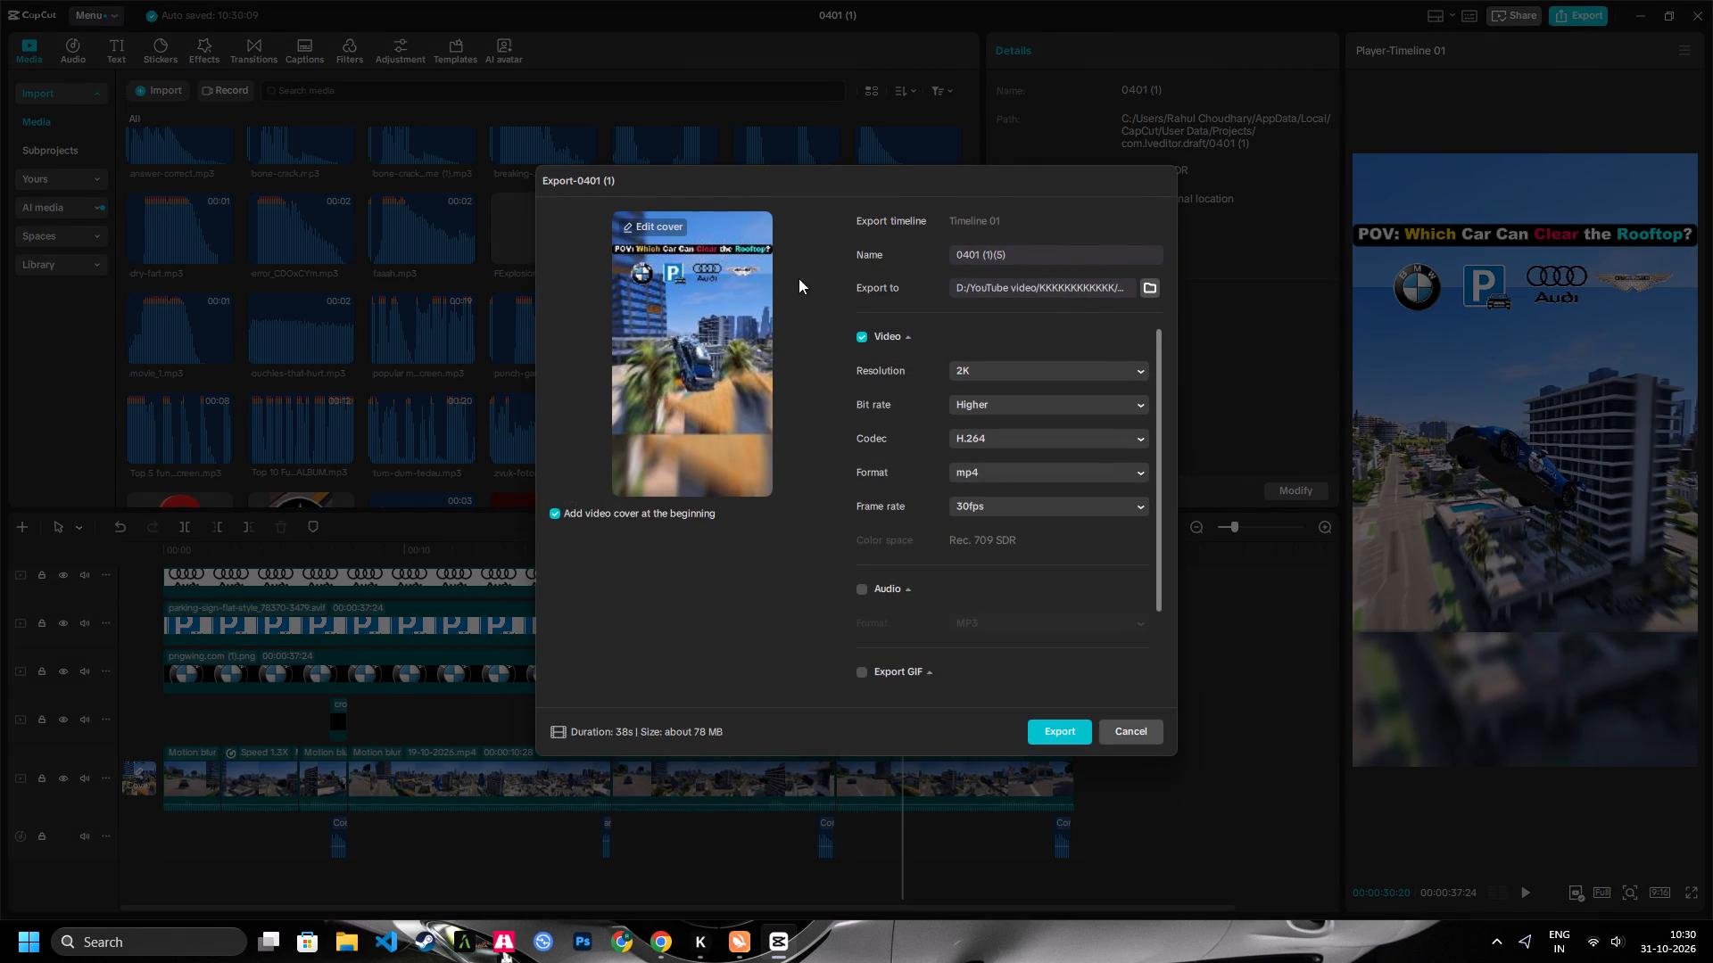
{"action": "left_click_drag", "start_coordinate": [799, 278], "coordinate": [716, 276]}
{"action": "left_click_drag", "start_coordinate": [1016, 249], "coordinate": [955, 270]}
{"action": "left_click_drag", "start_coordinate": [955, 270], "coordinate": [823, 282]}
{"action": "key", "text": "BackSpace"}
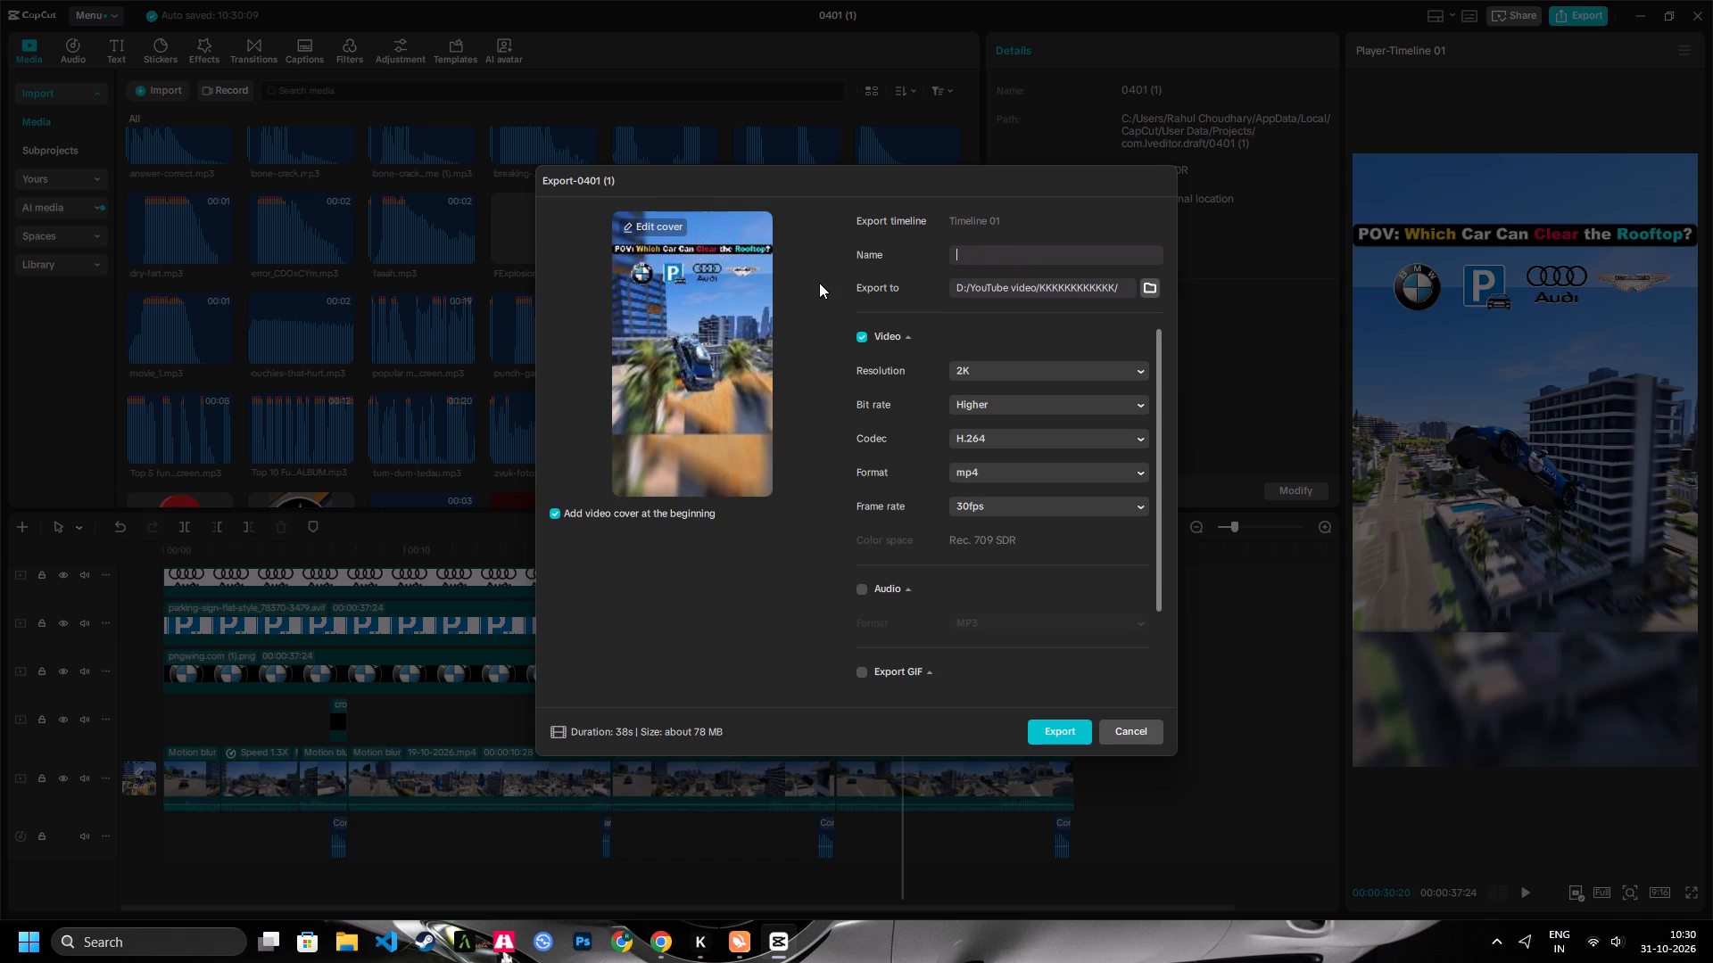
{"action": "key", "text": "Page_Down"}
{"action": "key", "text": "End"}
{"action": "type", "text": "31"}
{"action": "type", "text": "q2"}
Set the export to 60fps, 4K resolution and the HEVC codec, and start exporting the video.
{"action": "left_click", "coordinate": [1039, 515]}
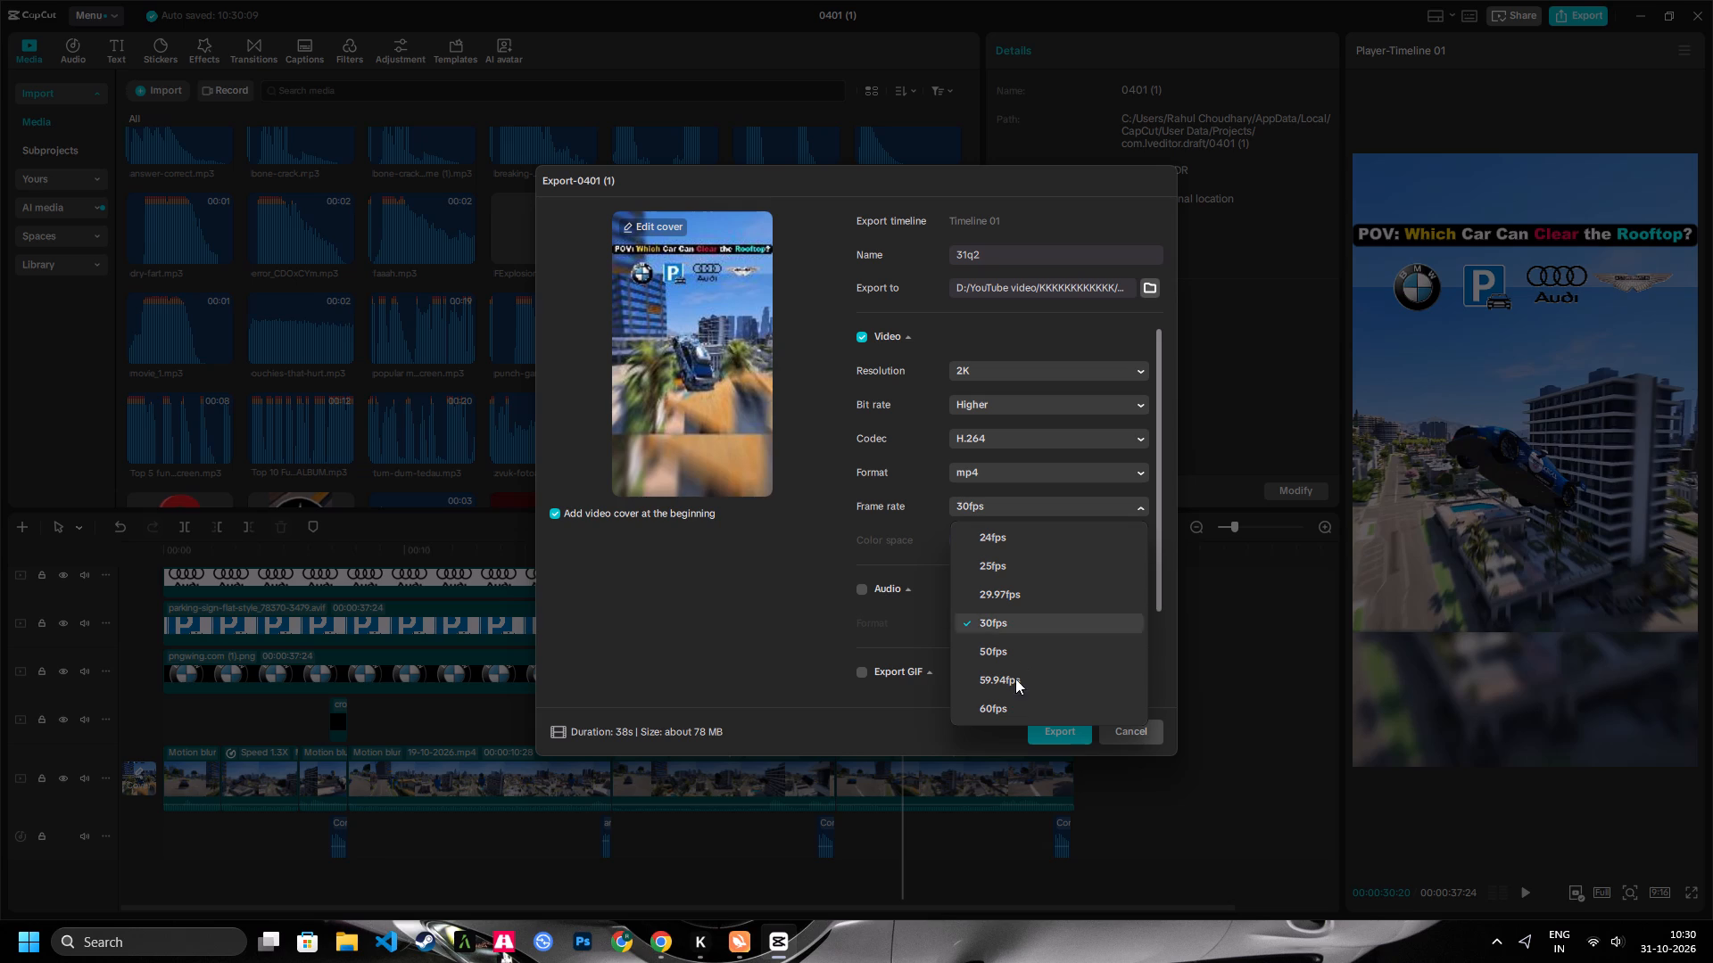
{"action": "left_click", "coordinate": [1009, 702]}
{"action": "left_click", "coordinate": [997, 379]}
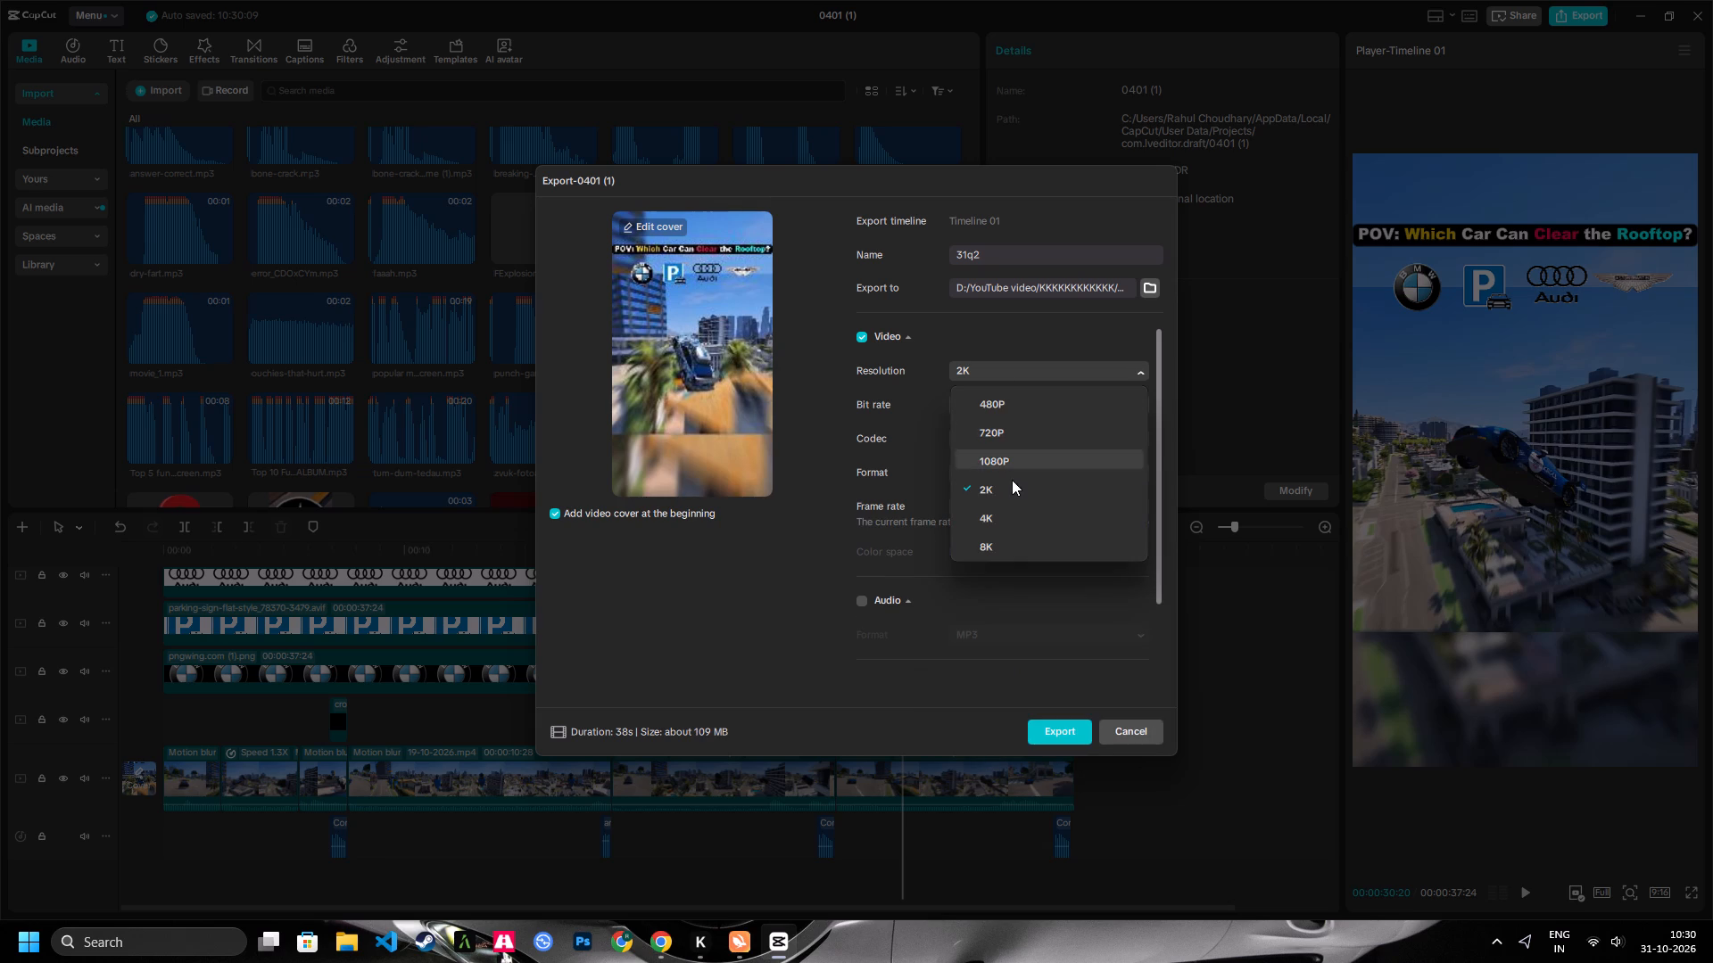
{"action": "left_click", "coordinate": [1001, 510]}
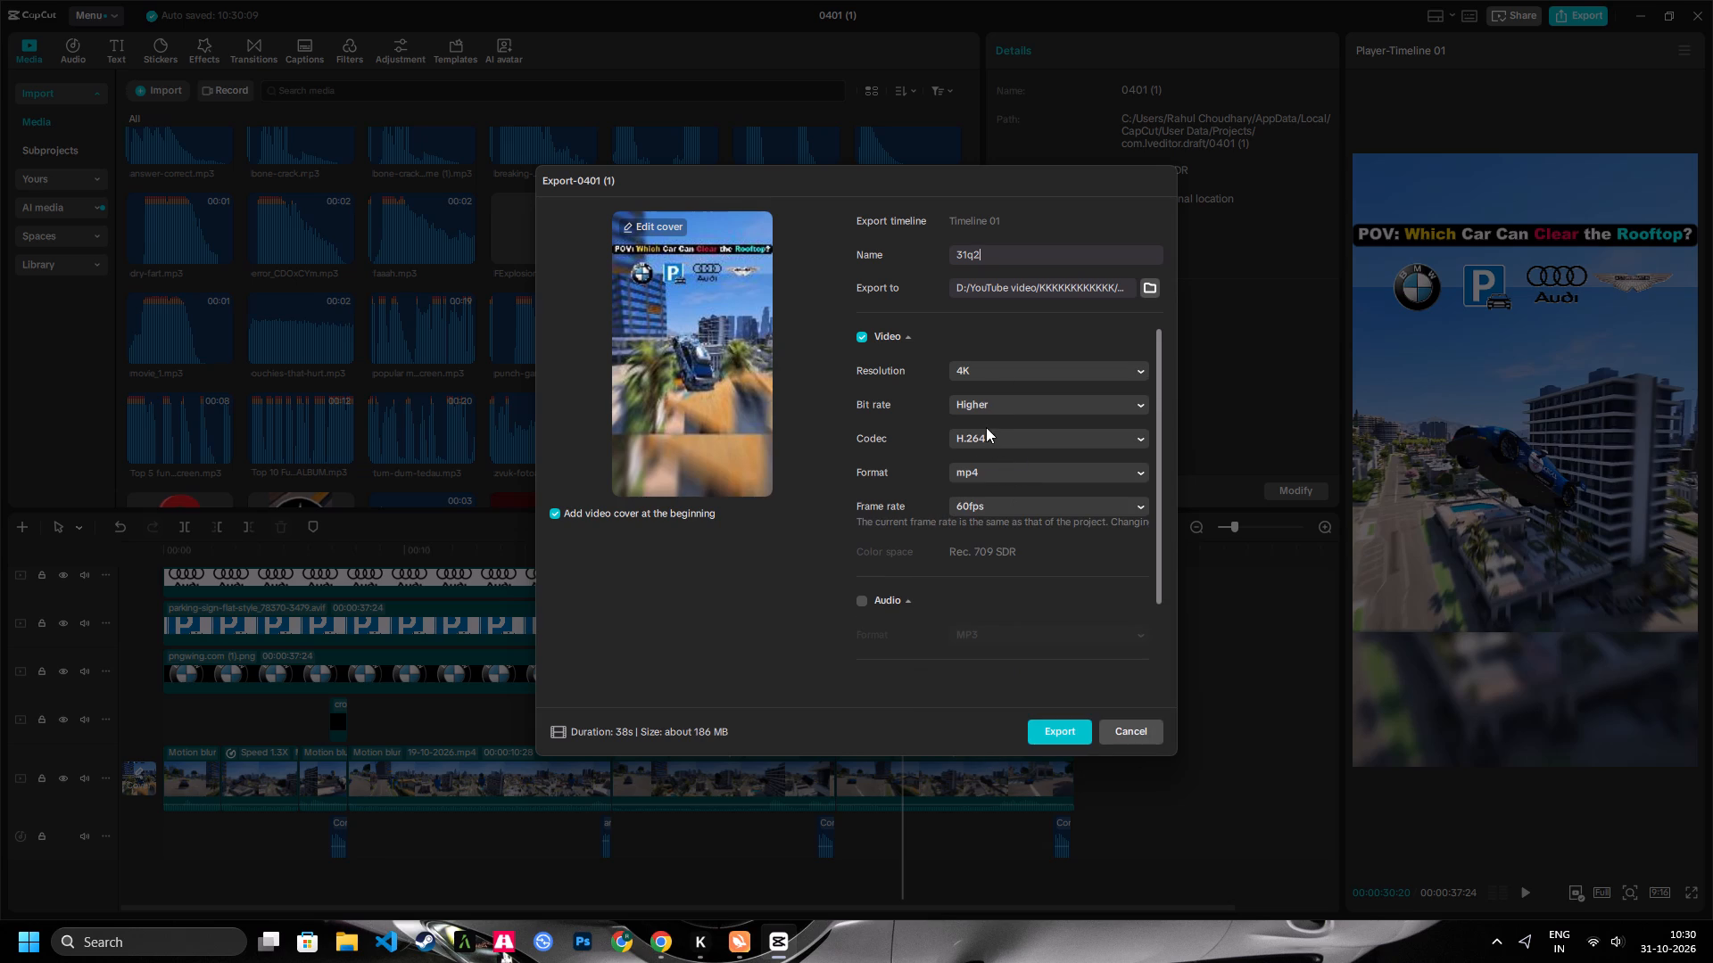
{"action": "left_click", "coordinate": [972, 437]}
{"action": "left_click", "coordinate": [999, 513]}
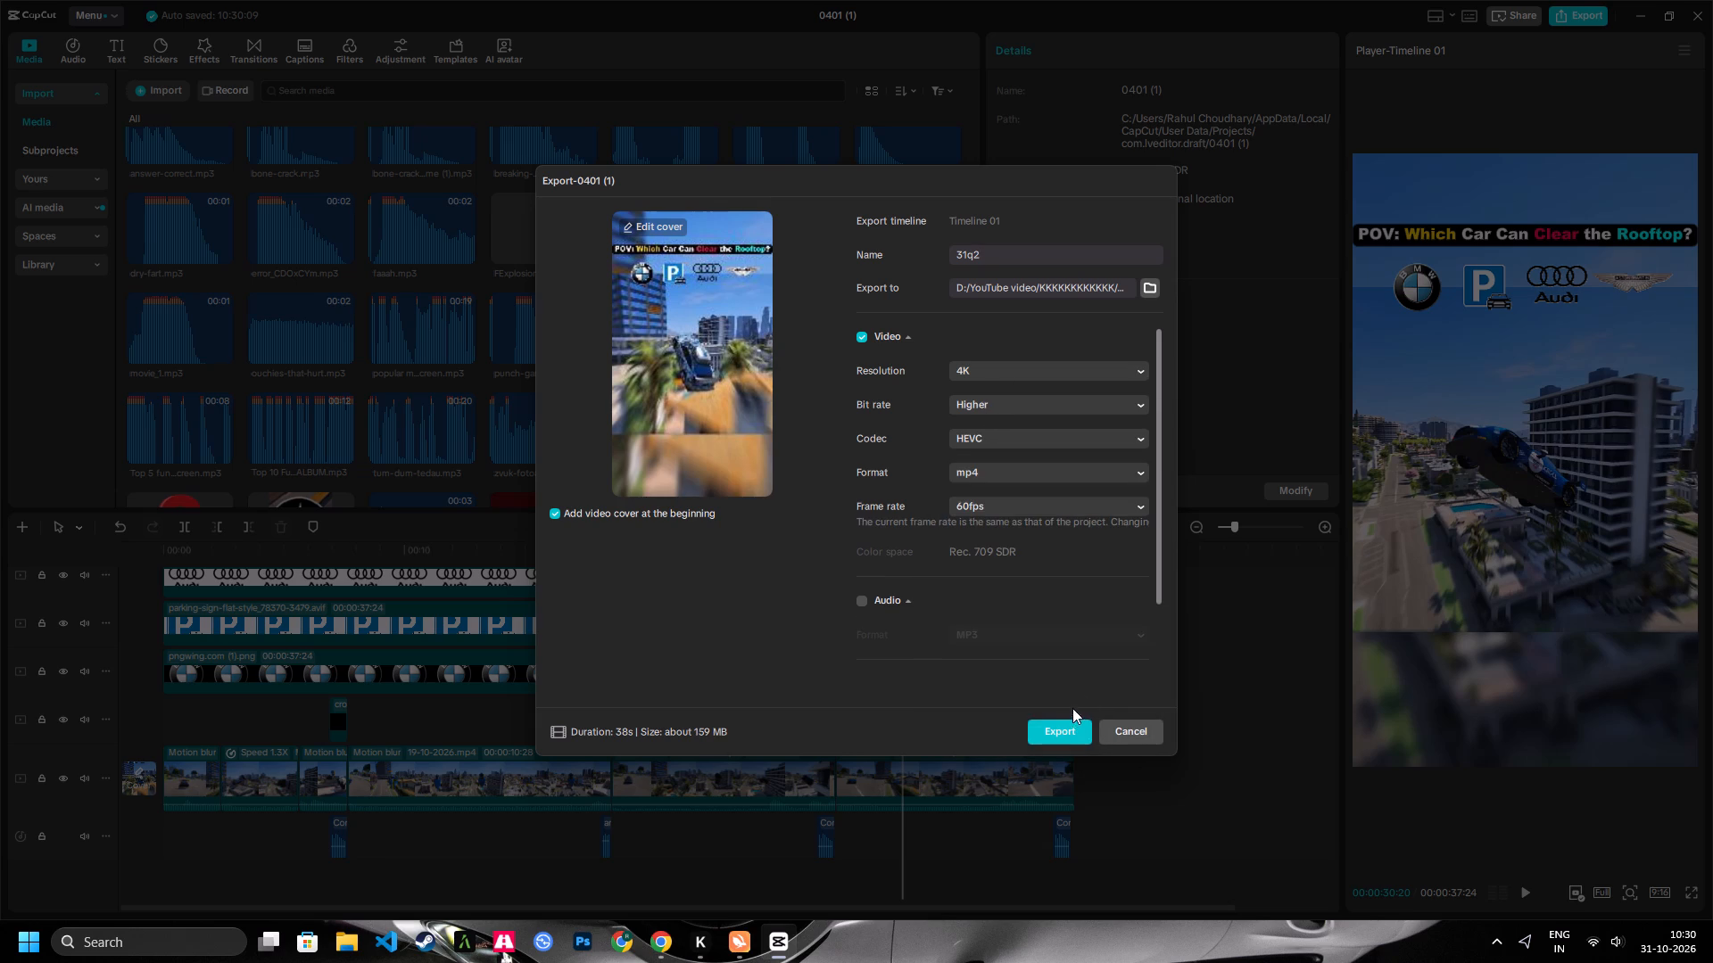
{"action": "left_click", "coordinate": [1068, 725]}
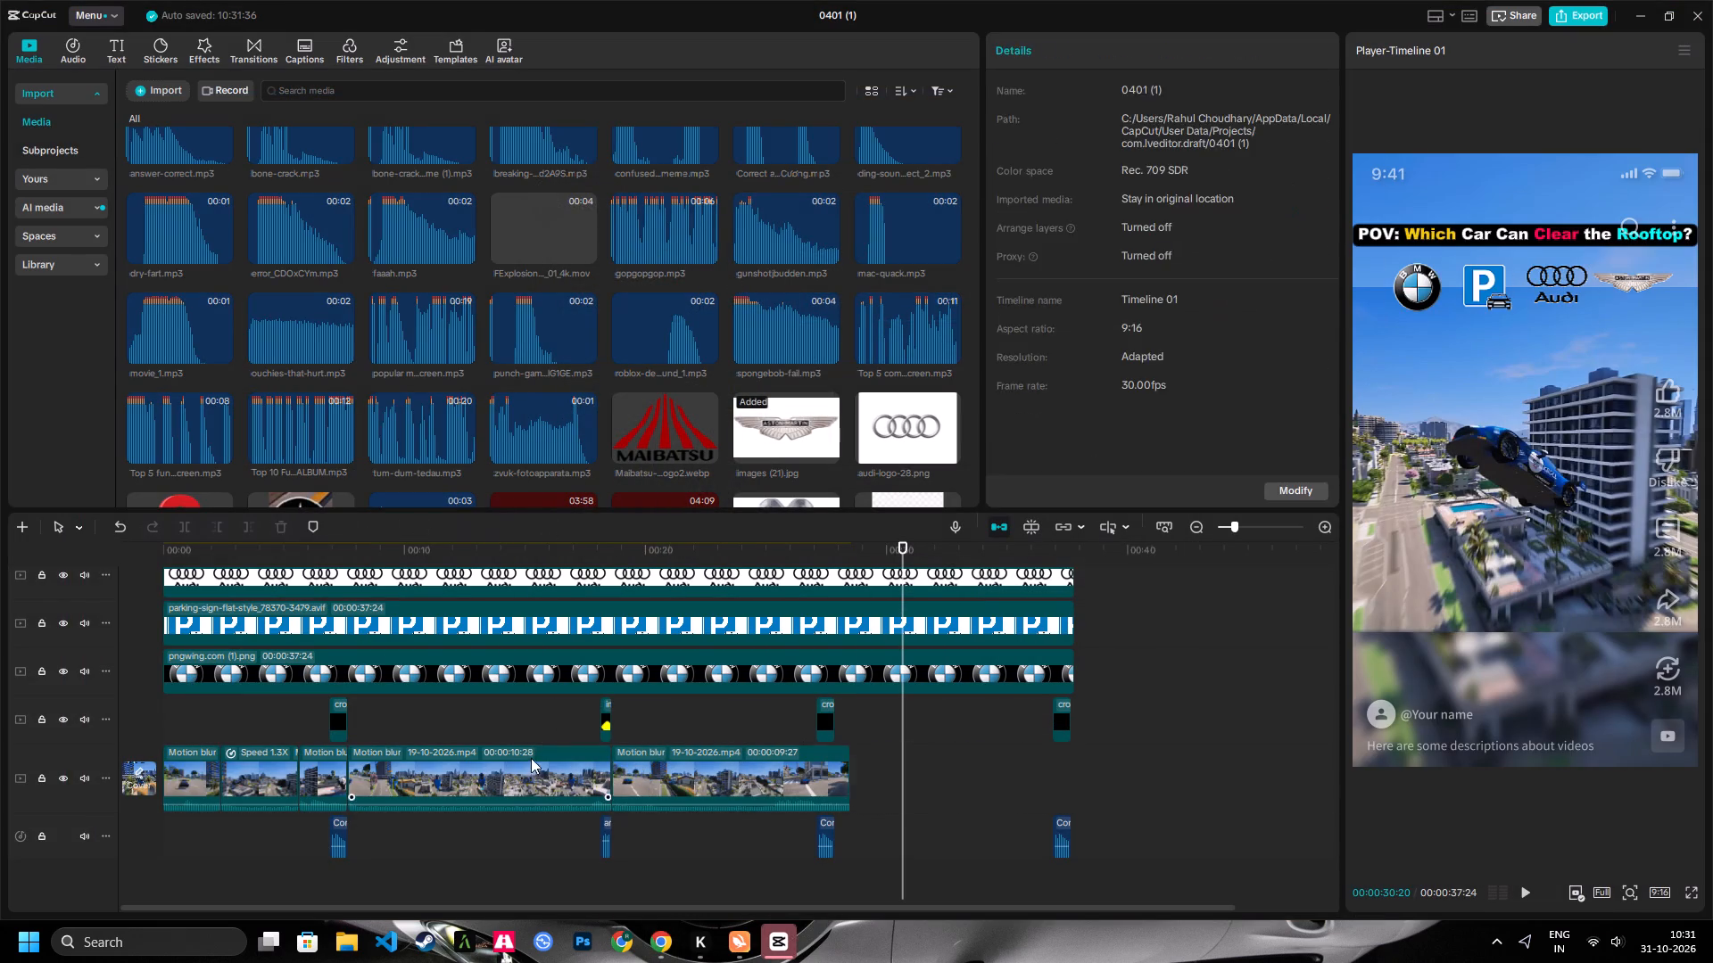
{"action": "left_click", "coordinate": [523, 754]}
{"action": "key", "text": "Delete"}
{"action": "left_click", "coordinate": [236, 778]}
{"action": "key", "text": "Delete"}
{"action": "left_click", "coordinate": [248, 772]}
{"action": "key", "text": "Delete"}
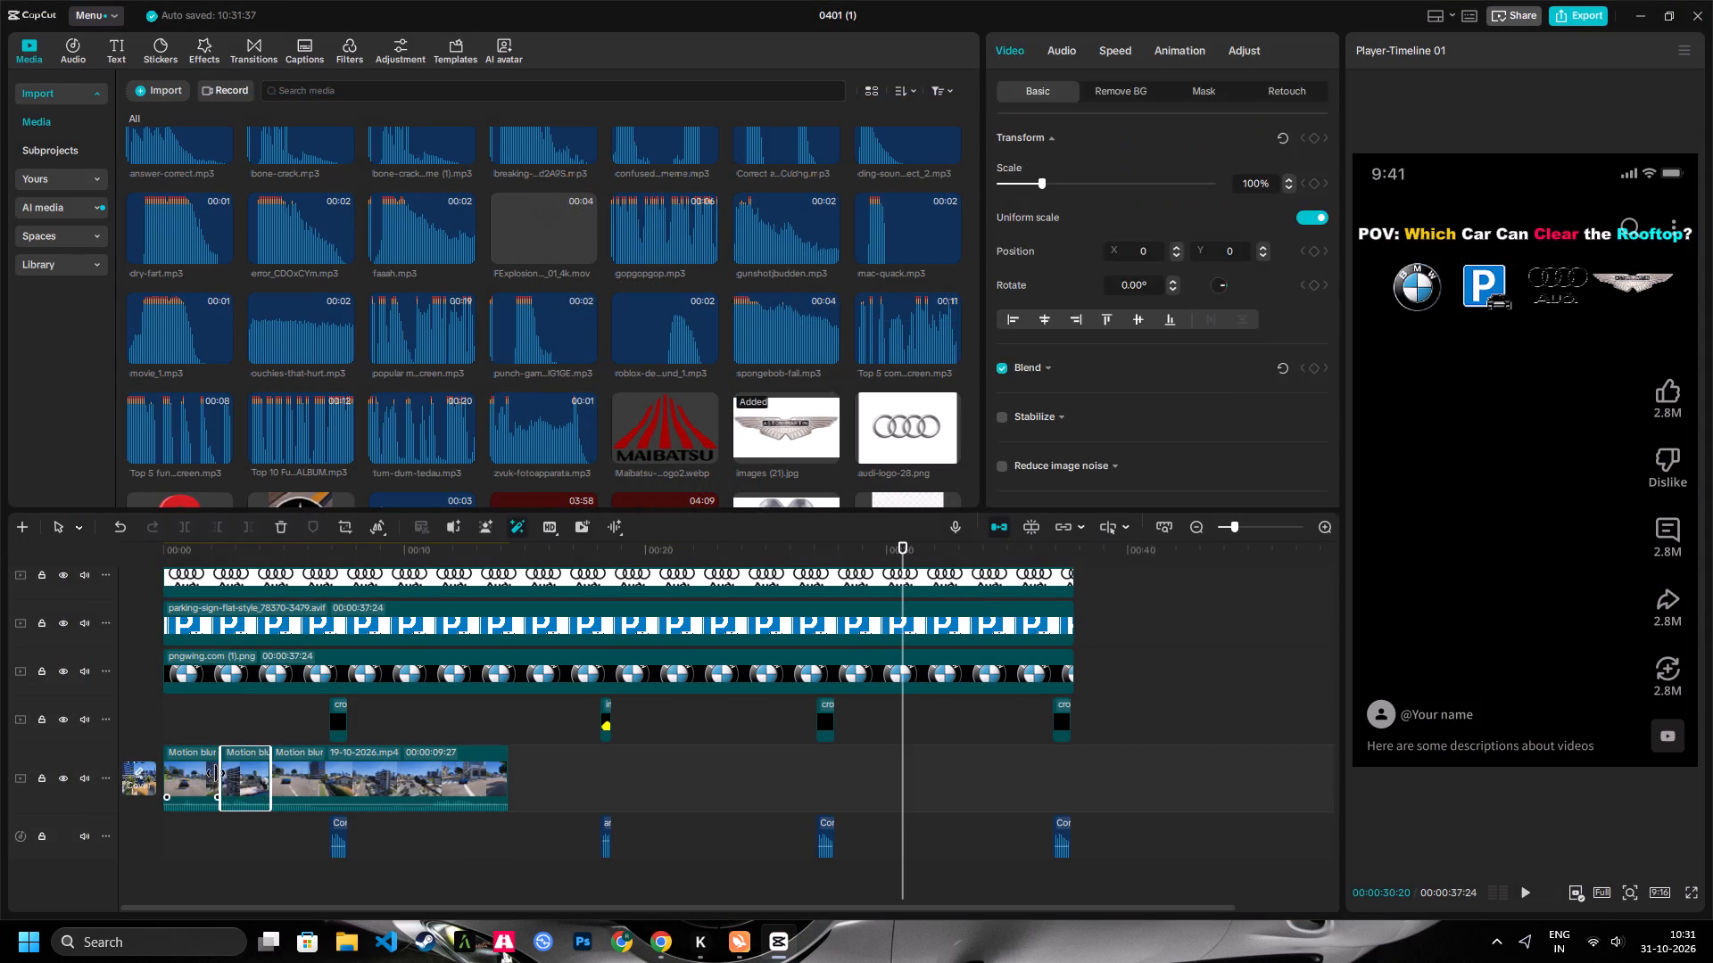
{"action": "left_click", "coordinate": [216, 773]}
{"action": "key", "text": "Delete"}
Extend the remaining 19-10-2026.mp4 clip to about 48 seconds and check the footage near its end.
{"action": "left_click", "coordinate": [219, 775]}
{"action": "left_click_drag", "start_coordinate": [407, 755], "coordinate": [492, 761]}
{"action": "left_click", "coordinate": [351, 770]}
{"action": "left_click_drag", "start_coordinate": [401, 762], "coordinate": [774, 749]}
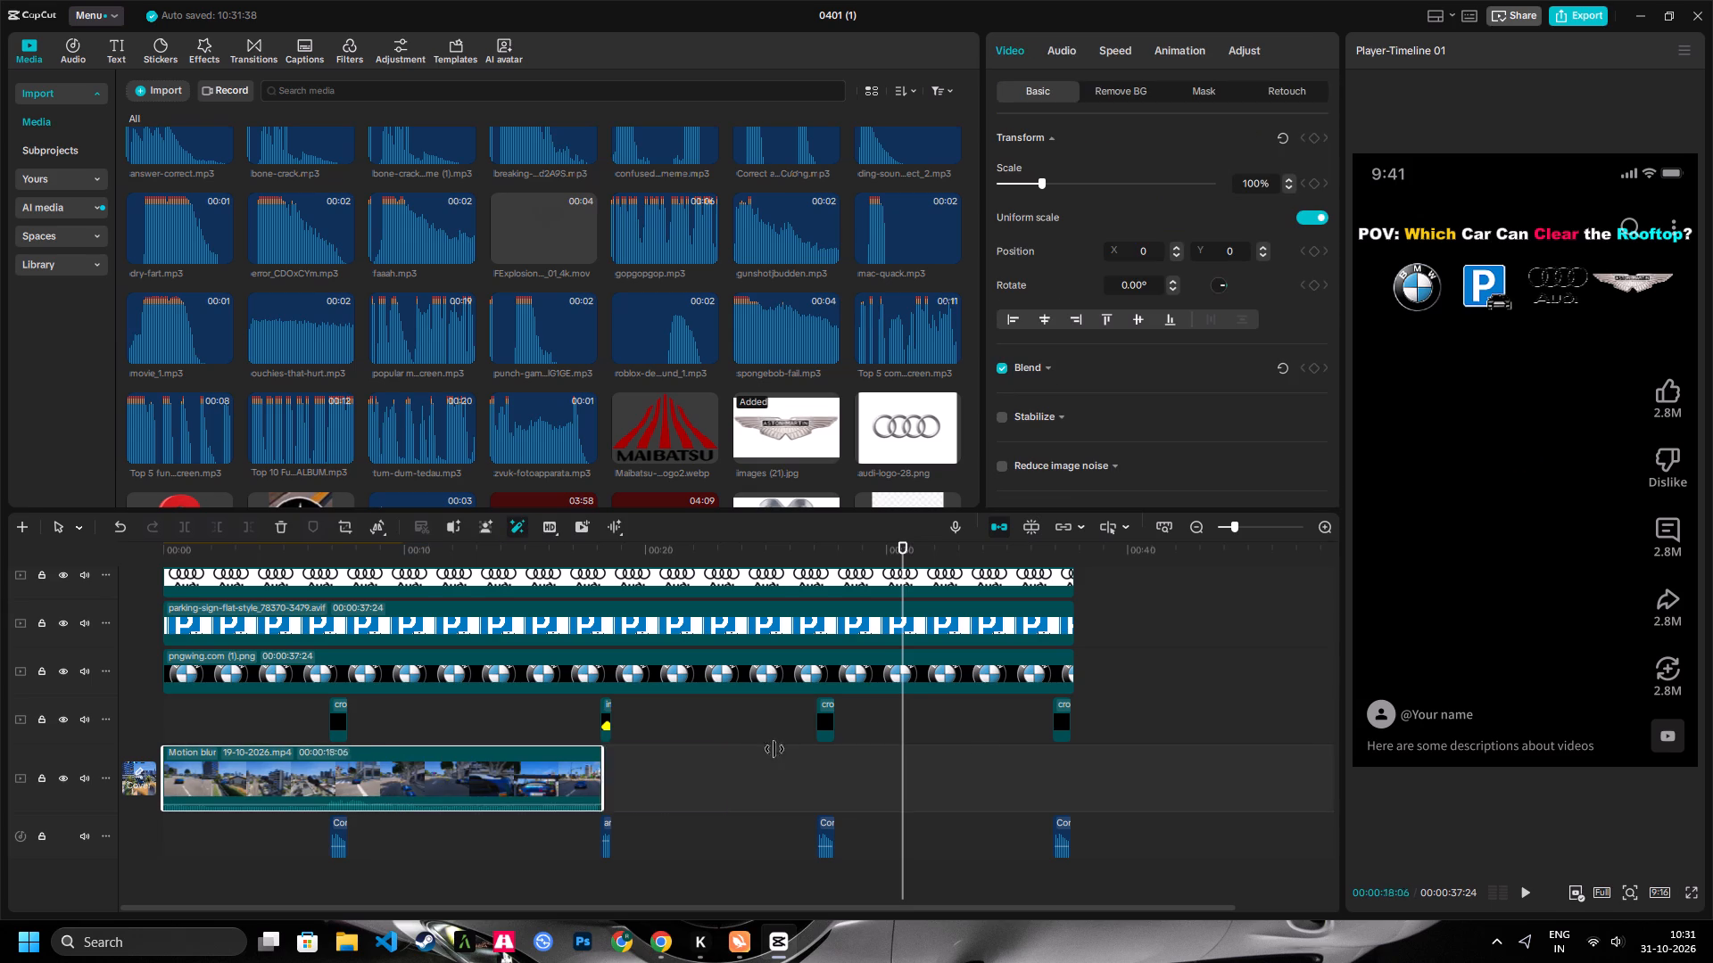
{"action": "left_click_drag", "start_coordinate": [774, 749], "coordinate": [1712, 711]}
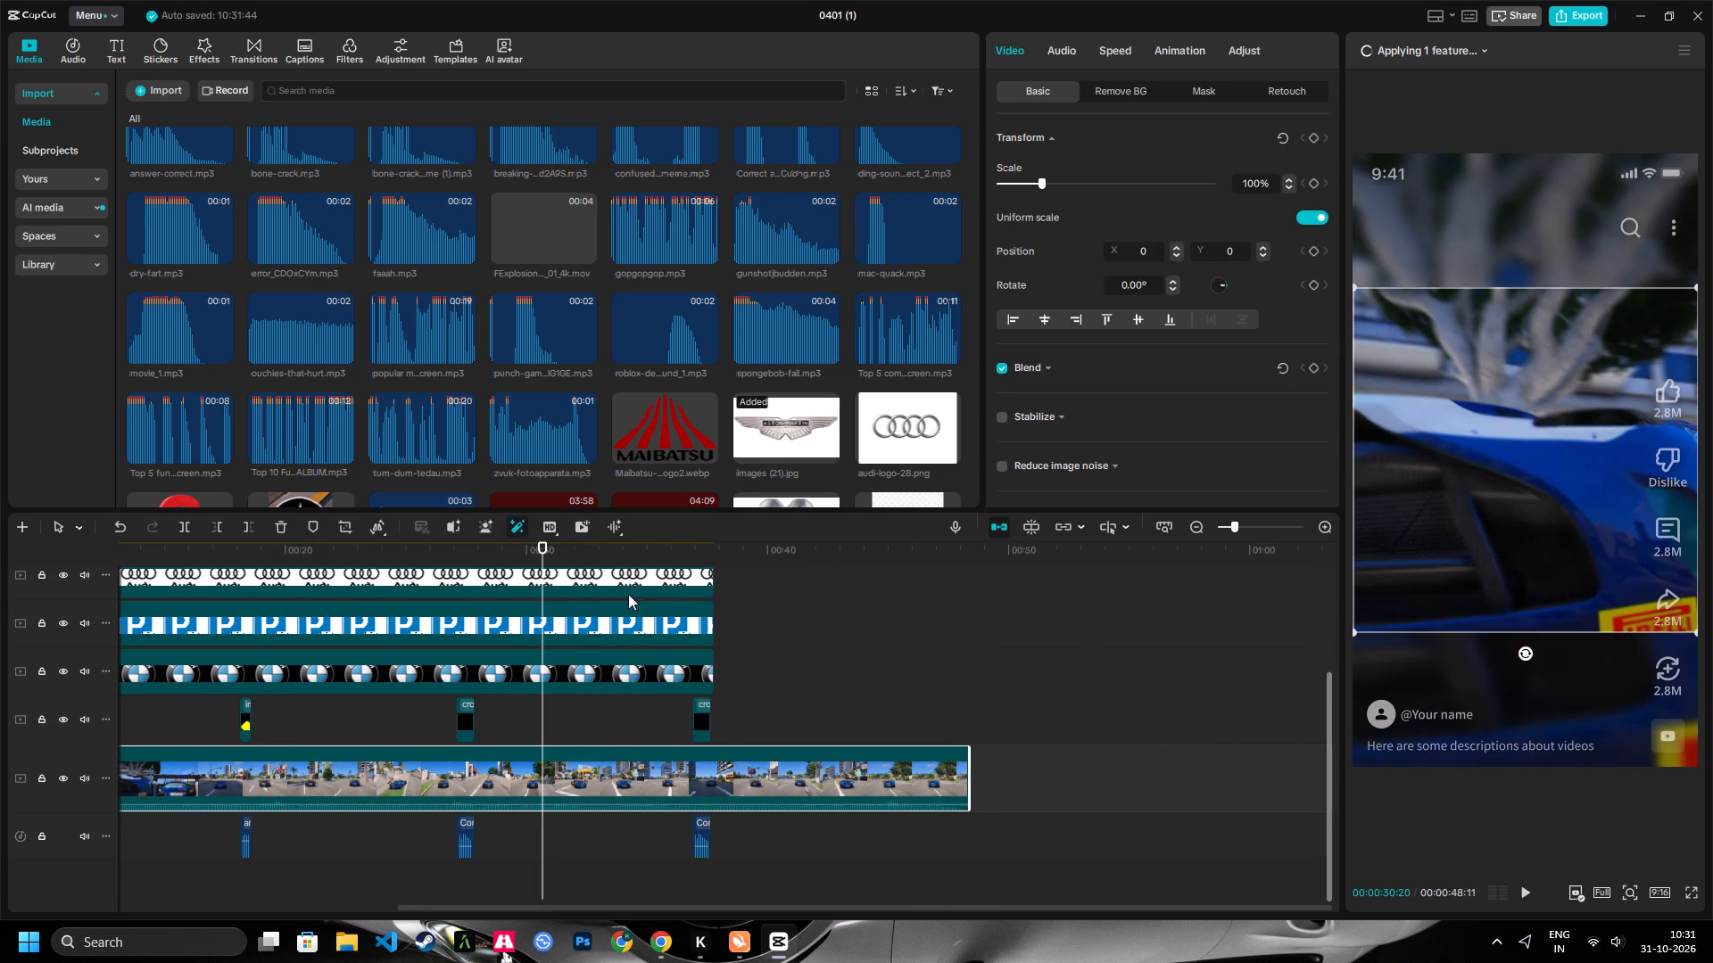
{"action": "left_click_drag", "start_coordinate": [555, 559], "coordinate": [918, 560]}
Import all the videos from the GTA V rendered folder into the project media.
{"action": "scroll", "coordinate": [817, 344], "scroll_direction": "down", "scroll_amount": 7}
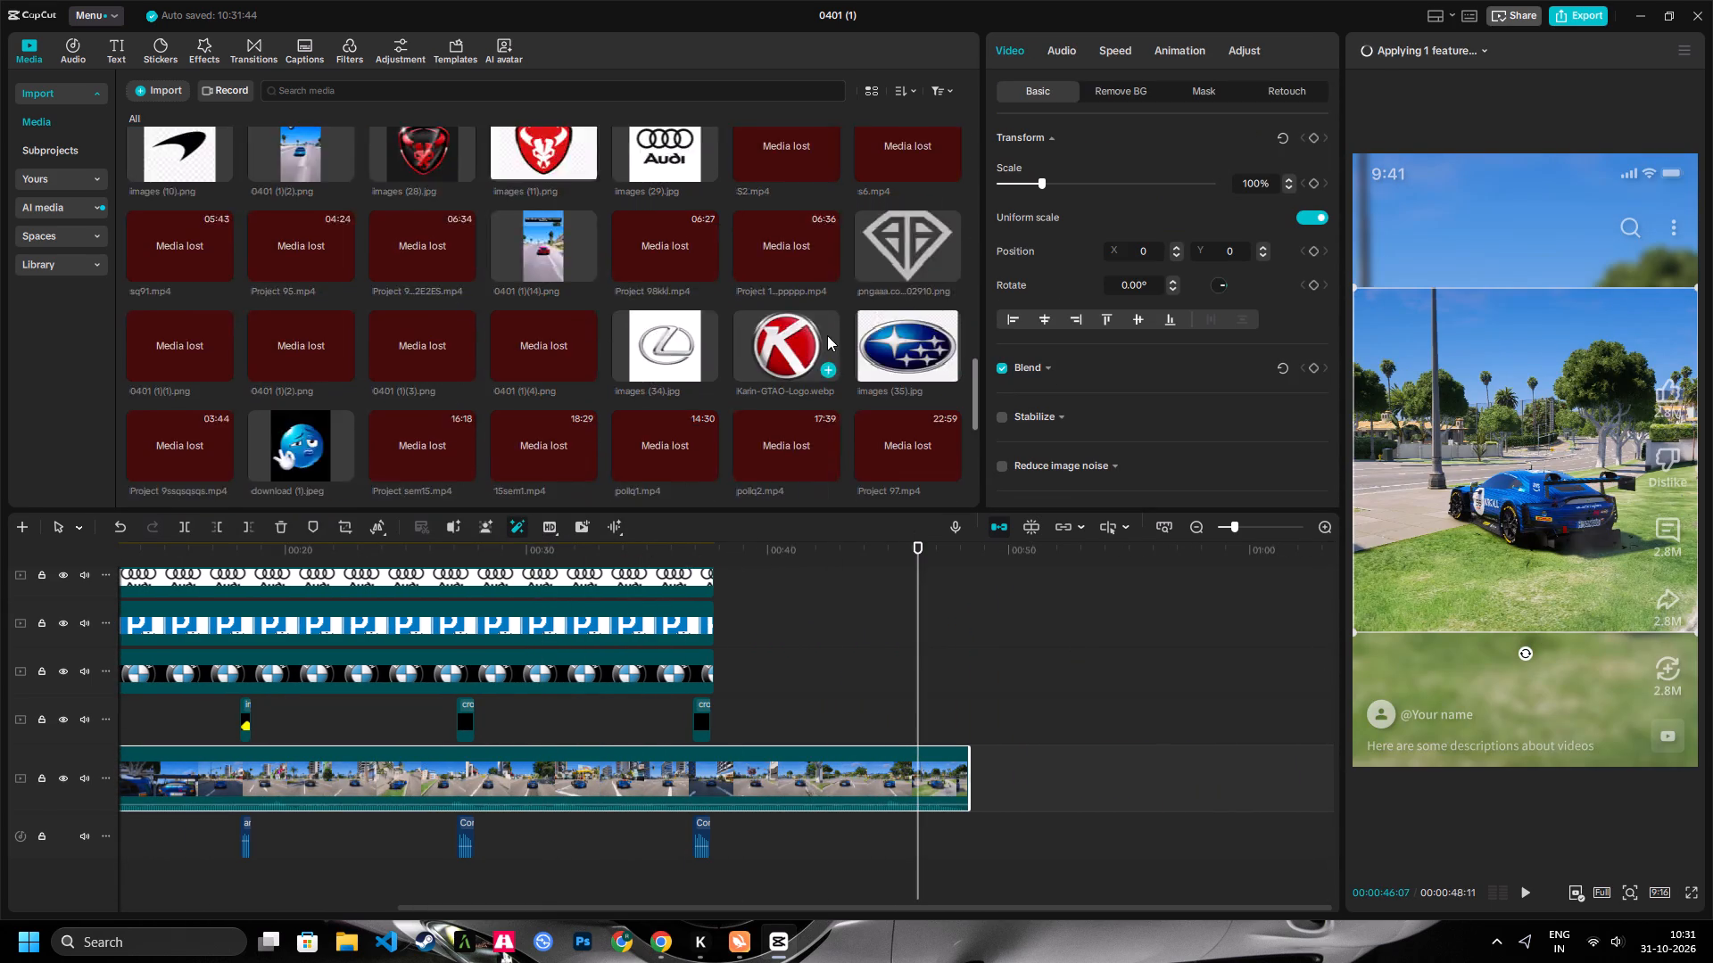
{"action": "scroll", "coordinate": [827, 335], "scroll_direction": "down", "scroll_amount": 14}
{"action": "left_click", "coordinate": [431, 430]}
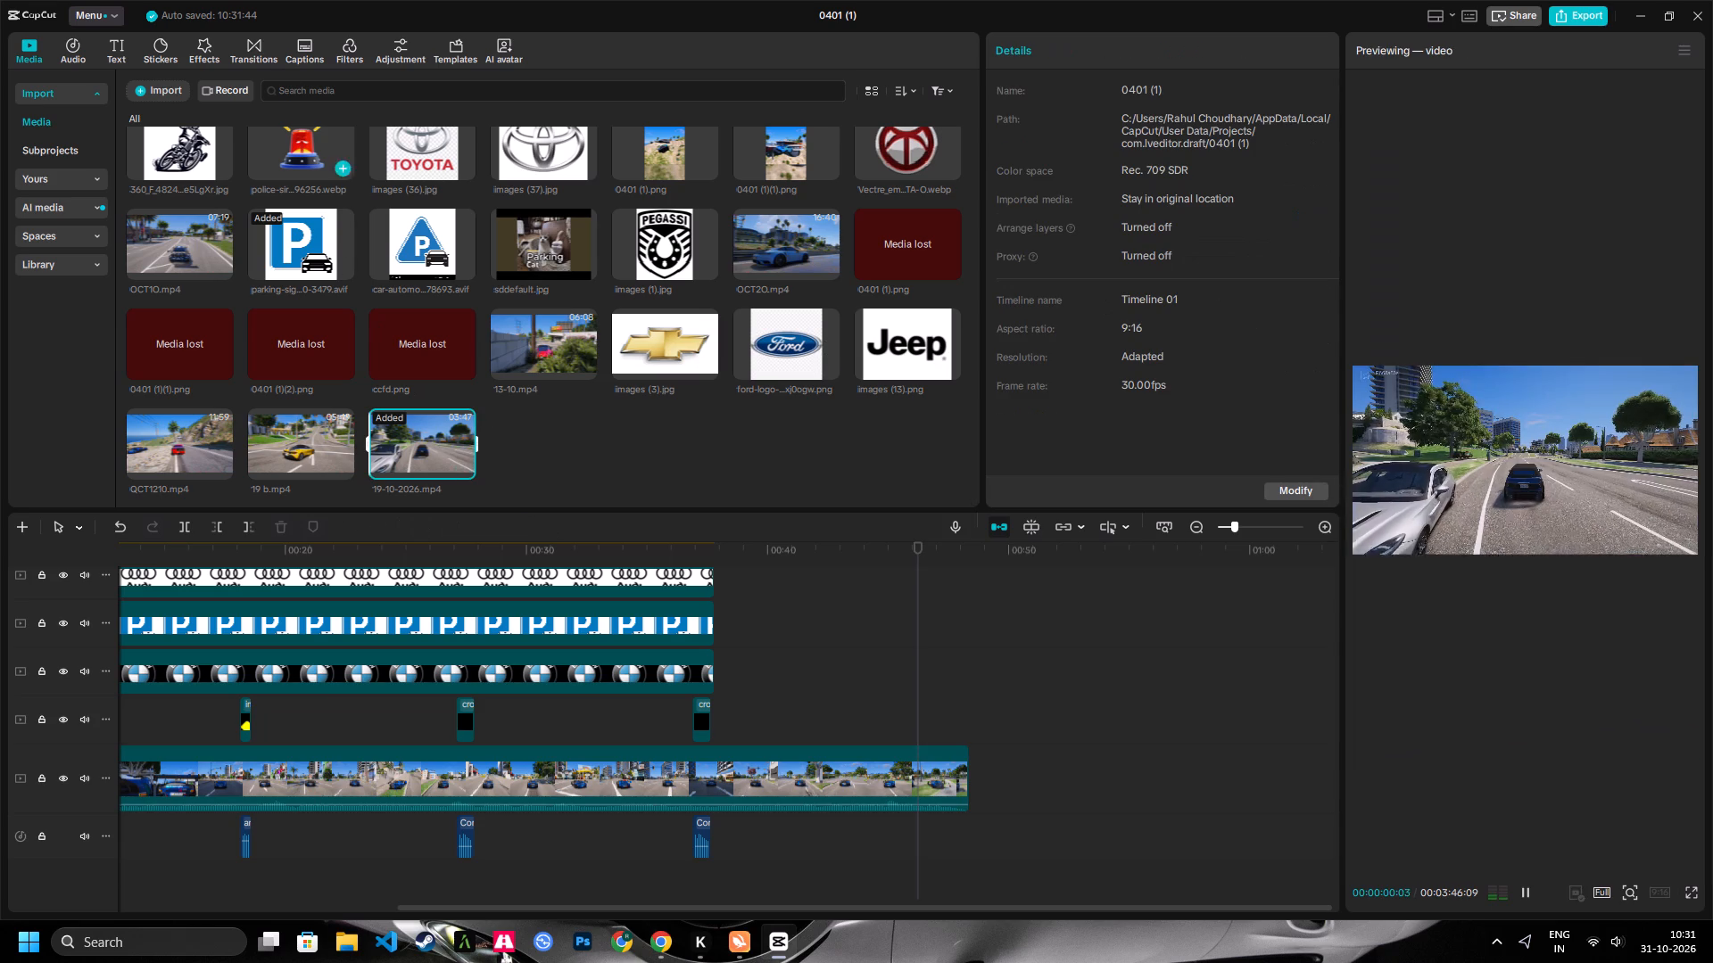
{"action": "left_click", "coordinate": [170, 86]}
{"action": "left_click_drag", "start_coordinate": [1067, 373], "coordinate": [193, 217]}
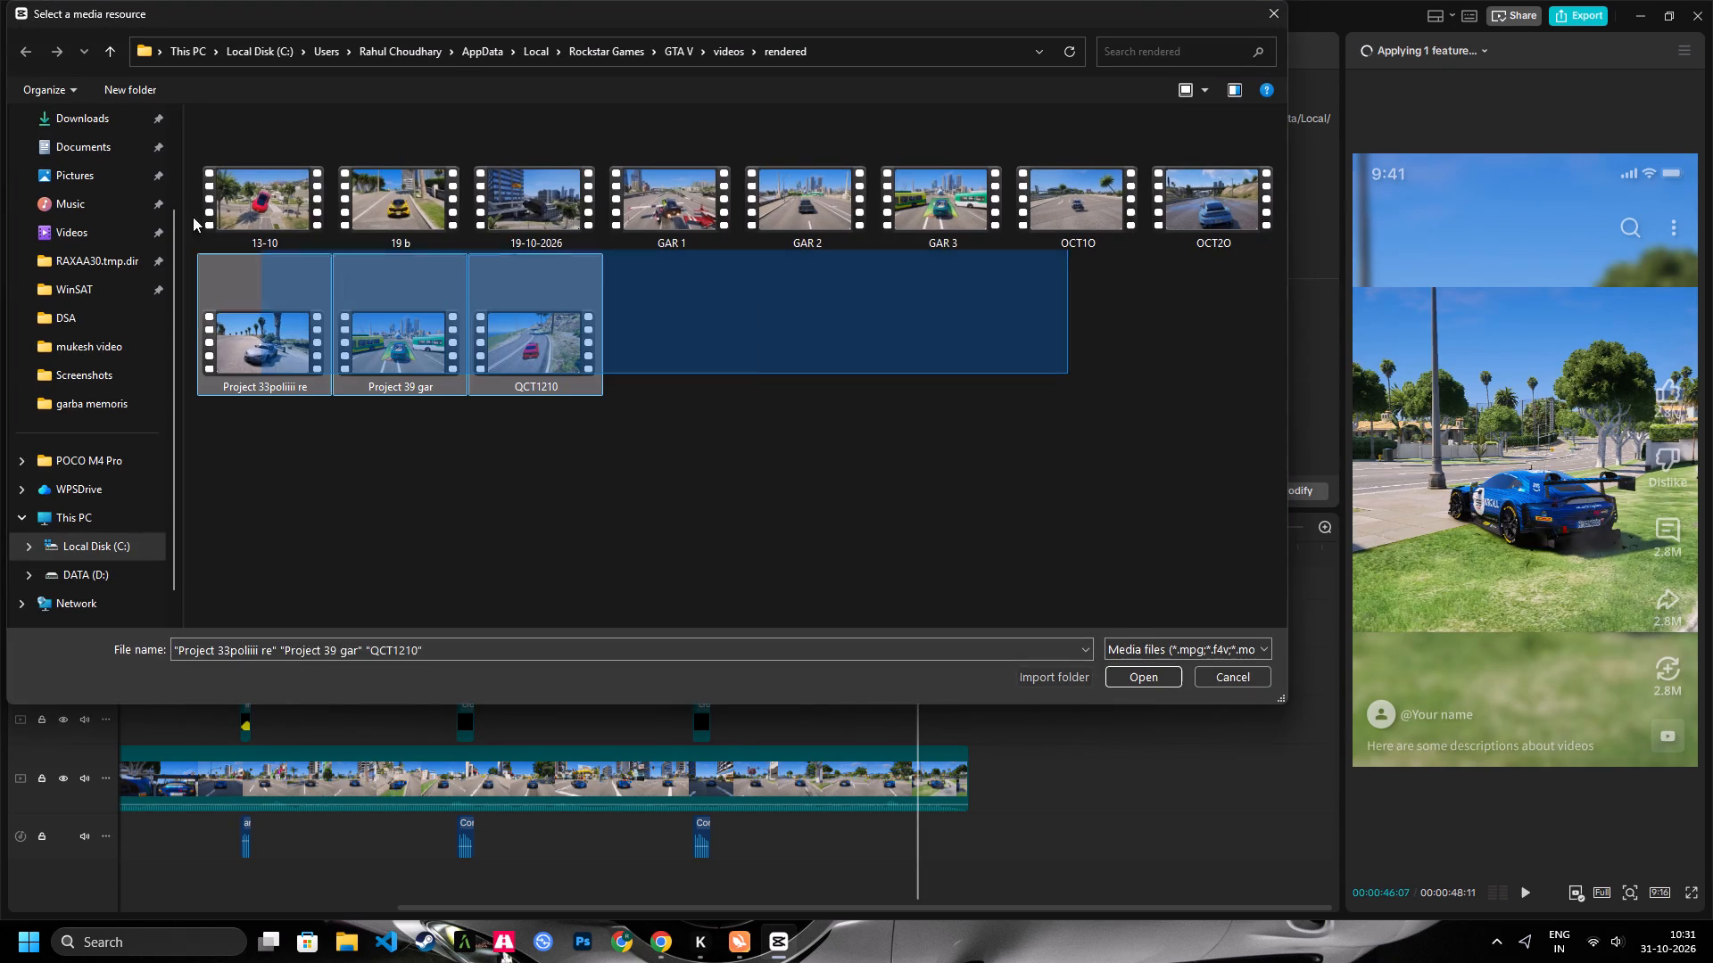
{"action": "left_click_drag", "start_coordinate": [193, 217], "coordinate": [73, 152]}
{"action": "left_click_drag", "start_coordinate": [1171, 482], "coordinate": [404, 195]}
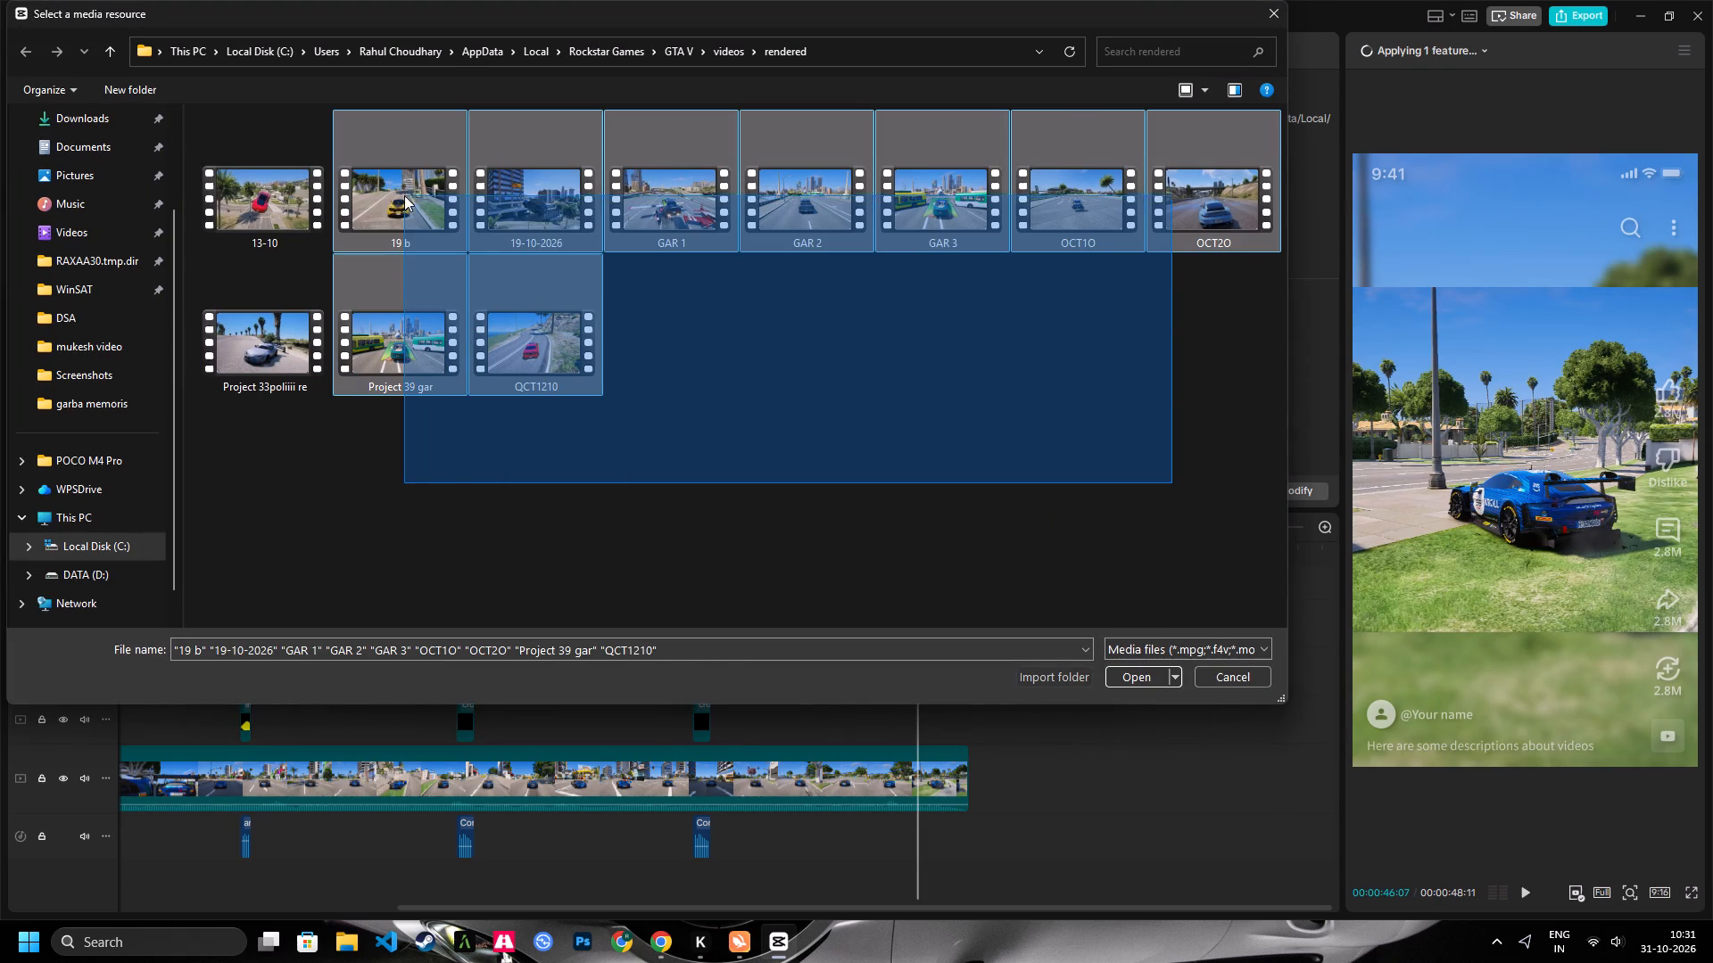
{"action": "left_click_drag", "start_coordinate": [404, 195], "coordinate": [267, 200]}
{"action": "left_click", "coordinate": [1129, 679]}
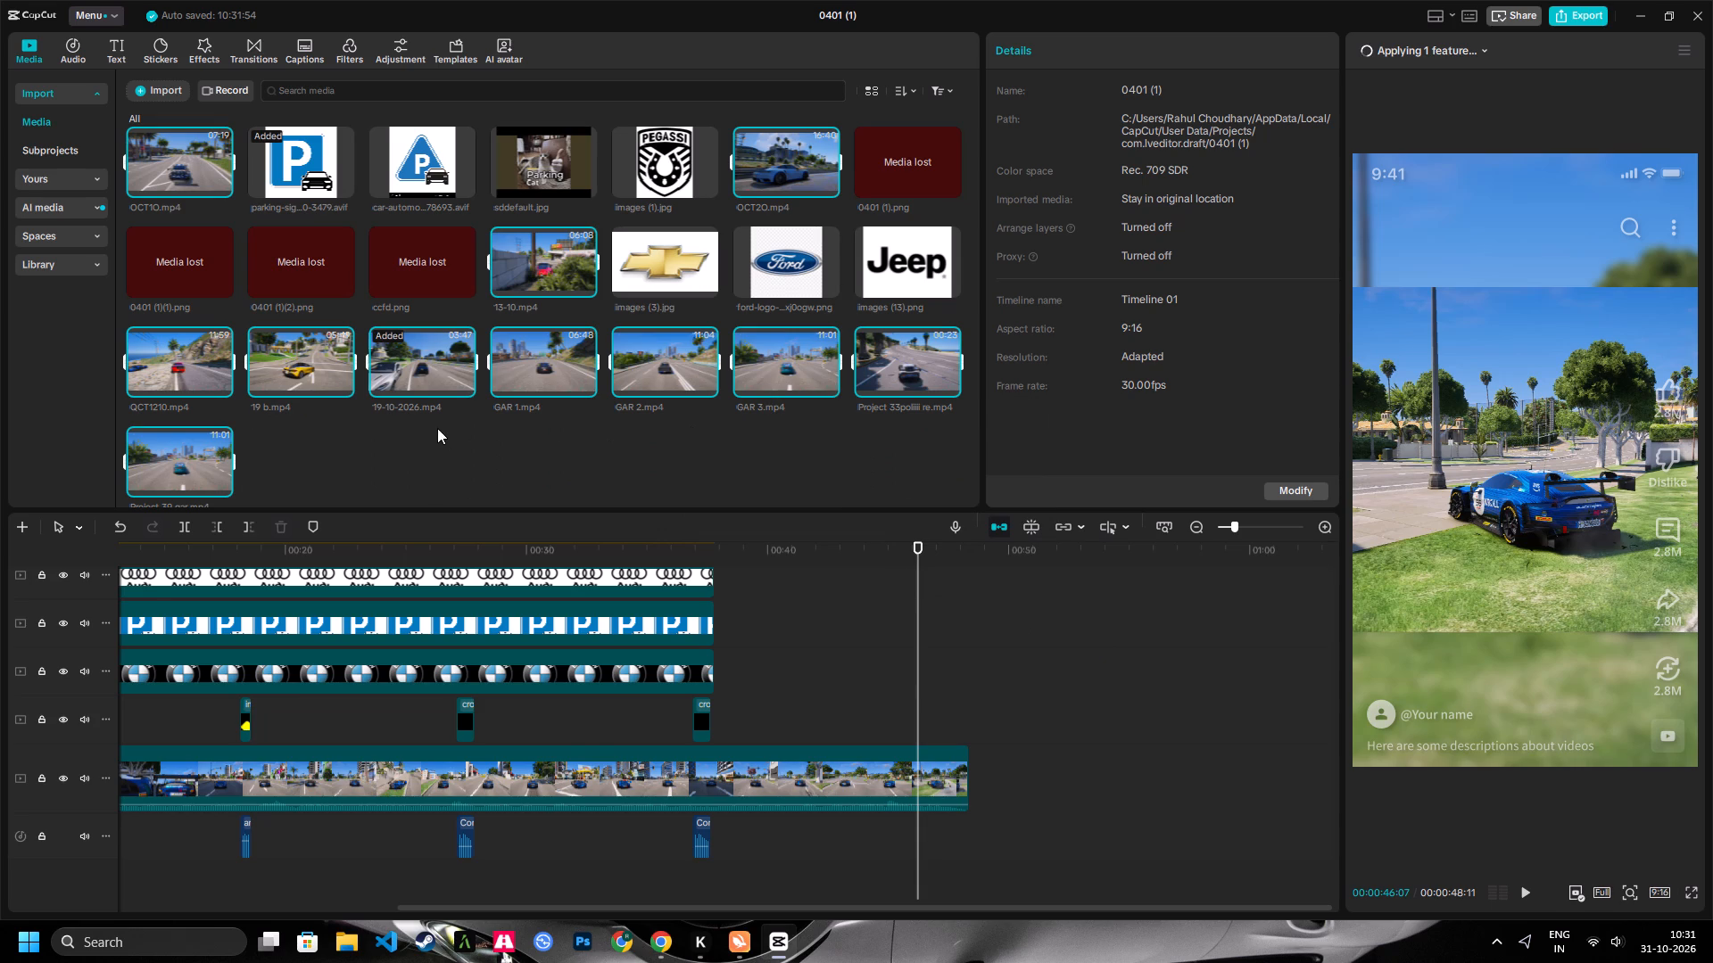
Remove GAR 2, GAR 3, Project 33poliiii re and Project 39 gar from the project media, keeping GAR 1.
{"action": "left_click", "coordinate": [437, 428]}
{"action": "left_click_drag", "start_coordinate": [503, 449], "coordinate": [914, 381]}
{"action": "left_click", "coordinate": [659, 459]}
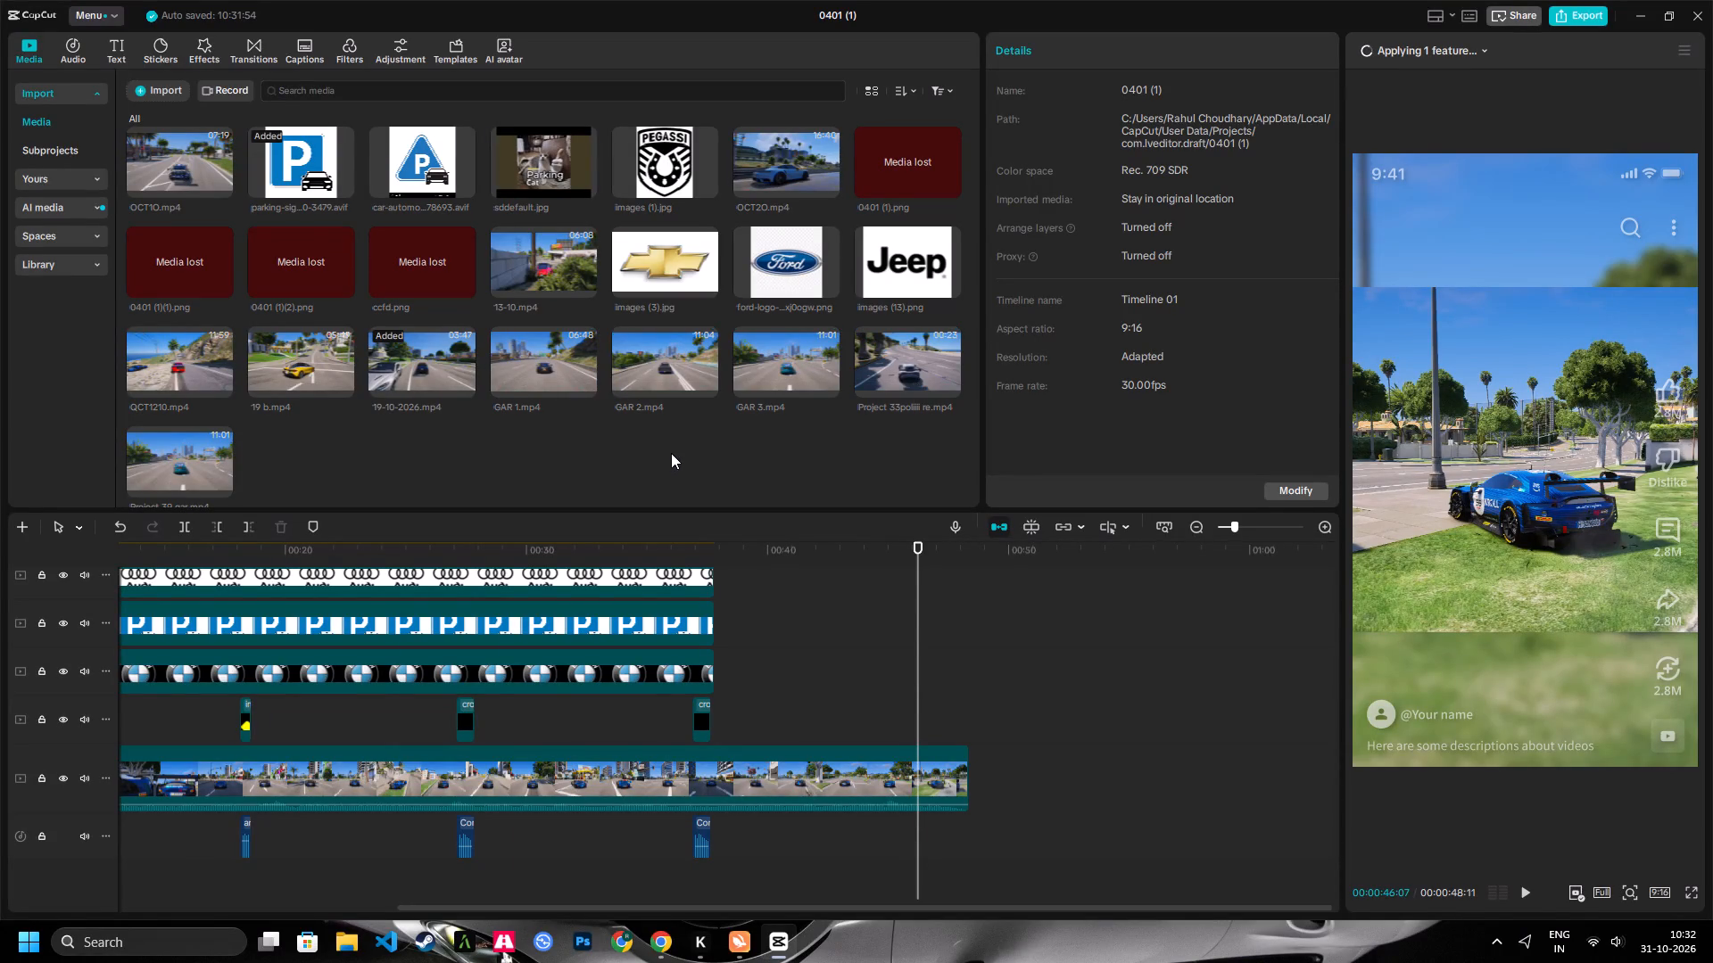
{"action": "left_click_drag", "start_coordinate": [671, 453], "coordinate": [913, 375]}
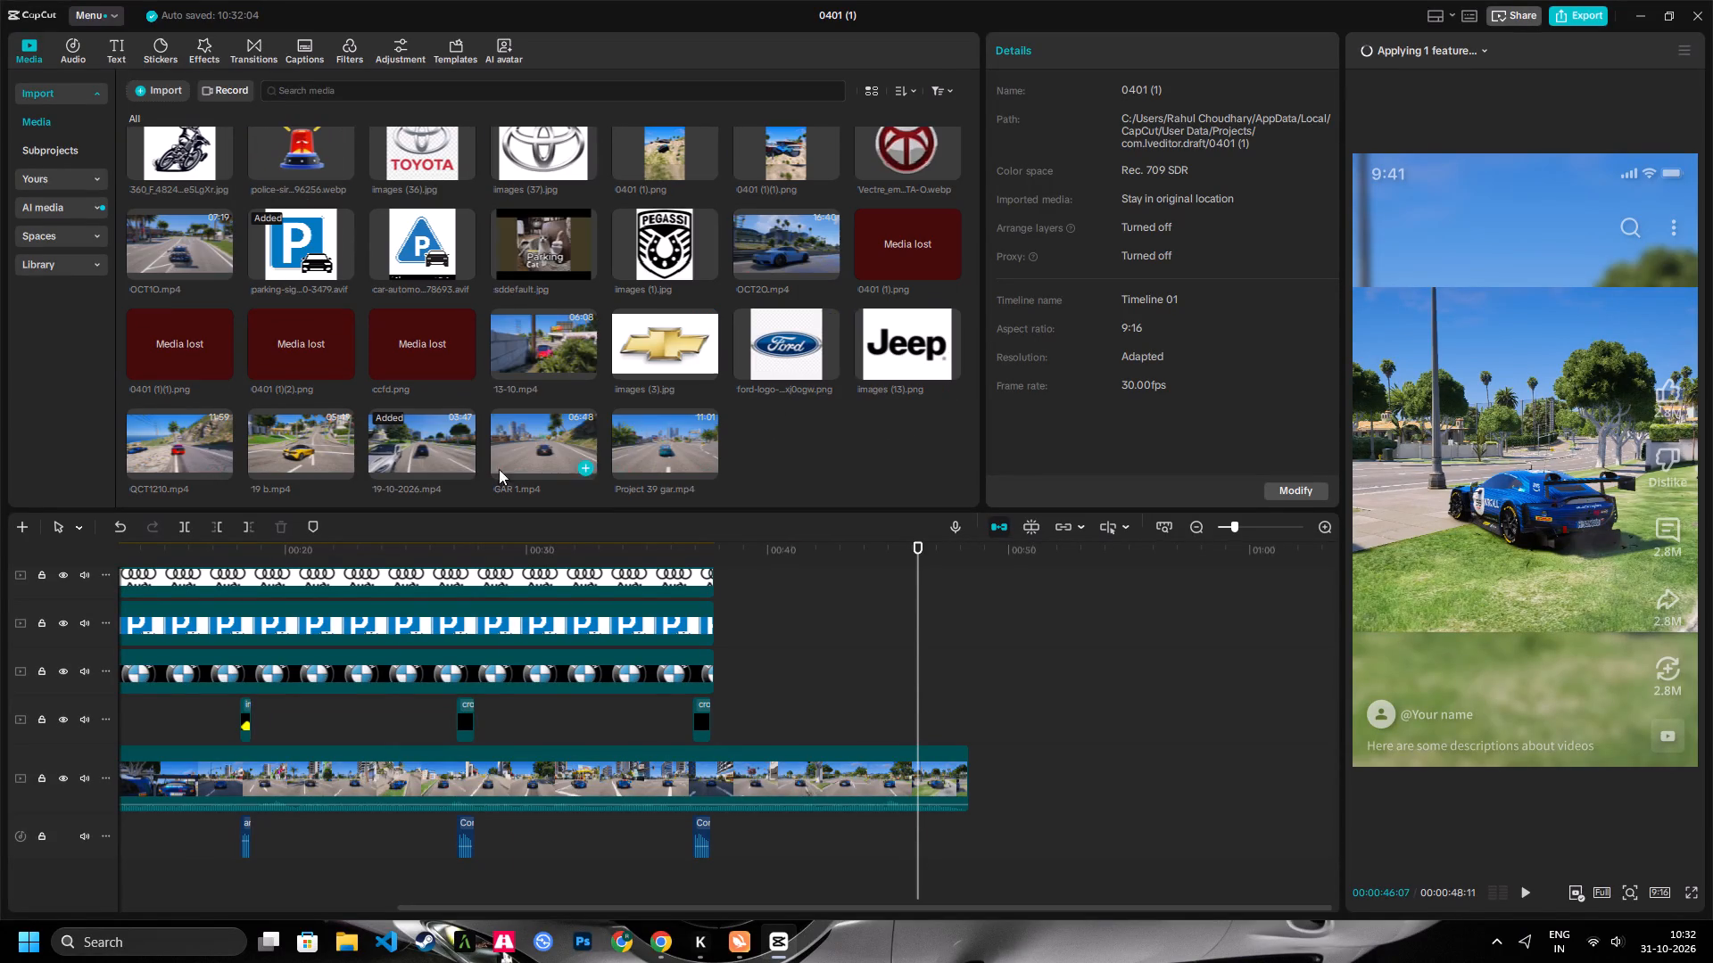
{"action": "left_click_drag", "start_coordinate": [807, 465], "coordinate": [654, 427]}
Add GAR 1.mp4 to the main video track directly after the 19-10-2026.mp4 clip.
{"action": "left_click_drag", "start_coordinate": [529, 441], "coordinate": [988, 769]}
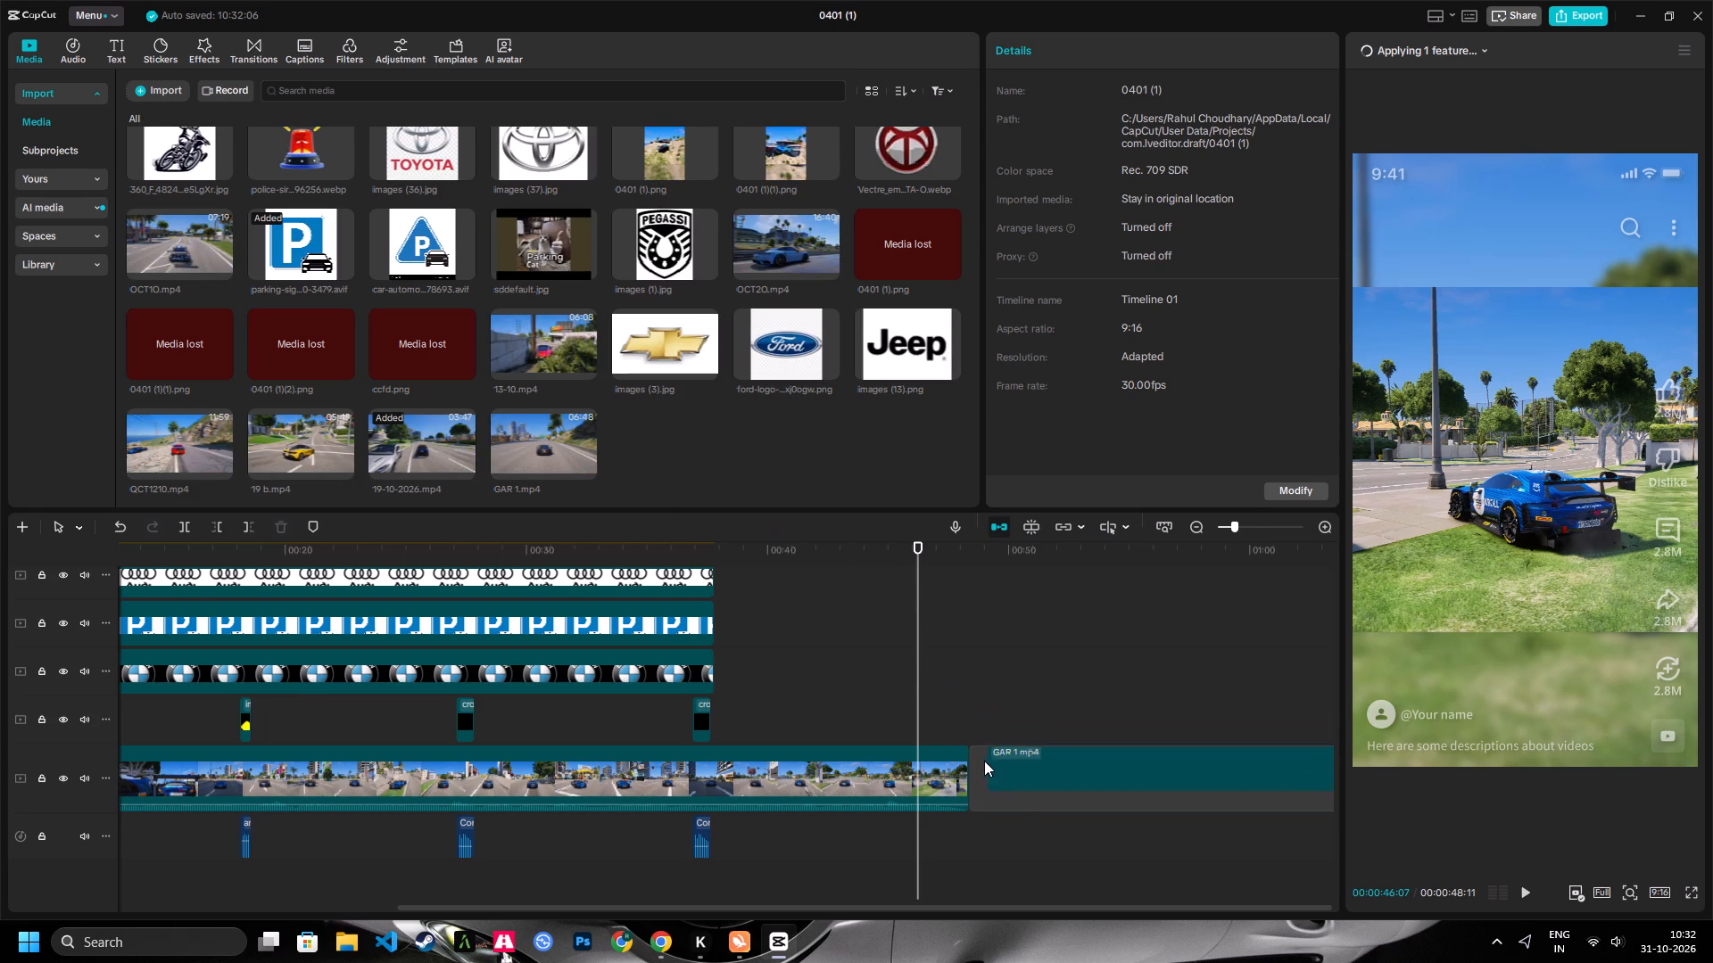
Apply the 19-10-2026.mp4 clip's adjustment settings and canvas background to all clips.
{"action": "left_click", "coordinate": [884, 552]}
{"action": "left_click", "coordinate": [899, 771]}
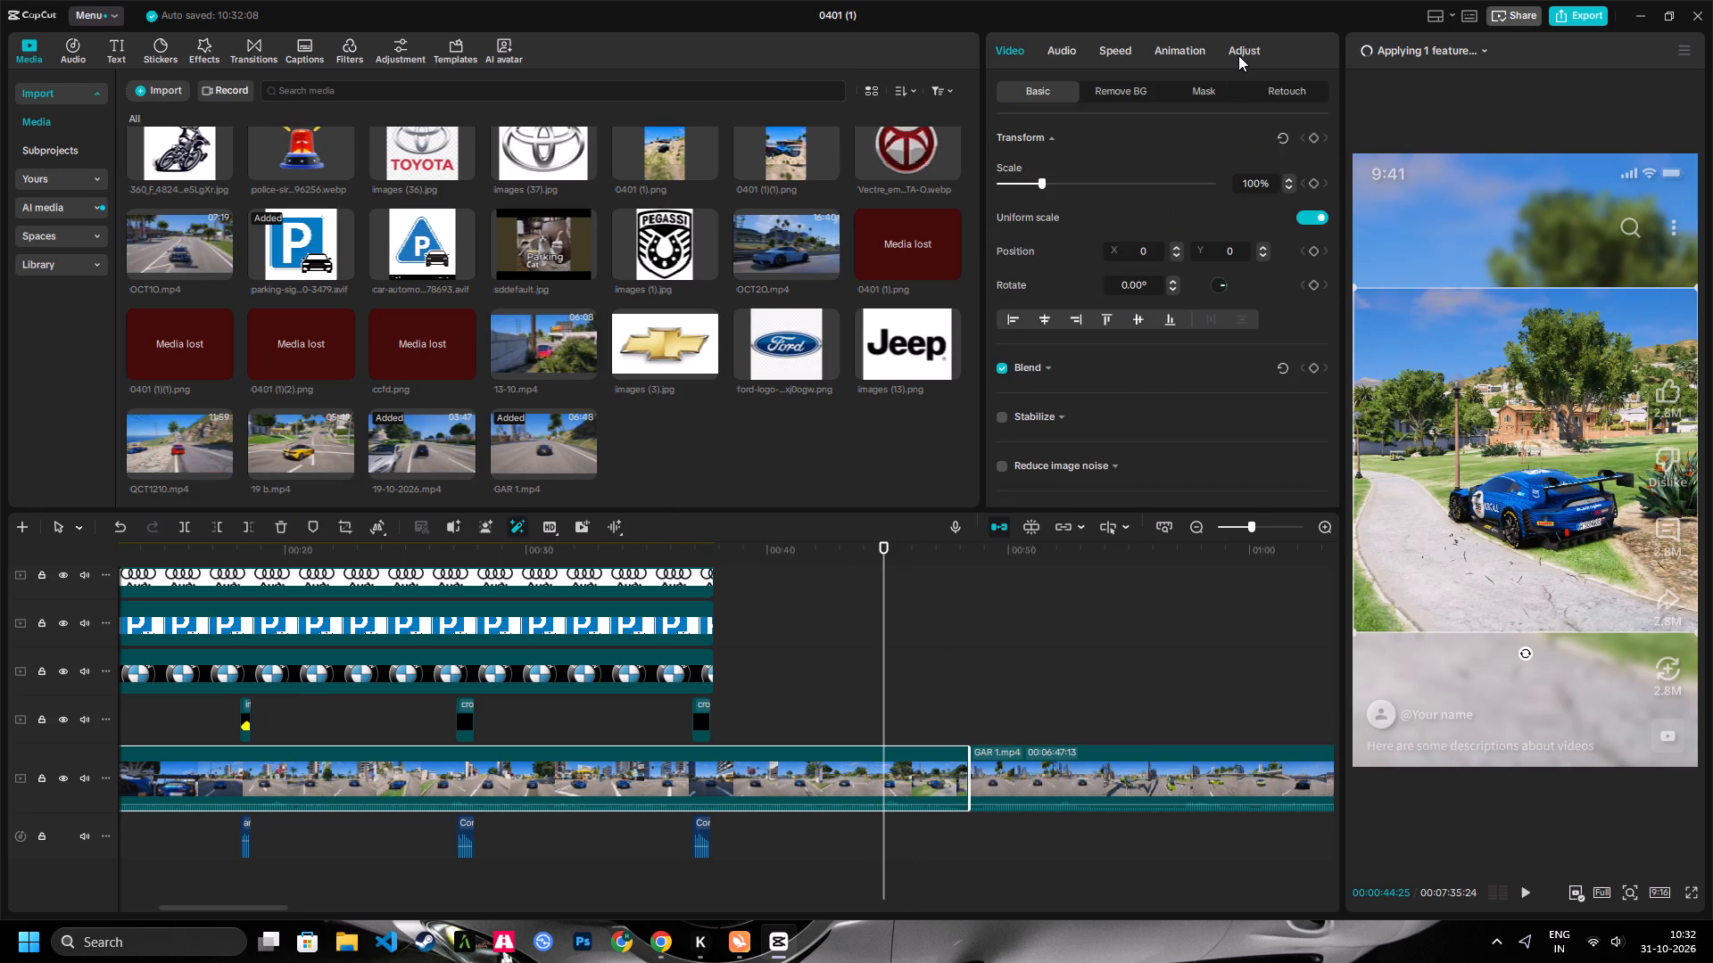
{"action": "double_click", "coordinate": [1238, 55]}
{"action": "double_click", "coordinate": [1287, 490]}
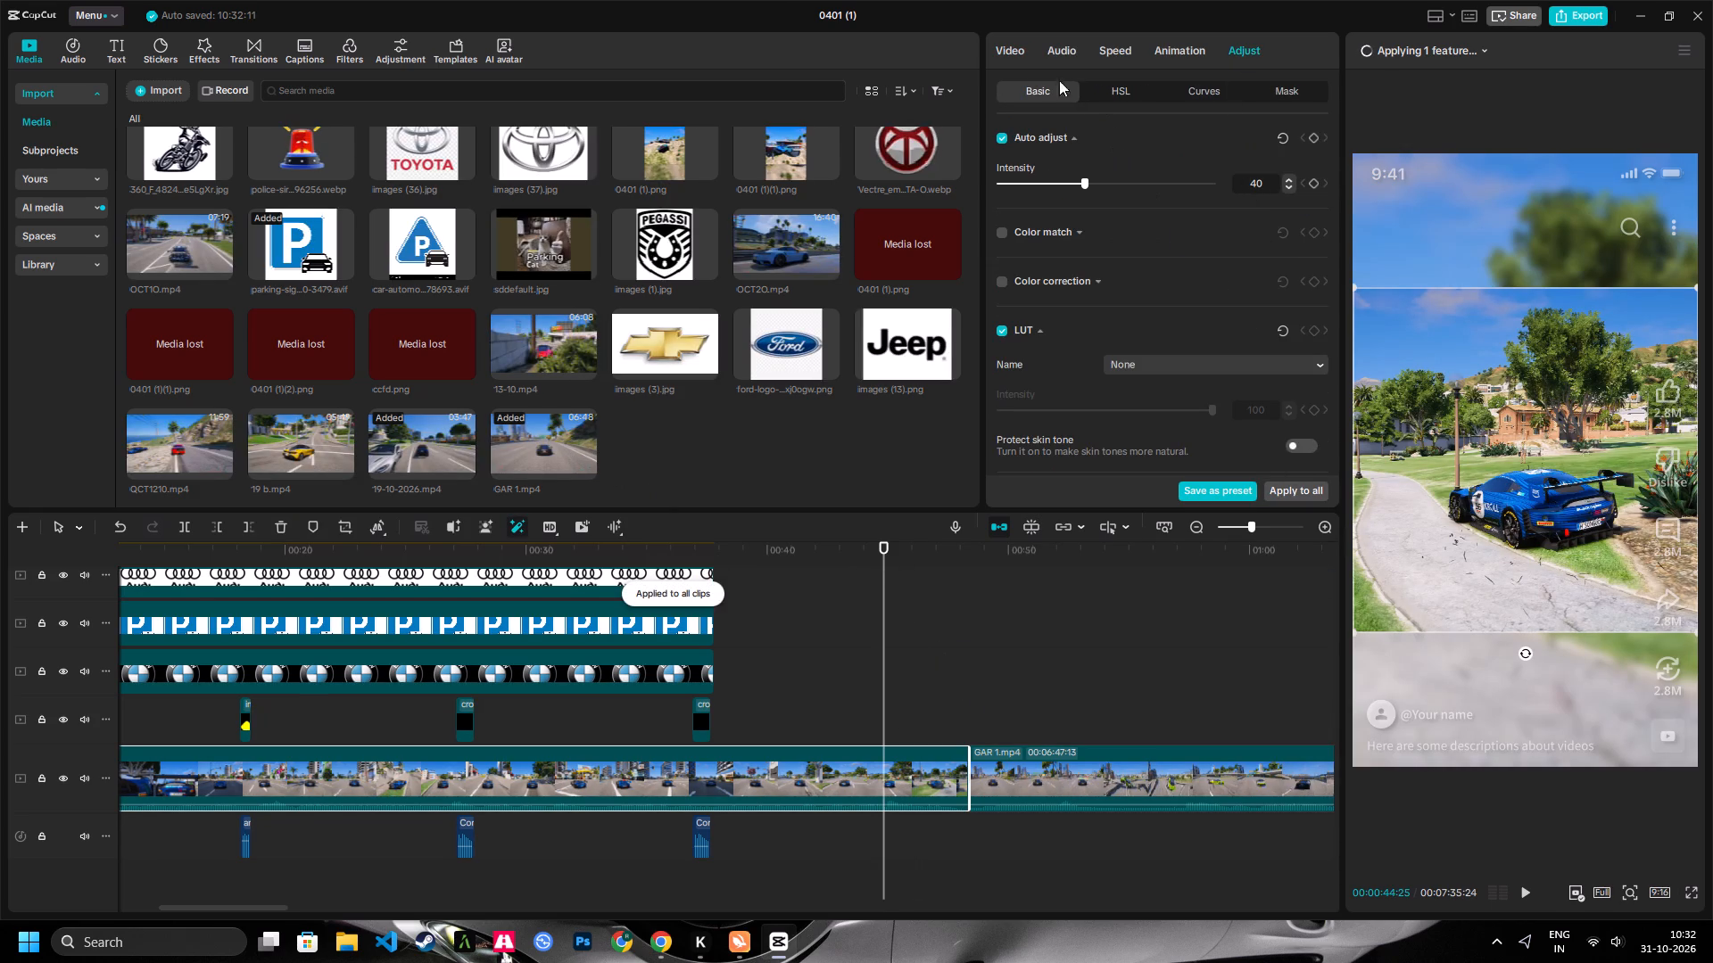
{"action": "left_click", "coordinate": [1035, 53]}
{"action": "left_click", "coordinate": [1021, 59]}
{"action": "scroll", "coordinate": [1064, 359], "scroll_direction": "down", "scroll_amount": 19}
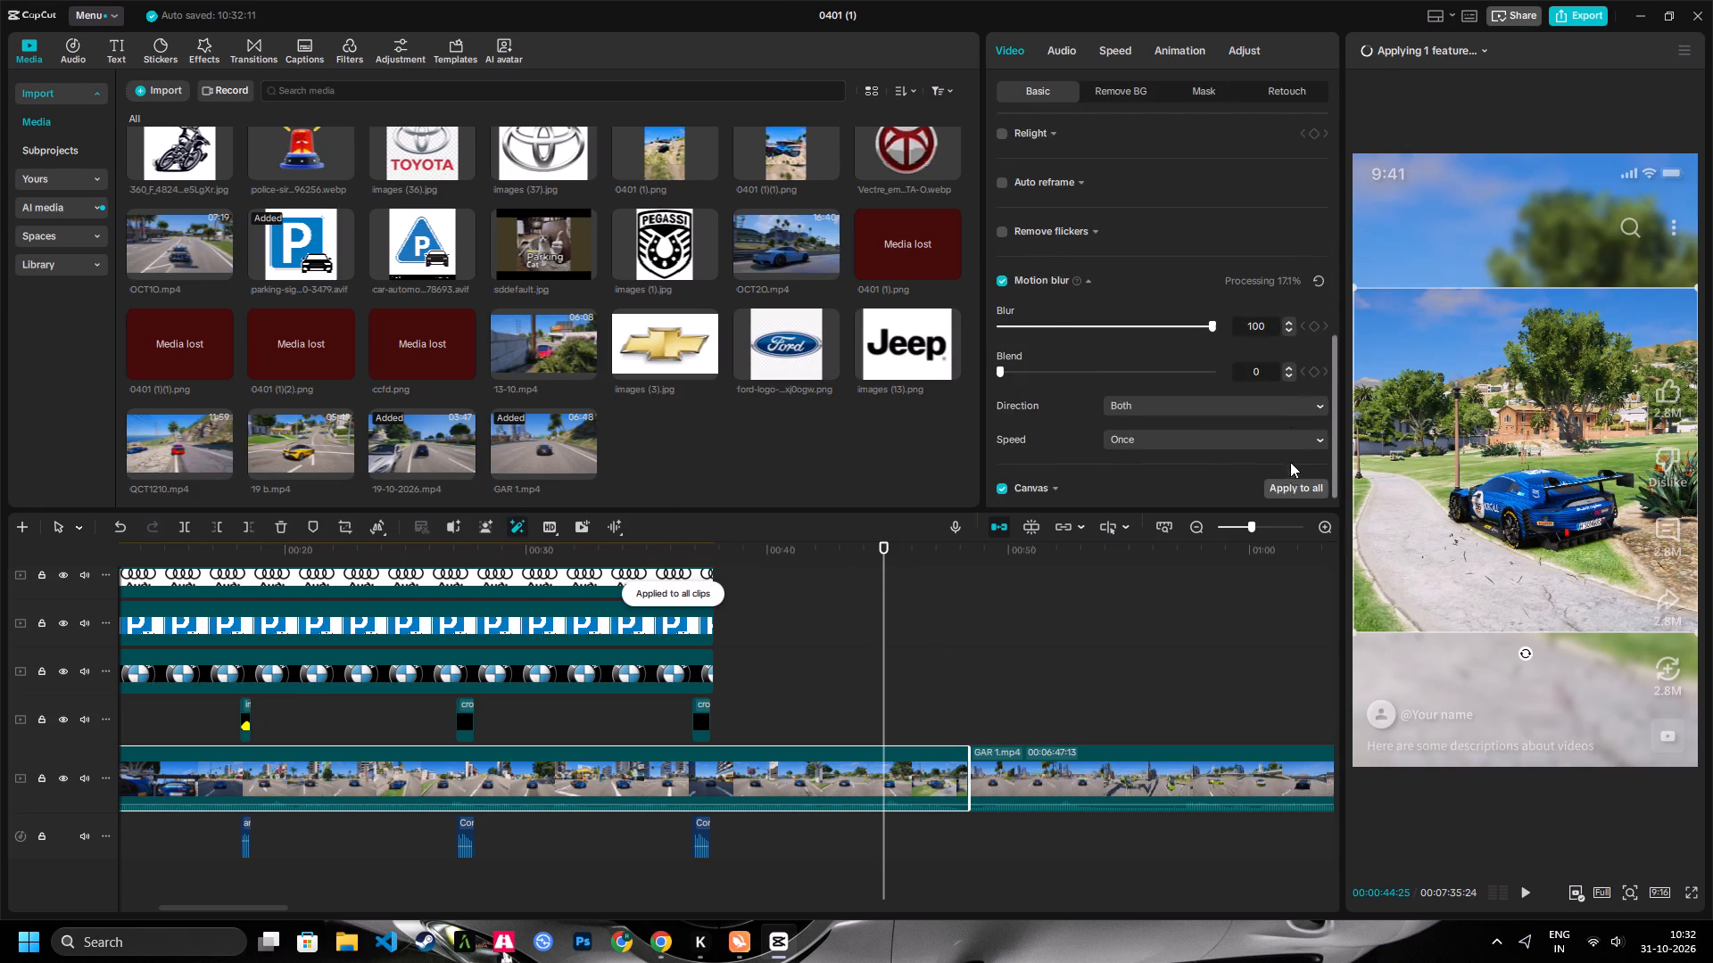
{"action": "scroll", "coordinate": [1290, 462], "scroll_direction": "down", "scroll_amount": 2}
{"action": "triple_click", "coordinate": [1292, 468]}
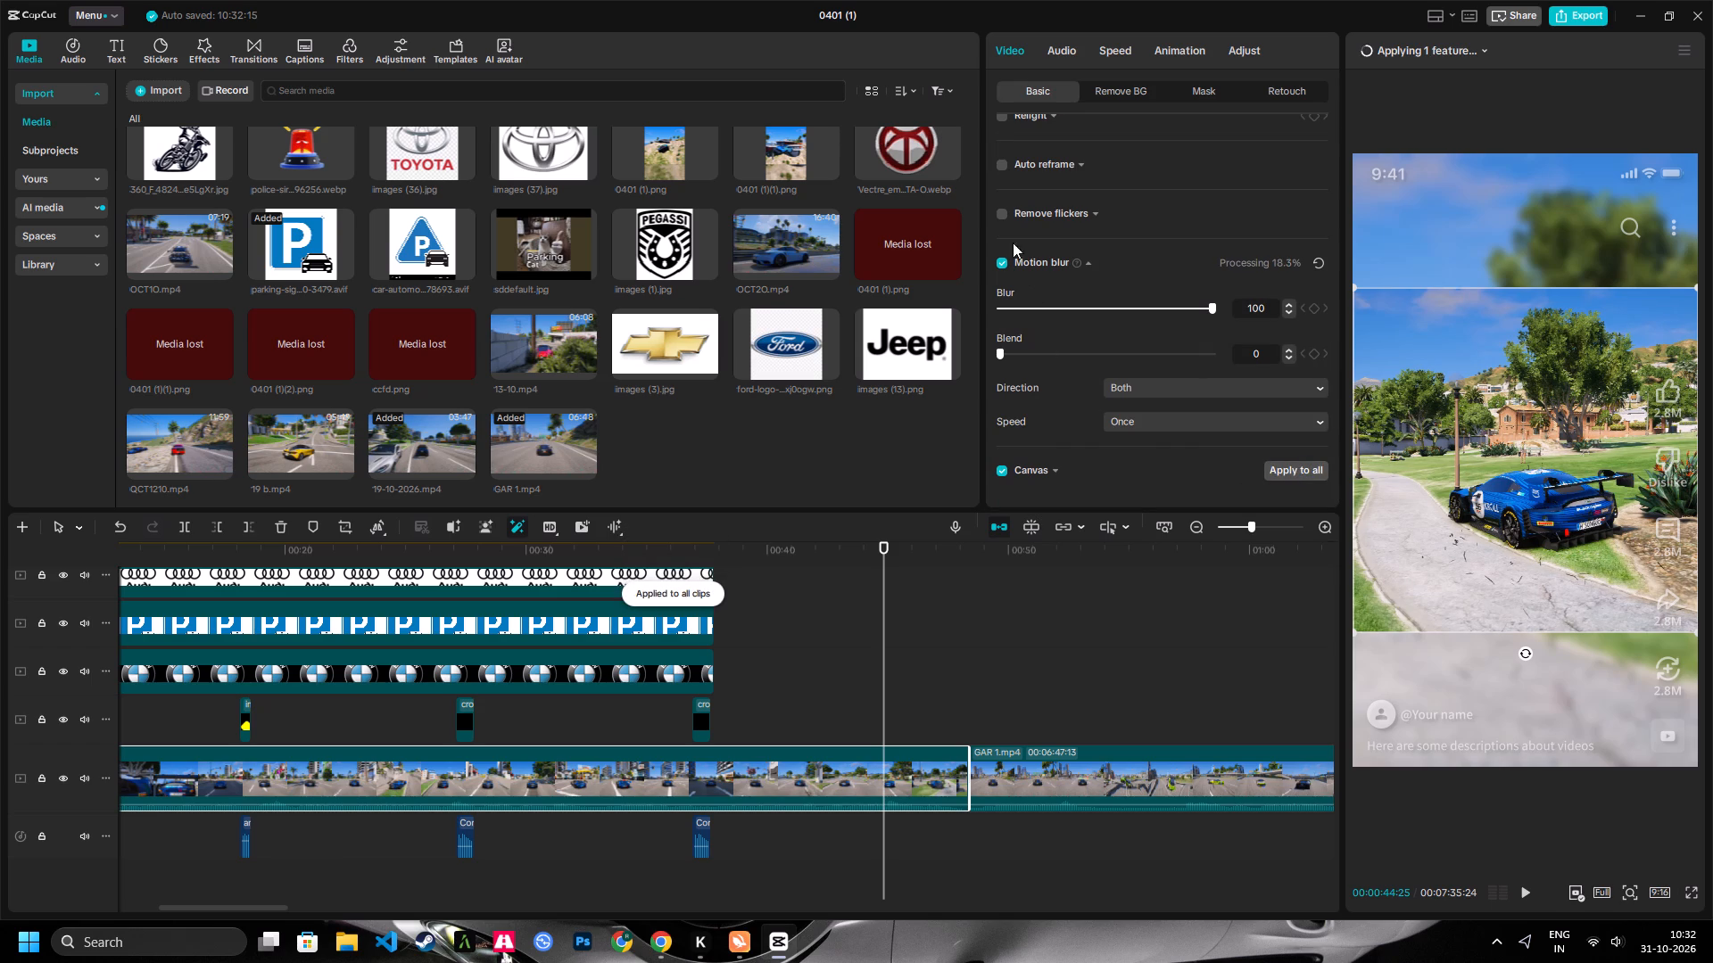
Turn on motion blur for the GAR 1 clip.
{"action": "left_click", "coordinate": [1035, 778]}
{"action": "left_click", "coordinate": [999, 269]}
{"action": "left_click", "coordinate": [1005, 259]}
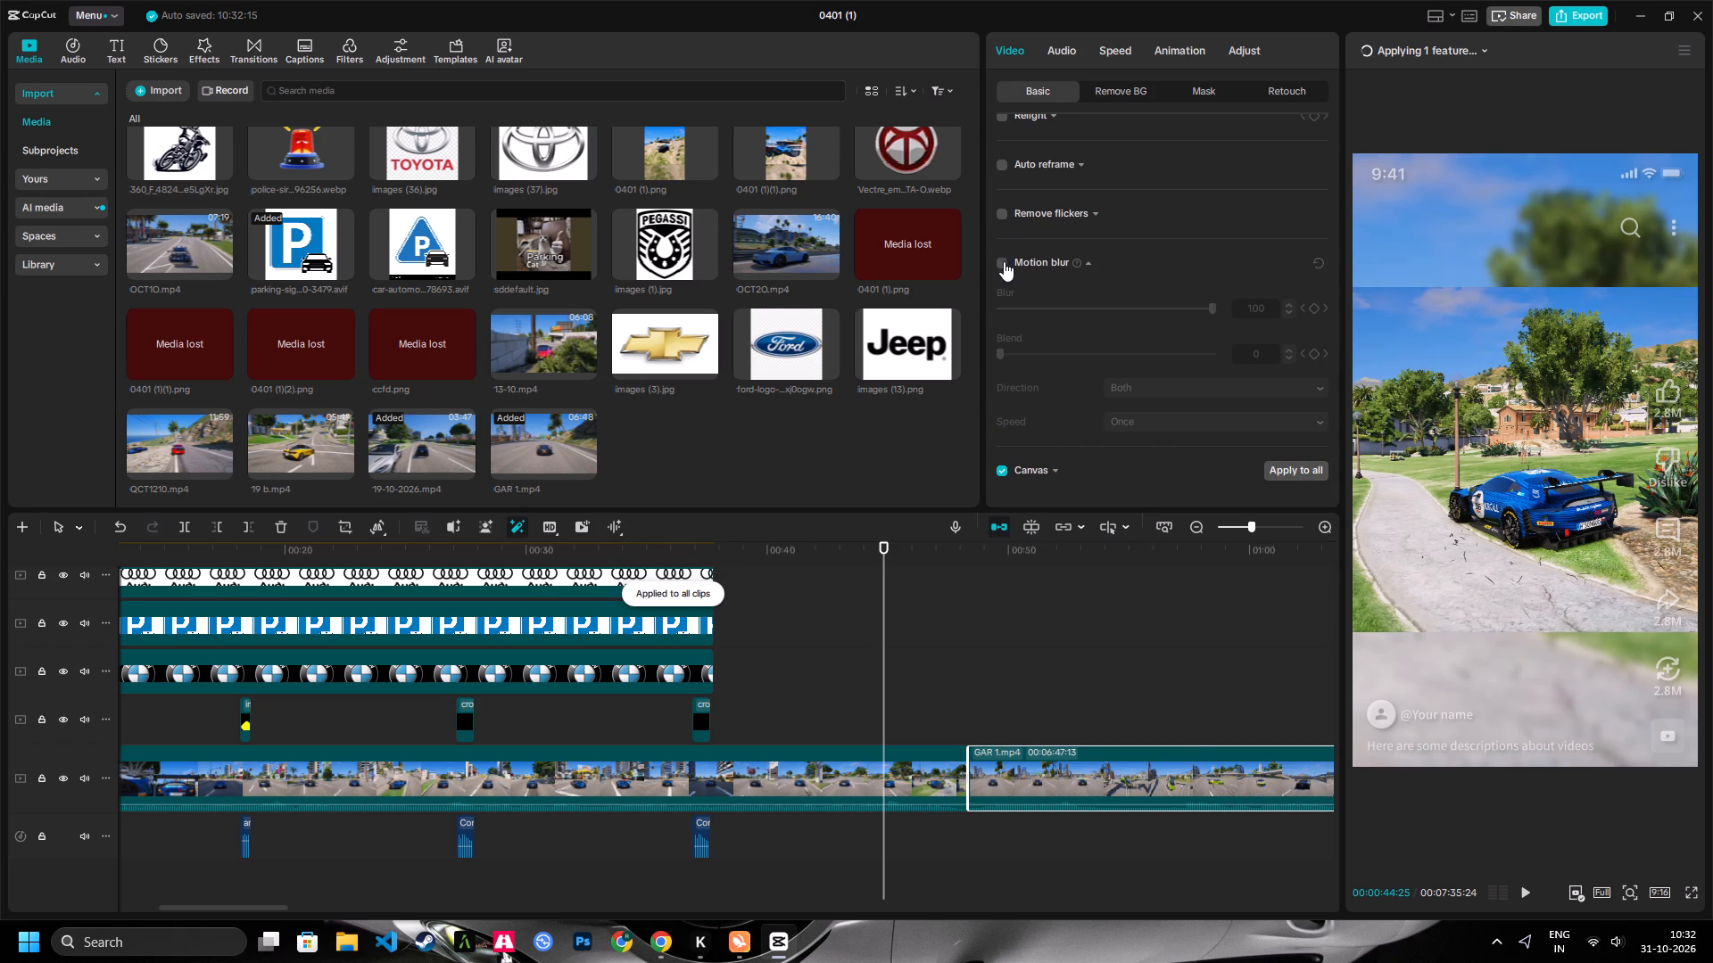
Delete the 19-10-2026.mp4 clip so that GAR 1 begins the main video track.
{"action": "left_click", "coordinate": [805, 750]}
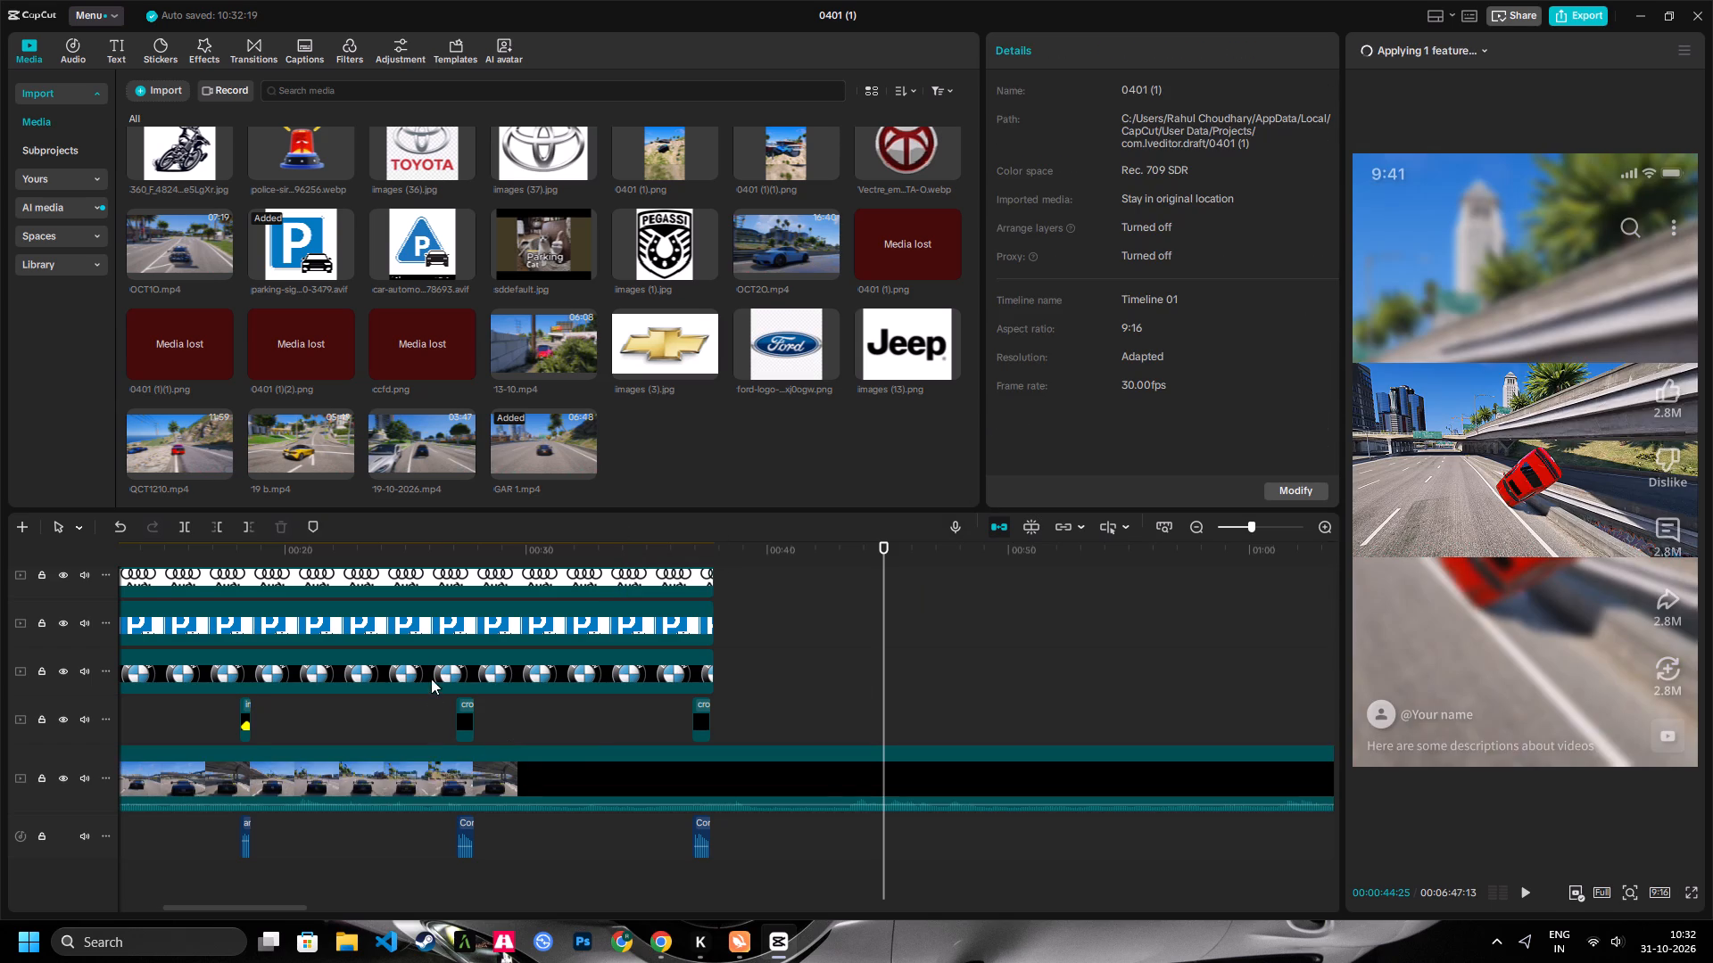
Crop the GAR 1 clip to a 1:1 aspect ratio.
{"action": "key", "text": "shift+z"}
{"action": "left_click", "coordinate": [267, 764]}
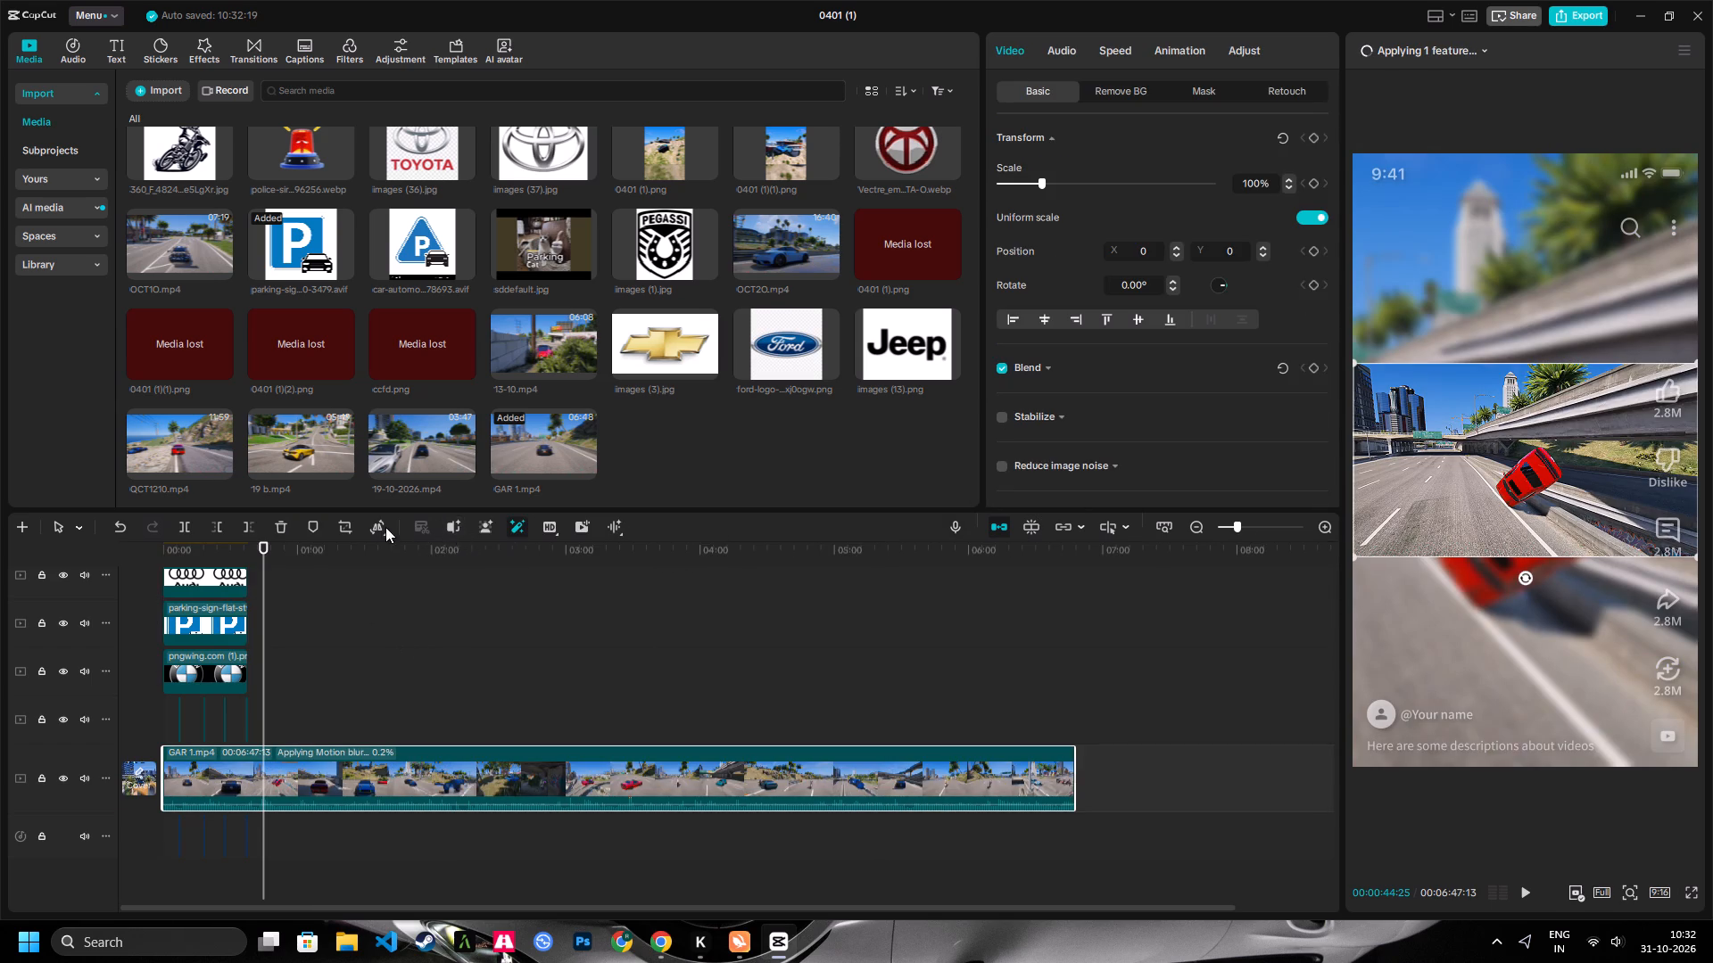
{"action": "left_click", "coordinate": [325, 528]}
{"action": "left_click", "coordinate": [335, 523]}
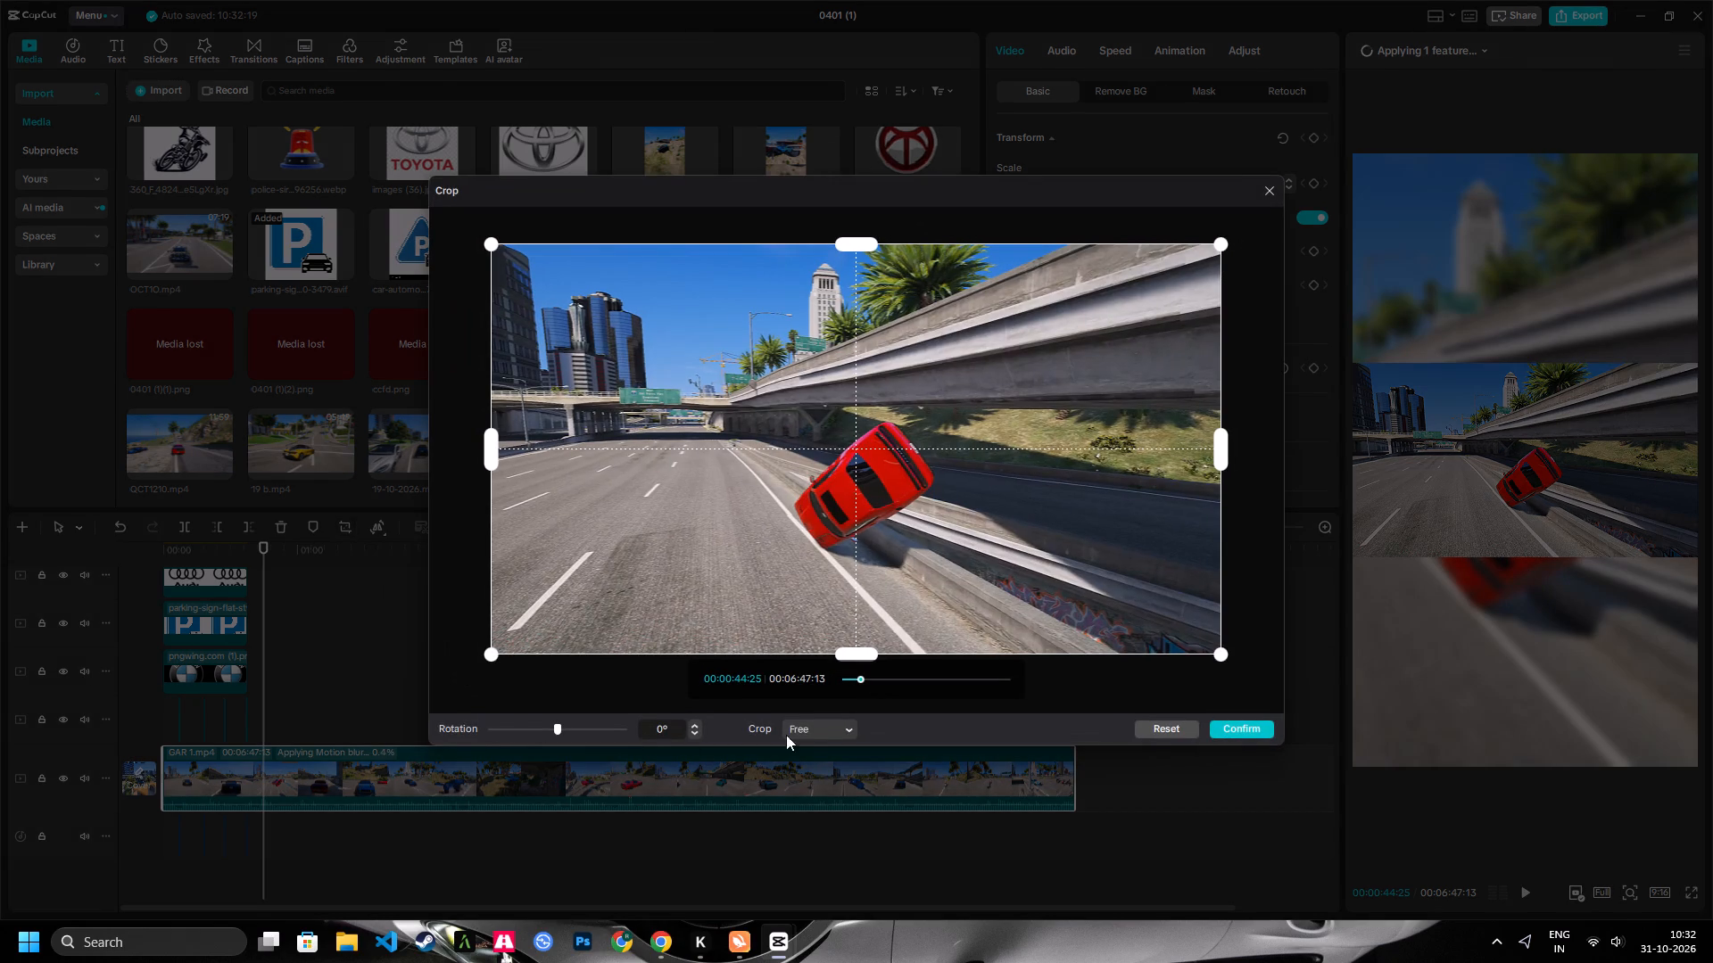
{"action": "left_click", "coordinate": [804, 728]}
{"action": "left_click", "coordinate": [834, 583]}
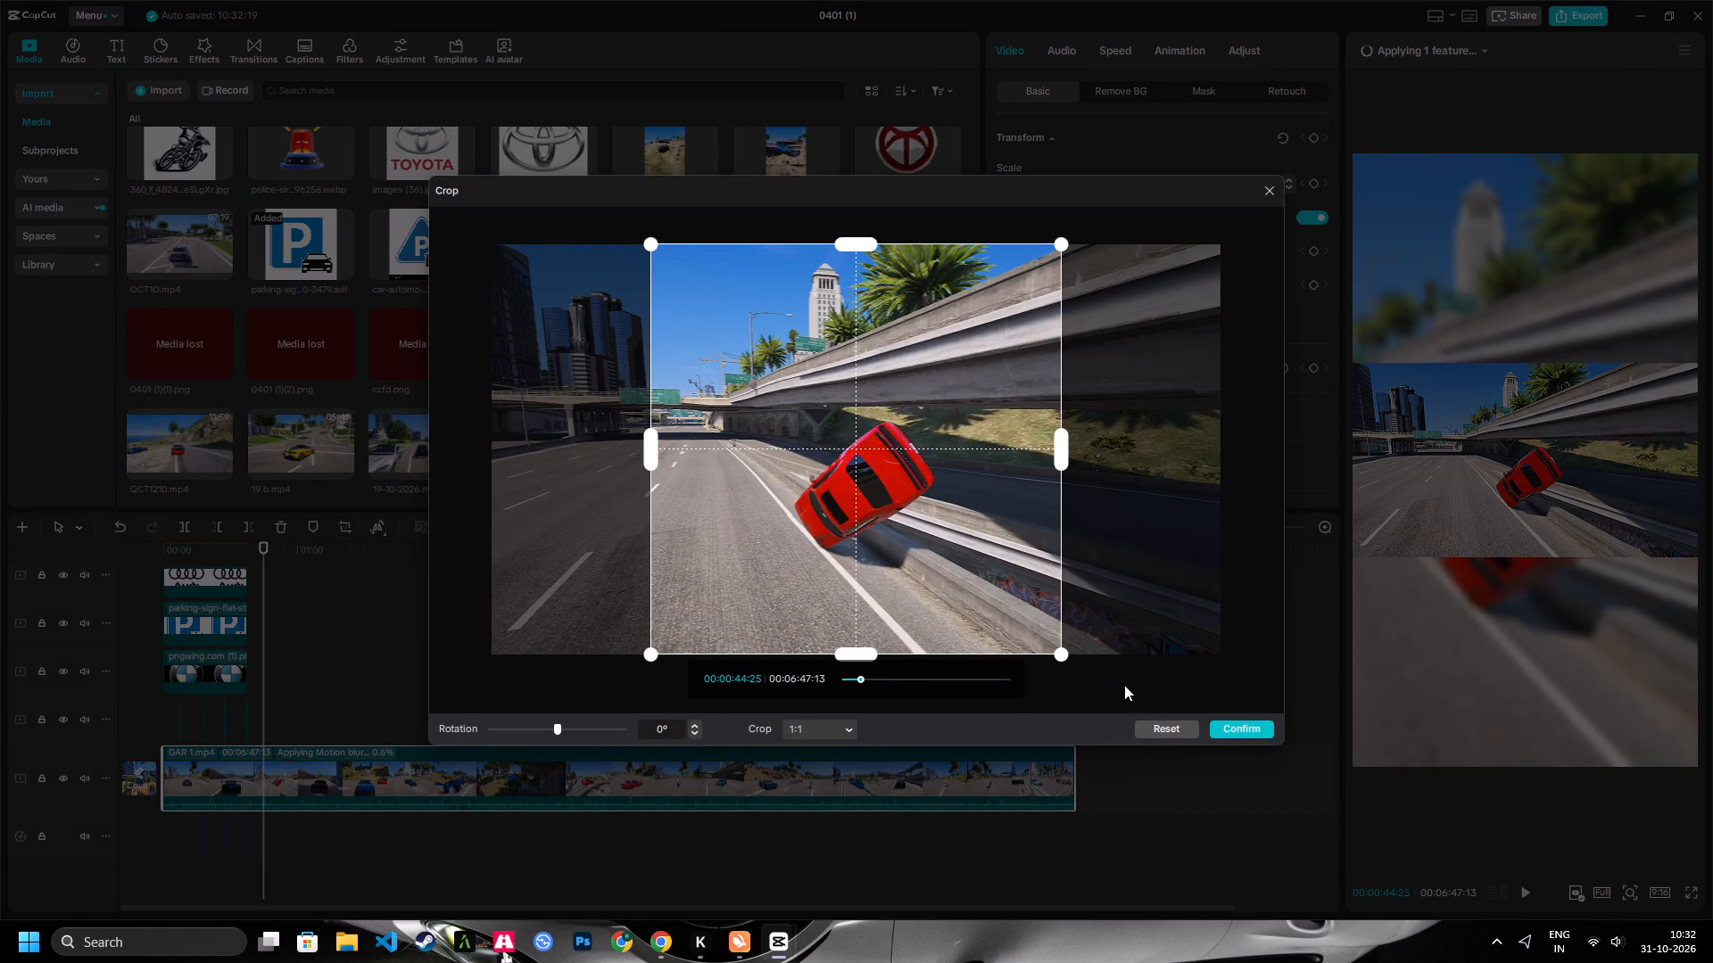
{"action": "left_click", "coordinate": [1214, 731]}
Play GAR 1 from the beginning and trim about 3.7 seconds off its start, just before the first car's jump.
{"action": "left_click_drag", "start_coordinate": [283, 545], "coordinate": [0, 572]}
{"action": "key", "text": "shift+z"}
{"action": "key", "text": "space"}
{"action": "key", "text": "space"}
{"action": "key", "text": "space"}
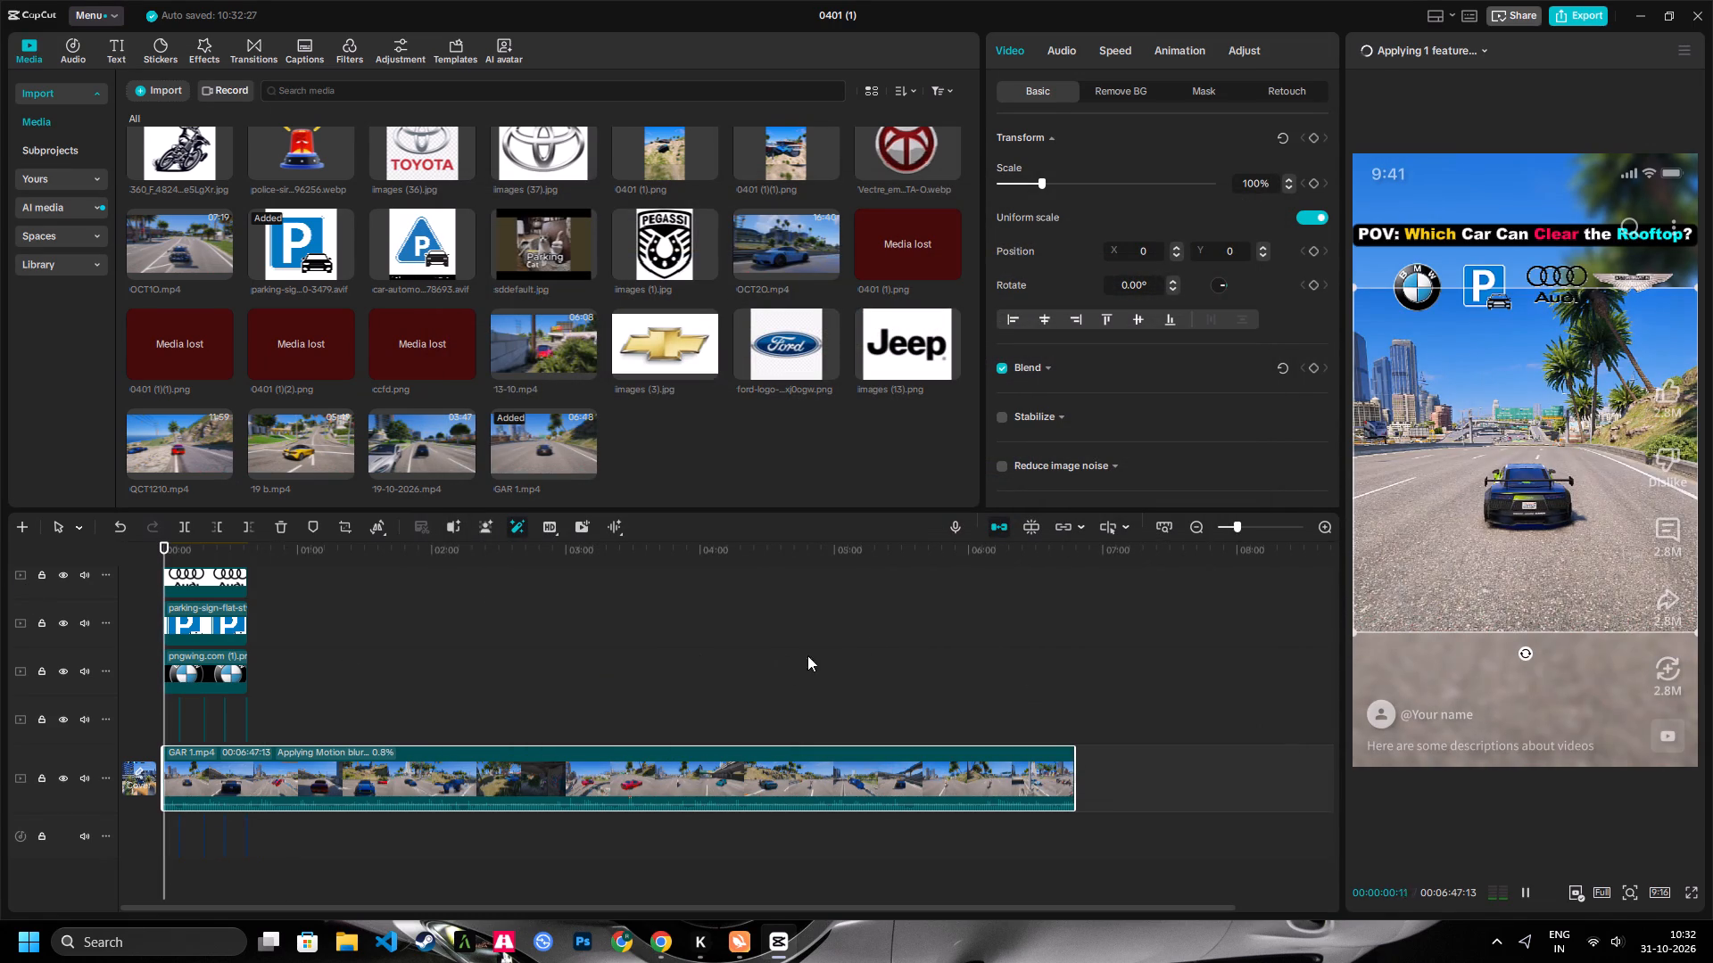
{"action": "key", "text": "space"}
{"action": "left_click", "coordinate": [1255, 527]}
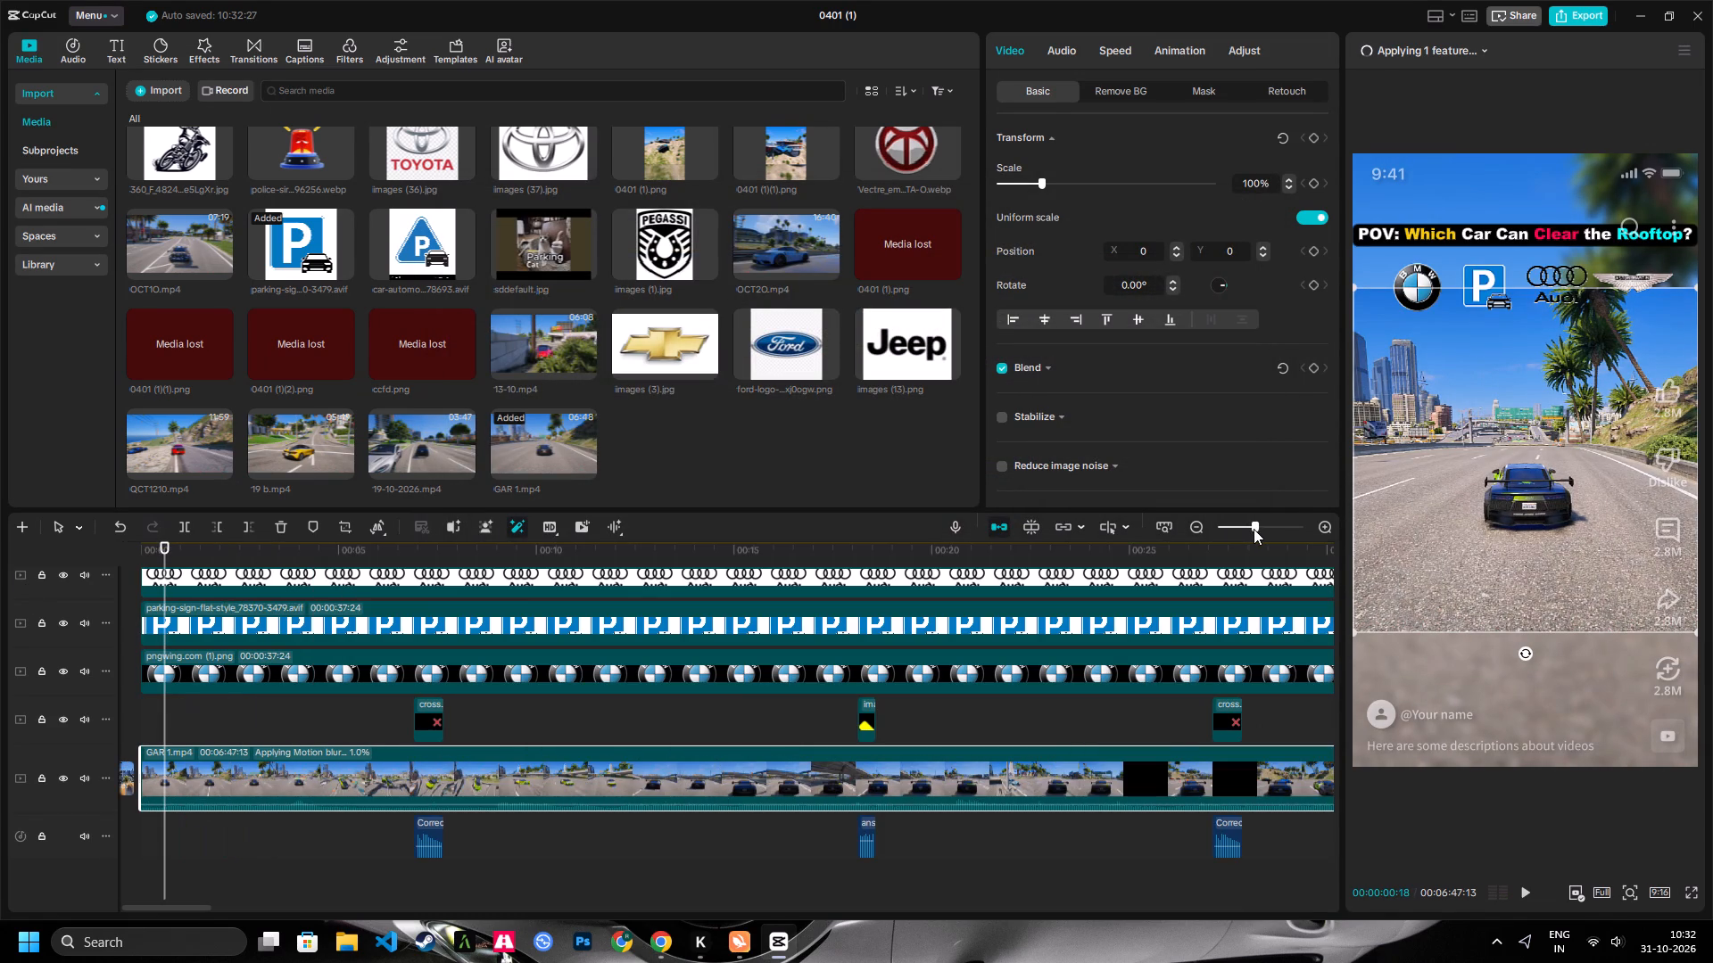
{"action": "left_click", "coordinate": [1254, 529]}
{"action": "key", "text": "space"}
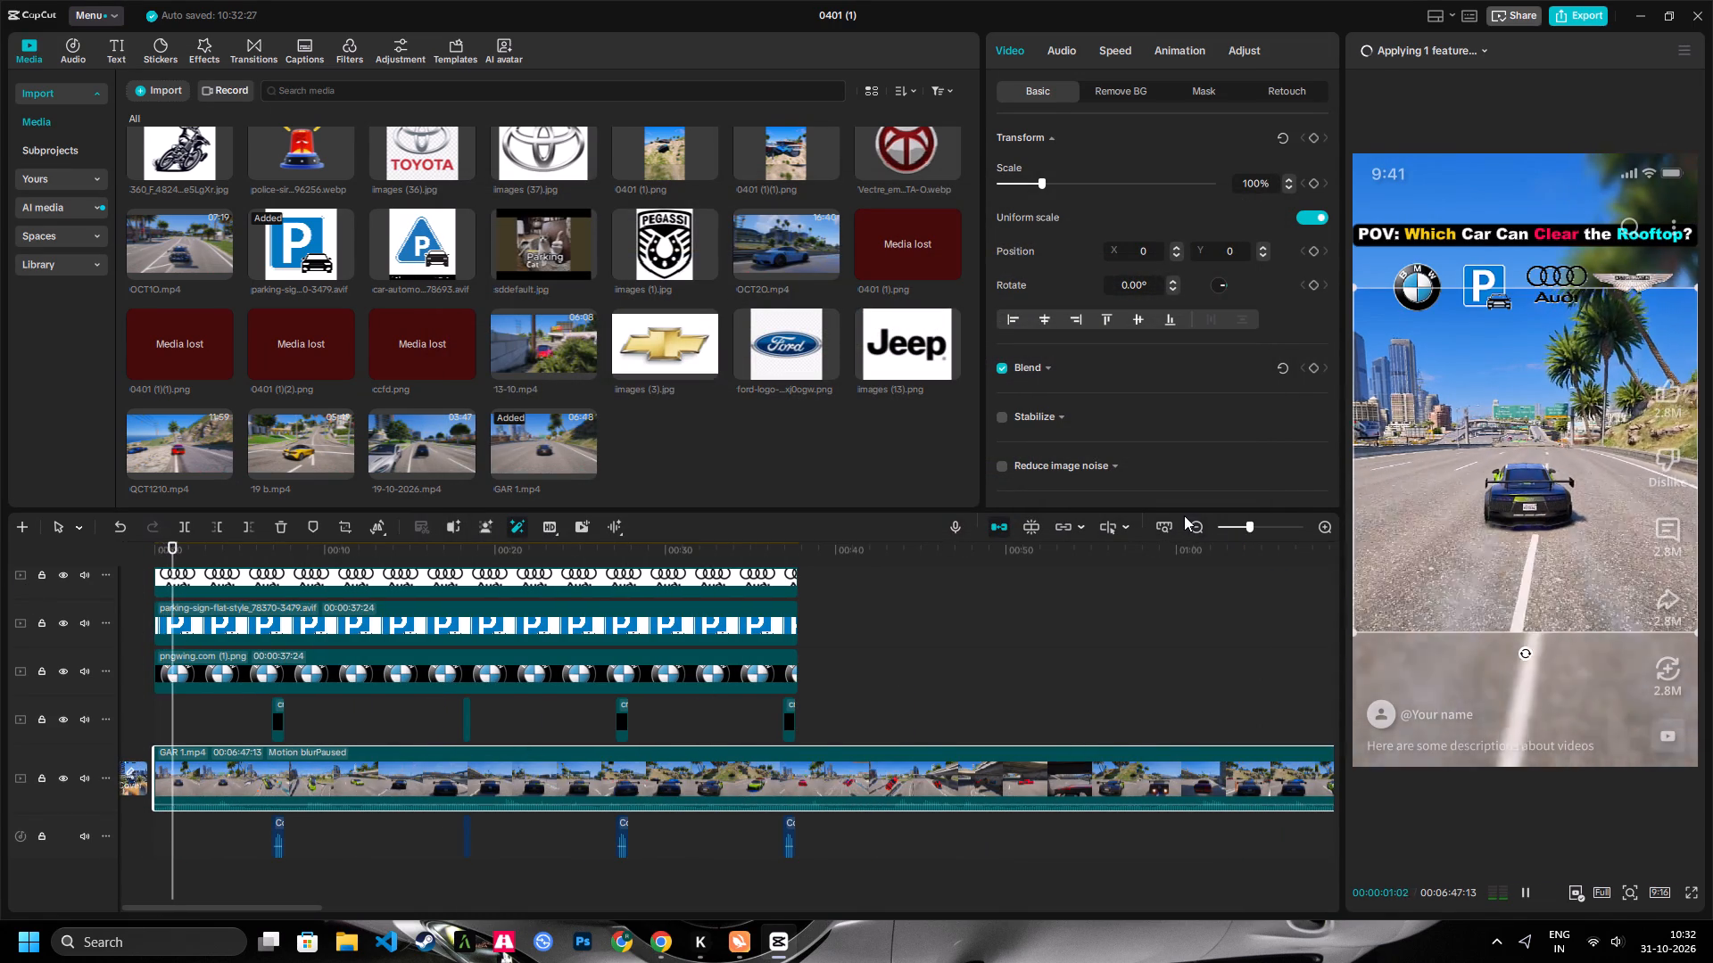
{"action": "key", "text": "space"}
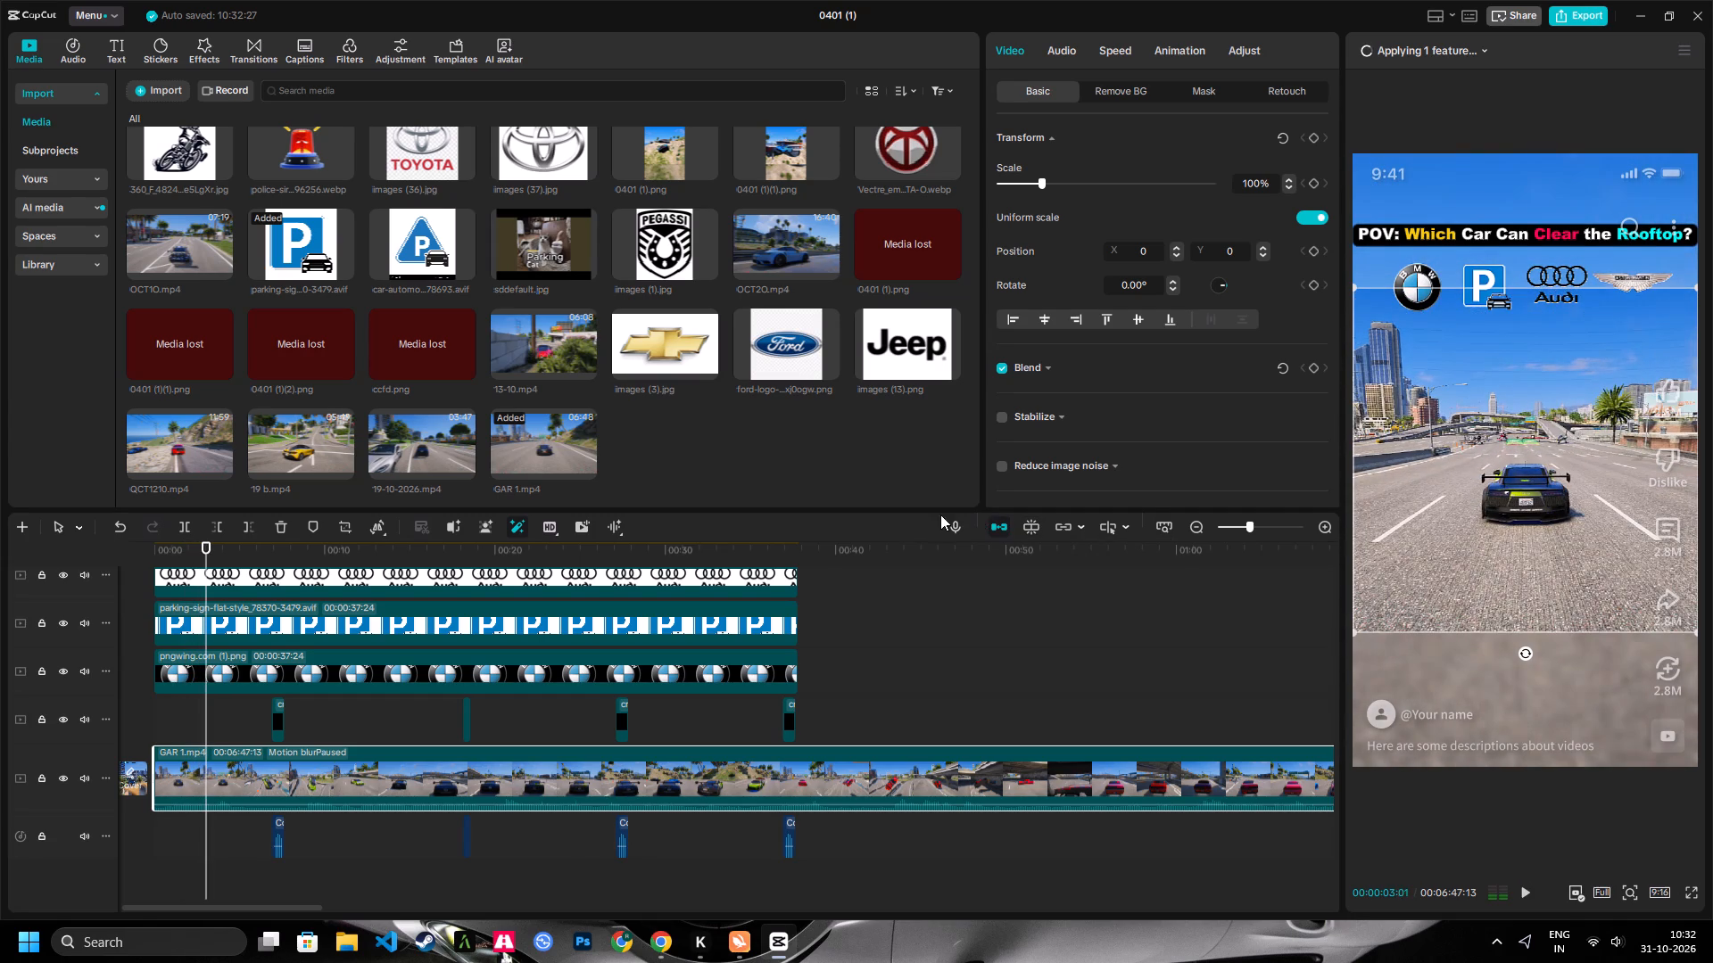
{"action": "key", "text": "space"}
{"action": "key", "text": "space"}
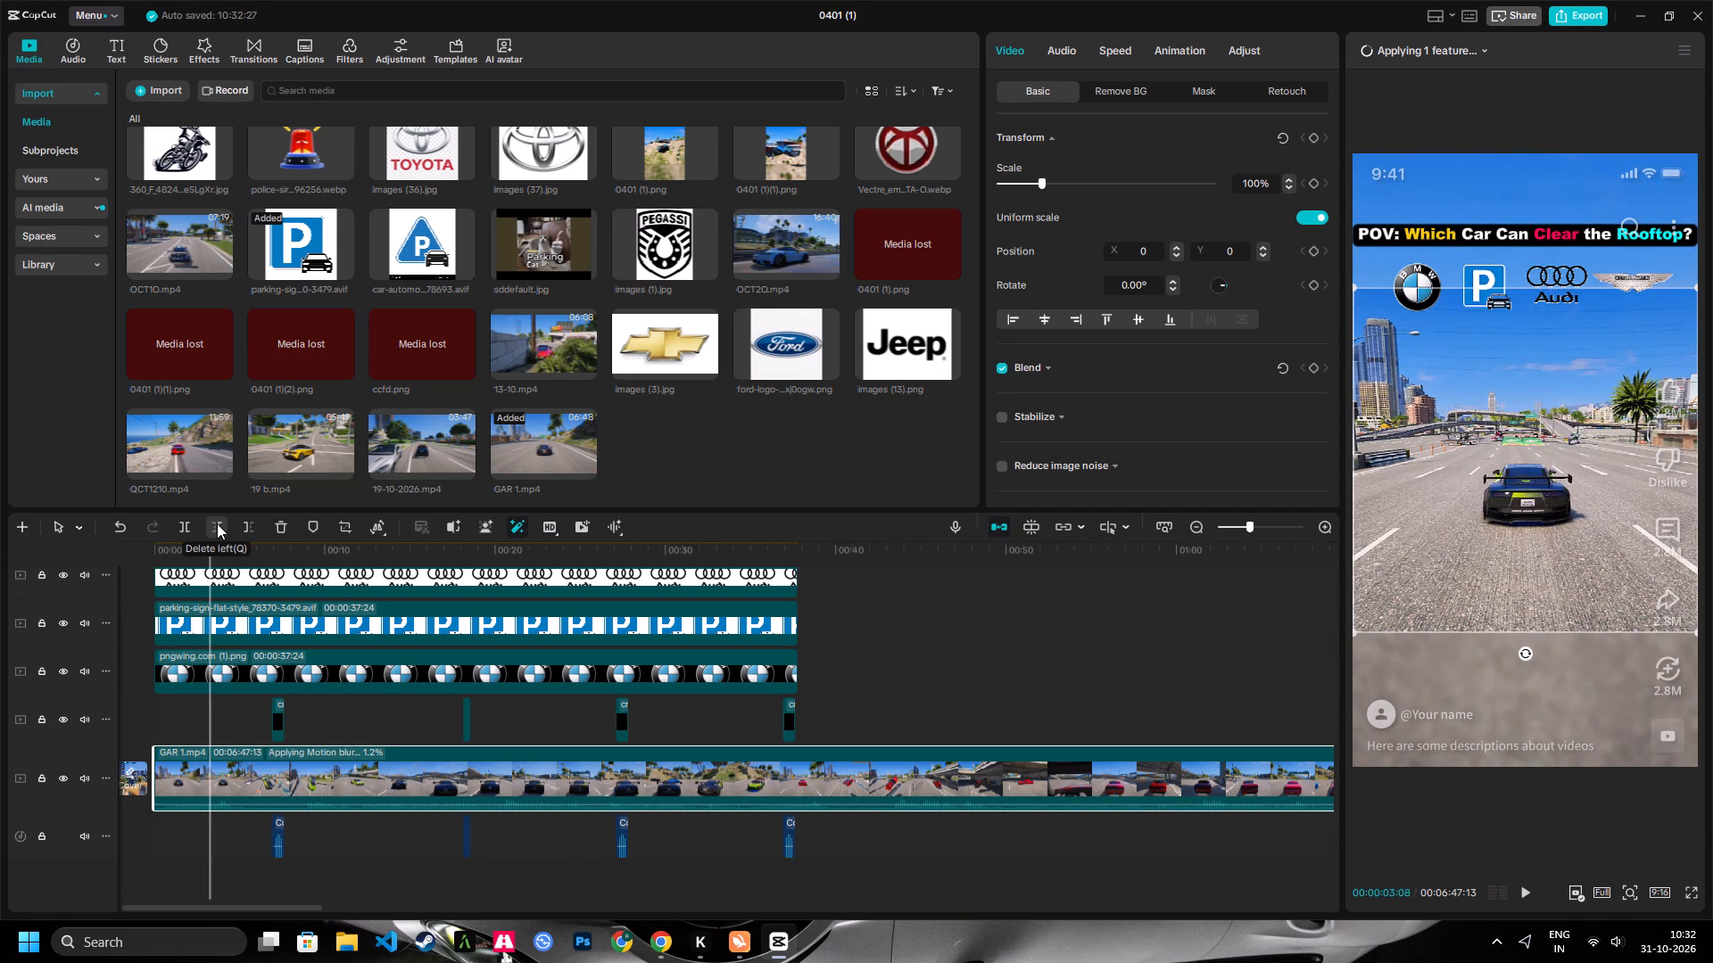
{"action": "key", "text": "space"}
{"action": "key", "text": "space"}
{"action": "key", "text": "space"}
{"action": "key", "text": "space"}
{"action": "left_click", "coordinate": [217, 523]}
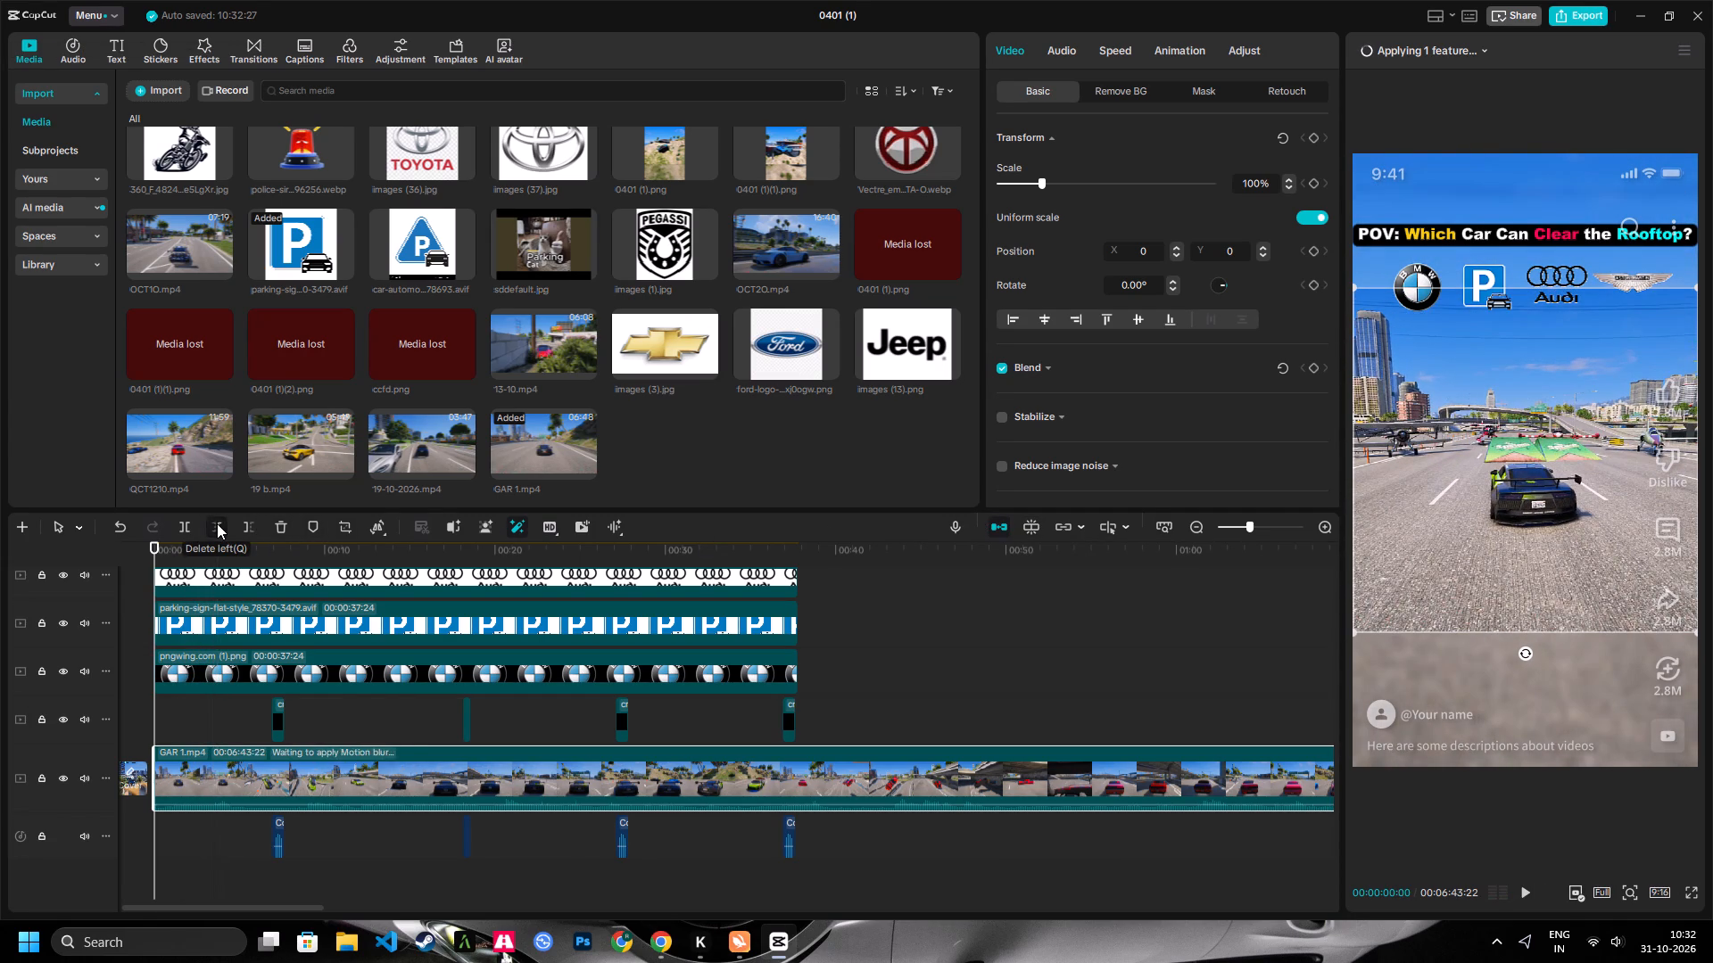
Play GAR 1 through the green car's jump and landing, and split the clip at about 7 seconds (00:00:07:04).
{"action": "key", "text": "space"}
{"action": "key", "text": "space"}
{"action": "key", "text": "space"}
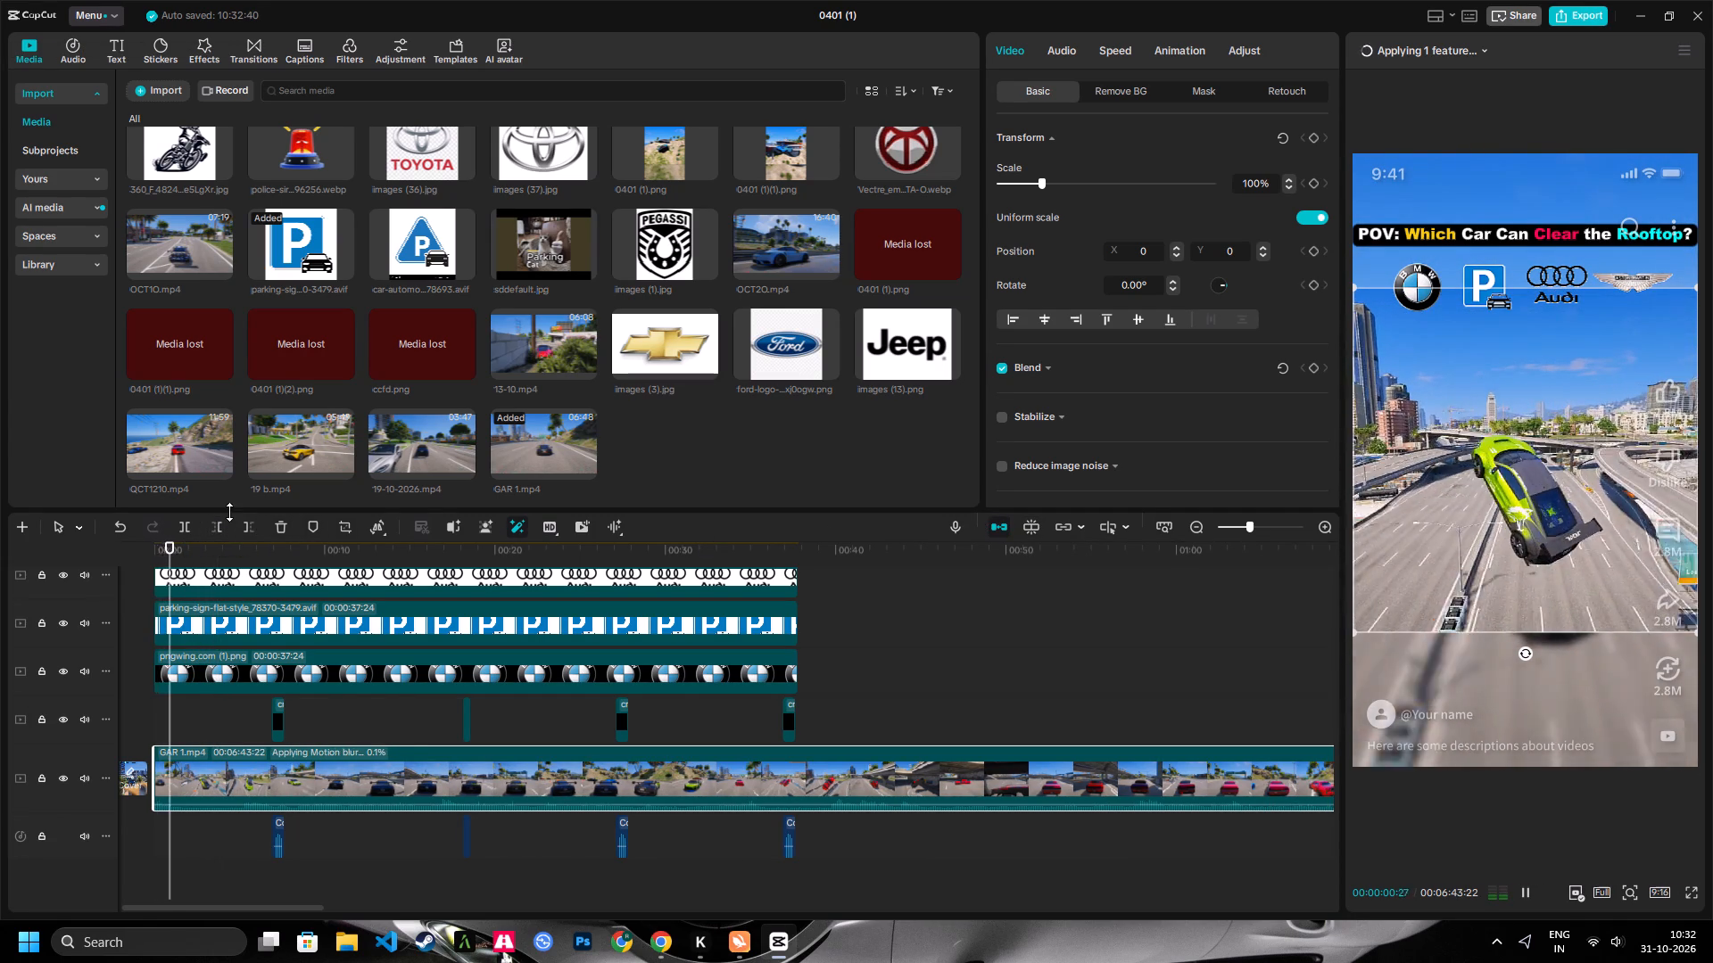
{"action": "scroll", "coordinate": [238, 504], "scroll_direction": "down", "scroll_amount": 1}
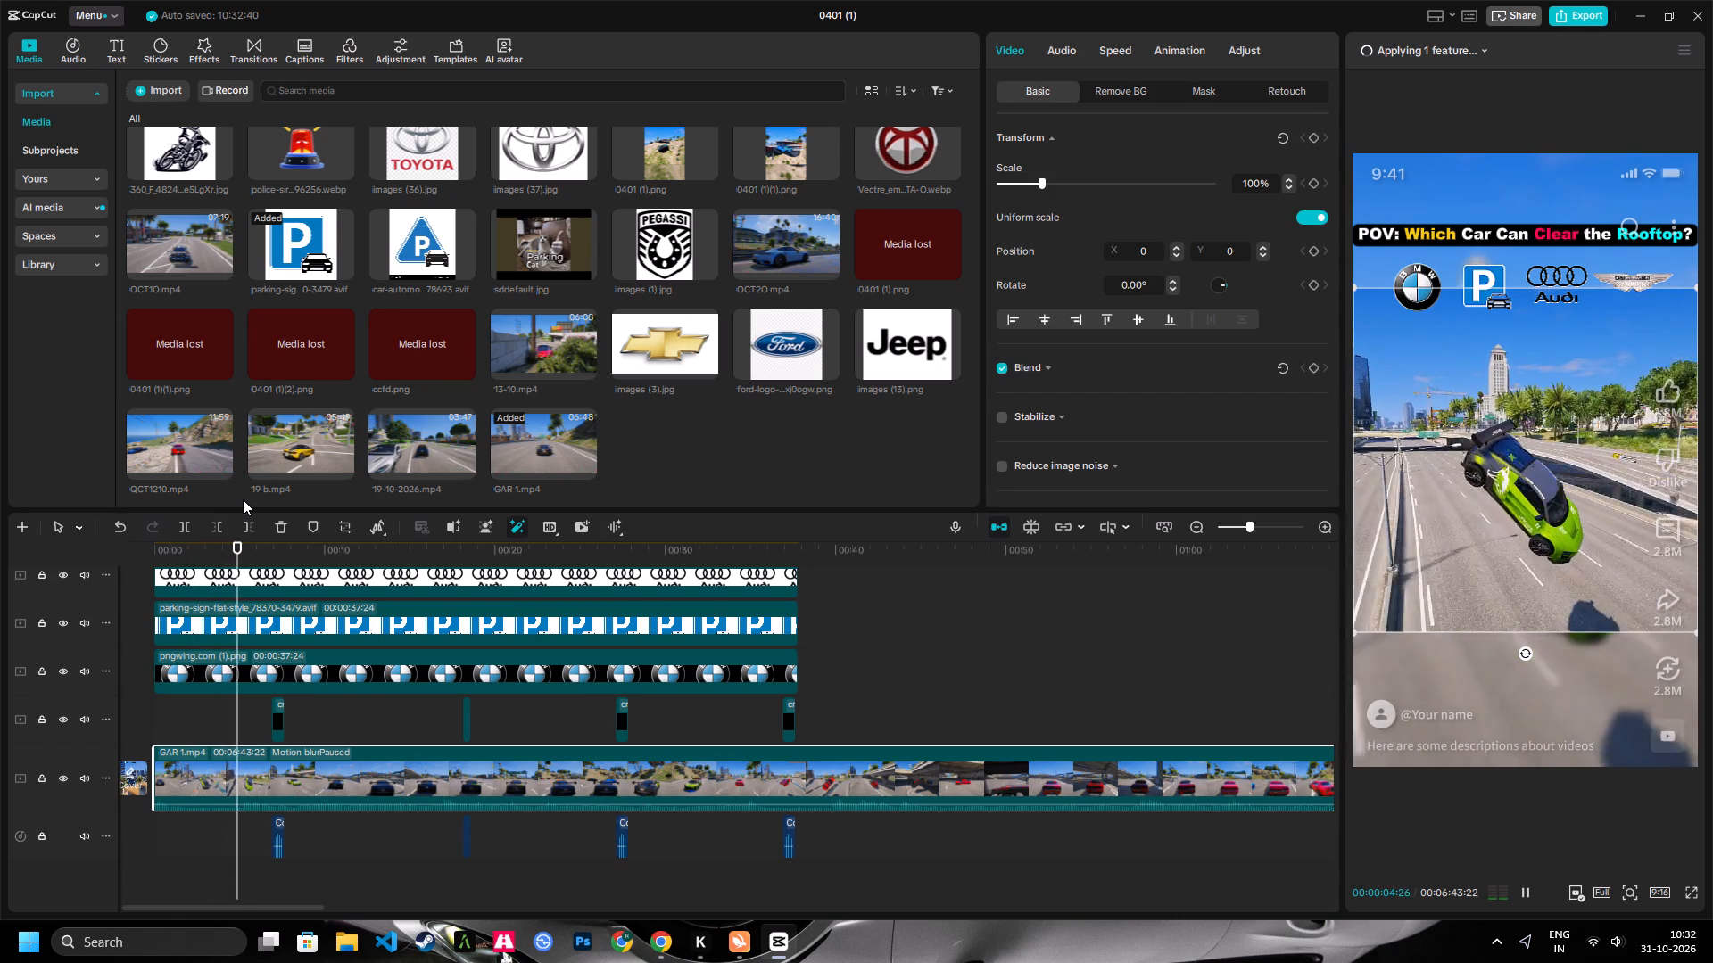
{"action": "key", "text": "space"}
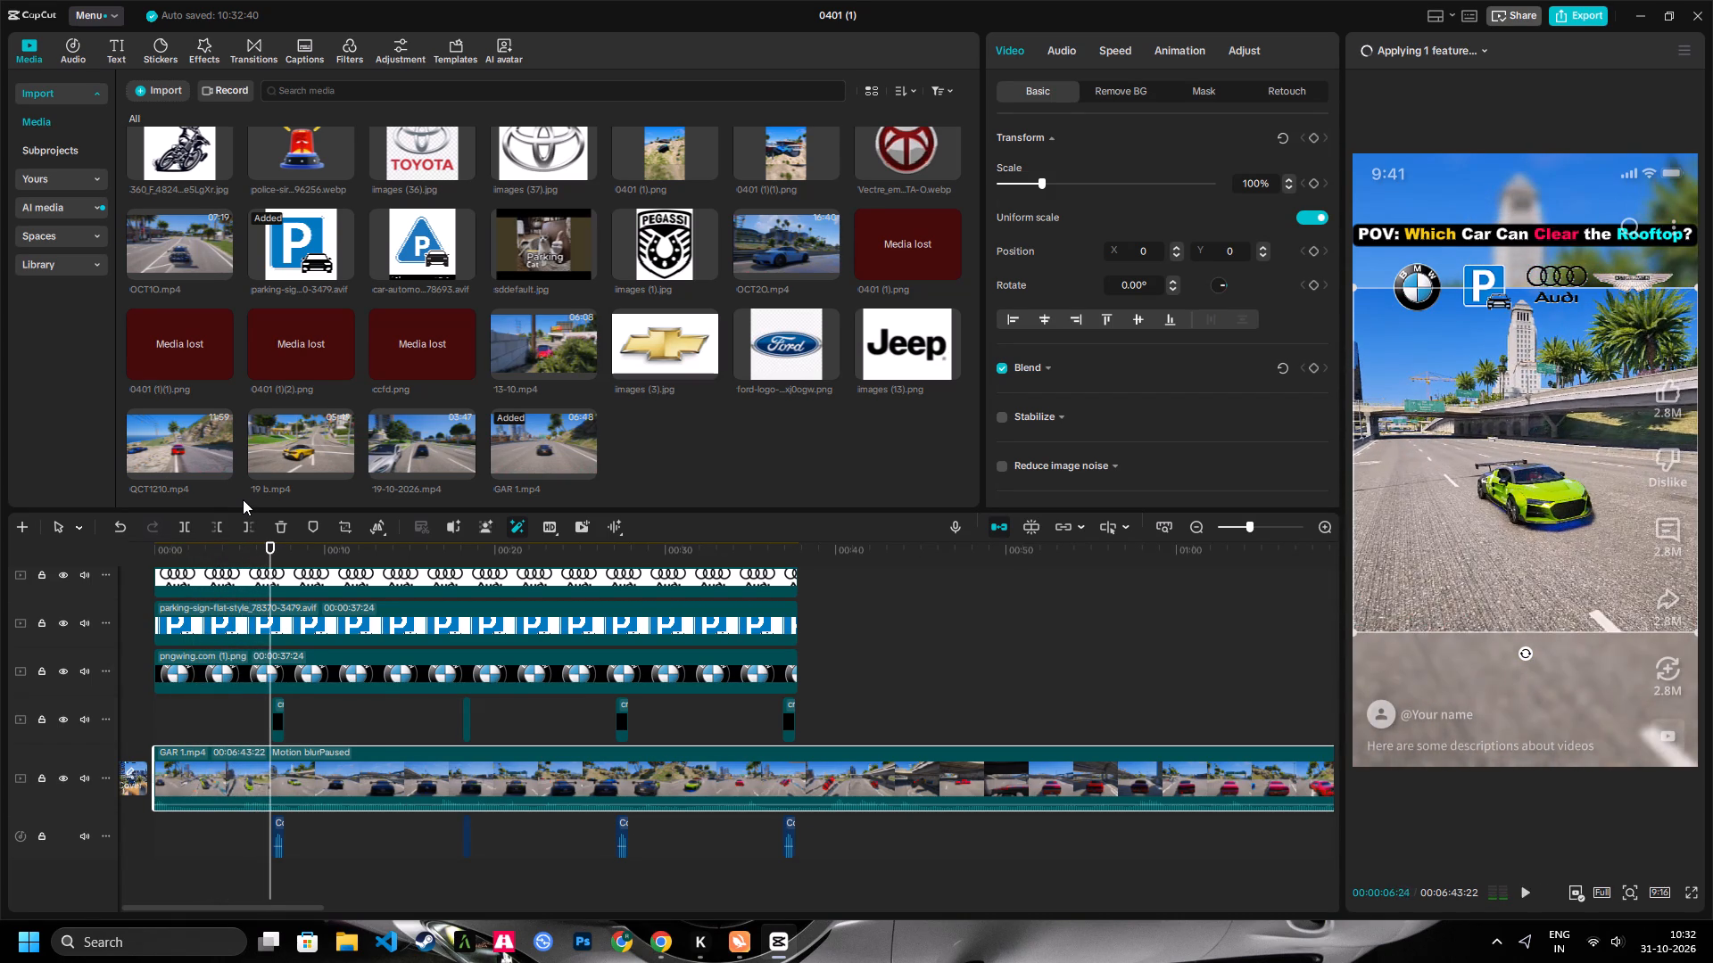
{"action": "key", "text": "space"}
{"action": "key", "text": "space"}
{"action": "key", "text": "space"}
{"action": "key", "text": "space"}
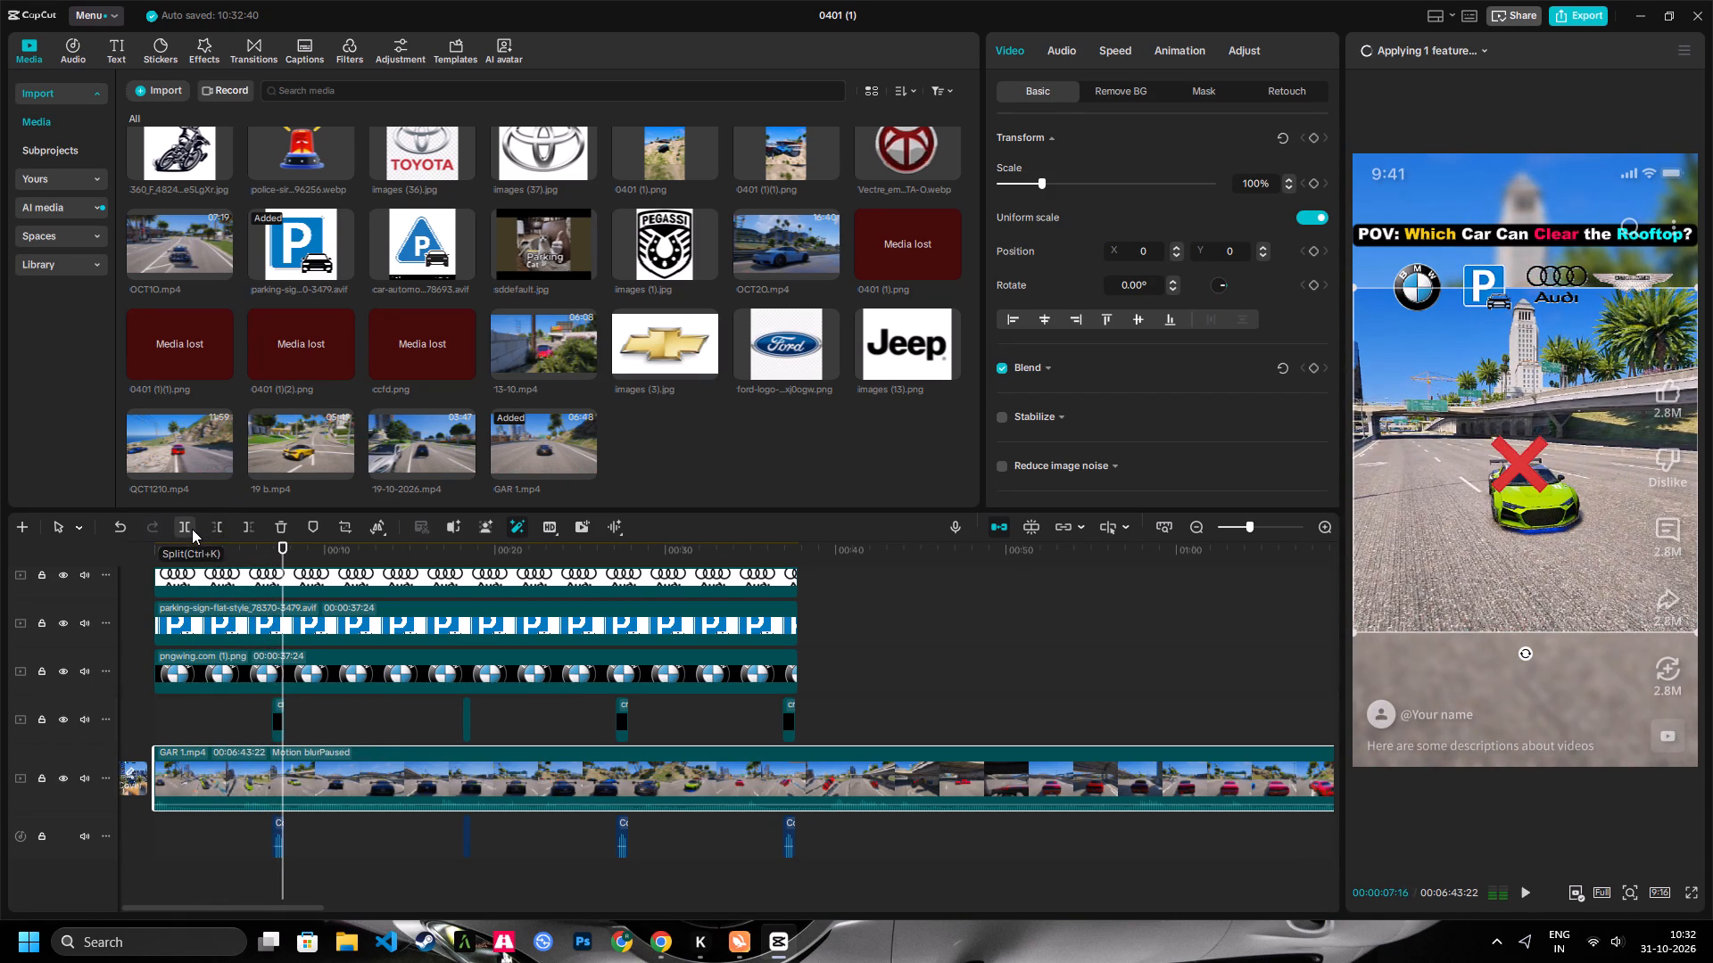
{"action": "key", "text": "space"}
{"action": "left_click", "coordinate": [195, 526]}
{"action": "key", "text": "space"}
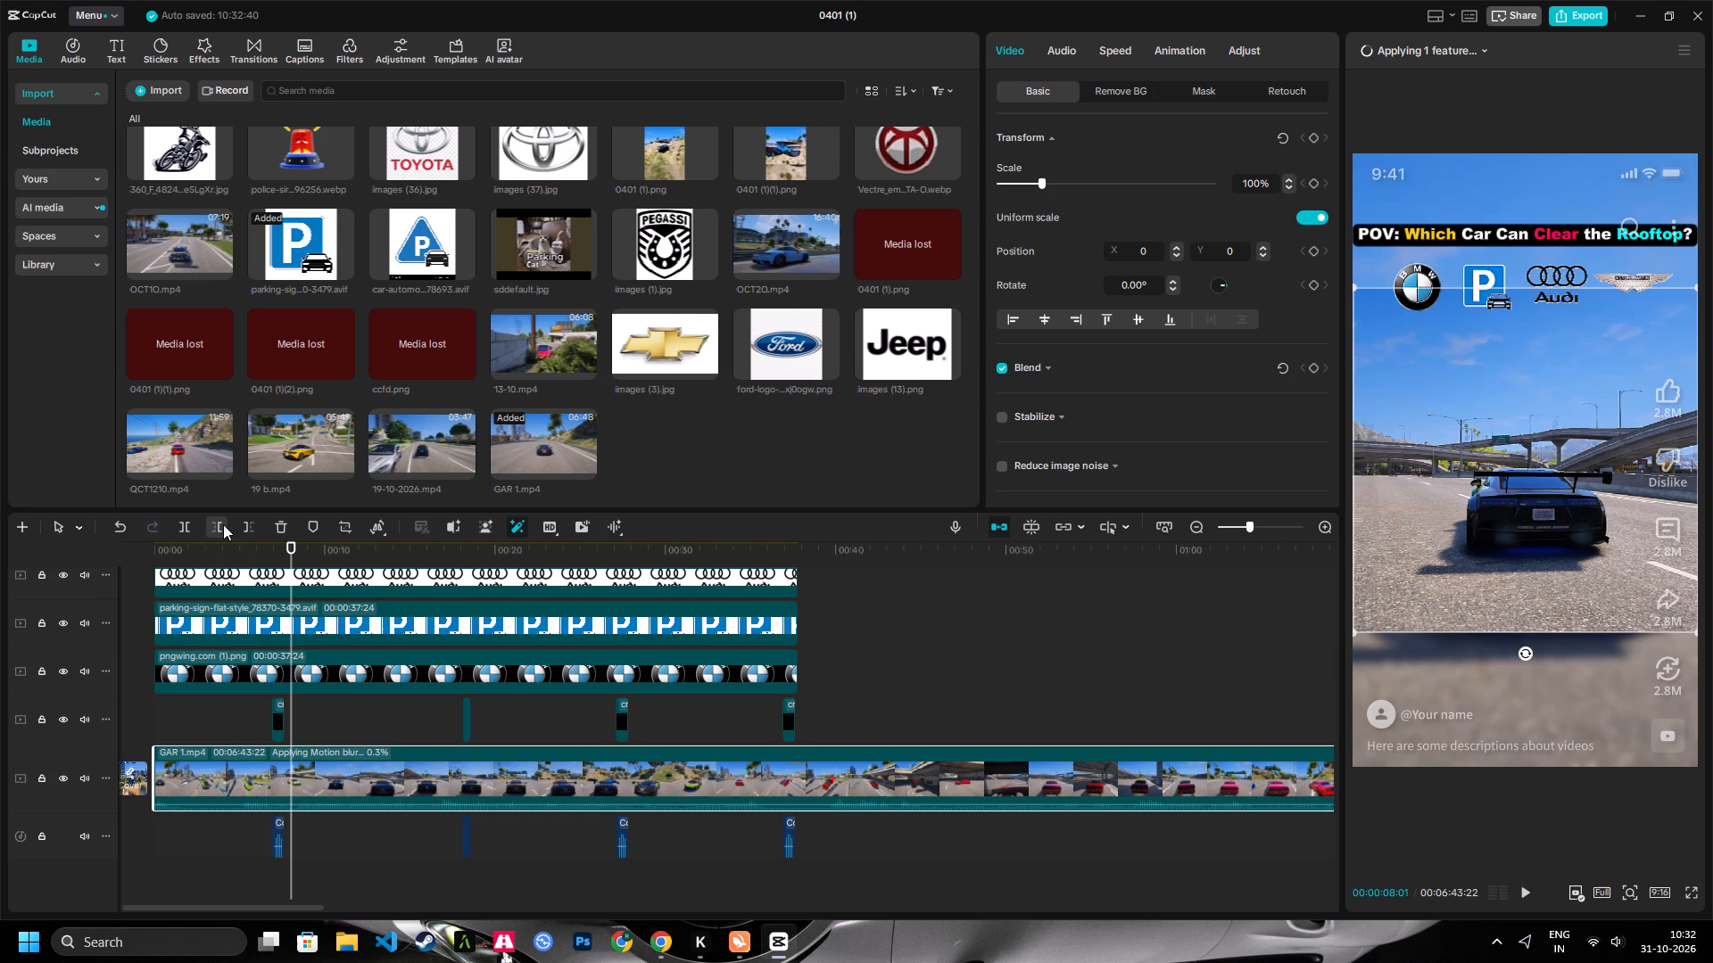
{"action": "left_click", "coordinate": [231, 550]}
{"action": "key", "text": "space"}
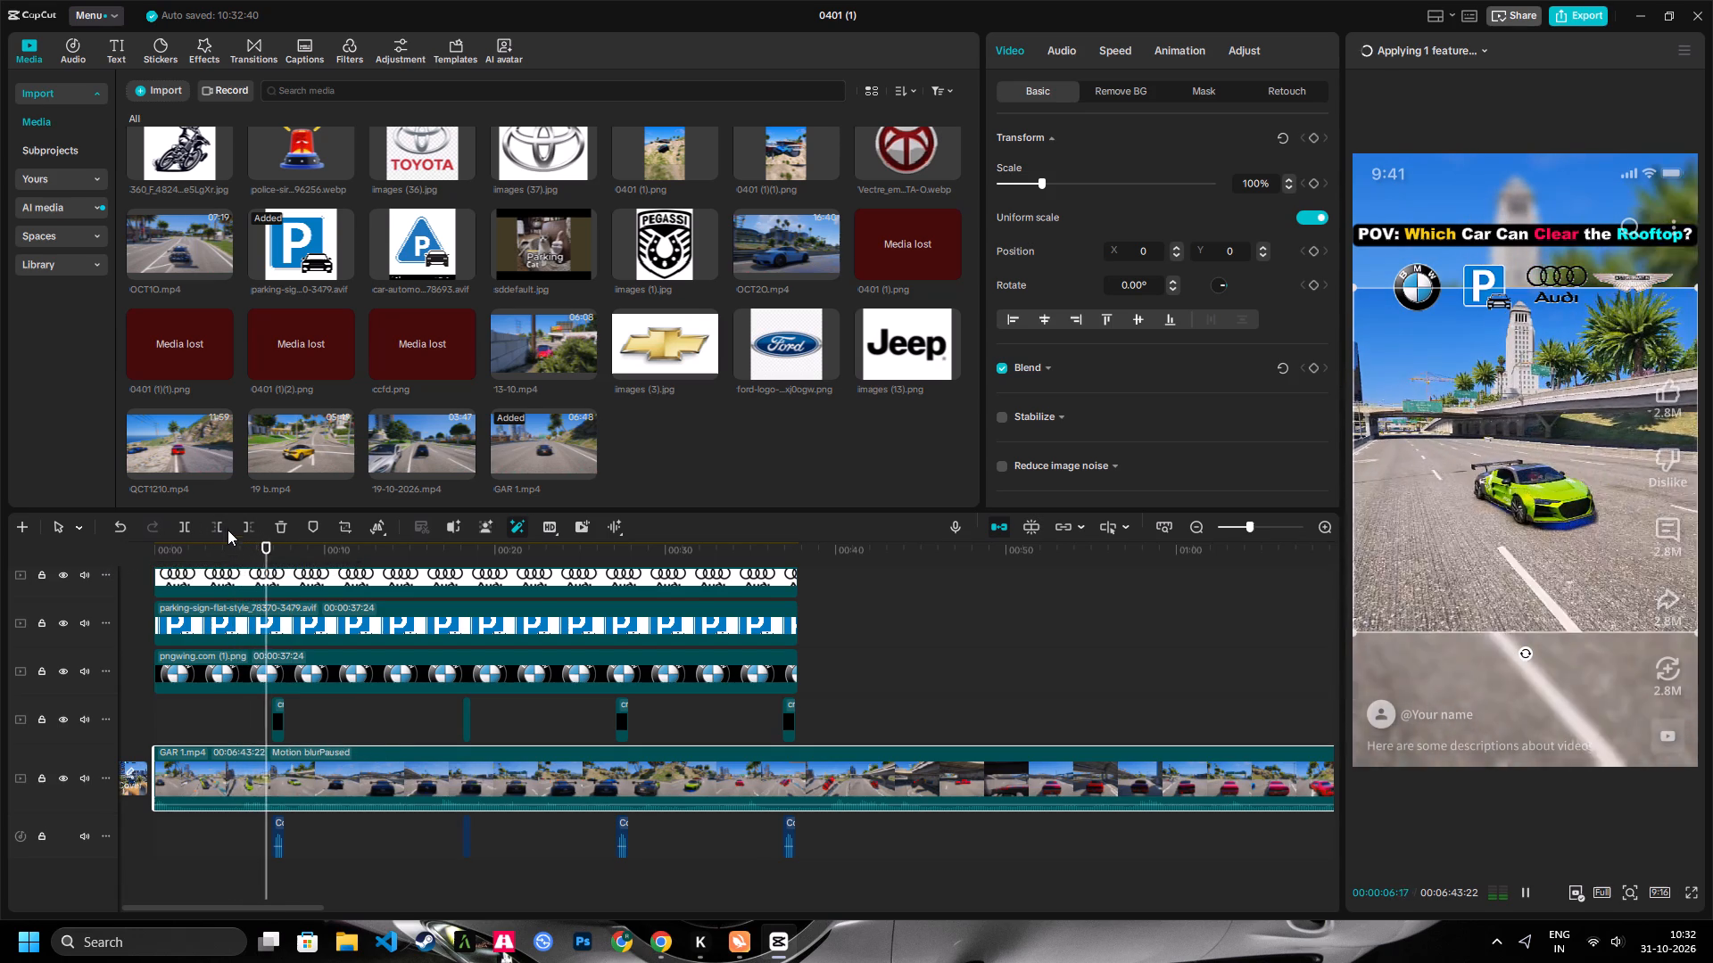
{"action": "key", "text": "space"}
{"action": "key", "text": "space"}
{"action": "left_click", "coordinate": [186, 530]}
Trim about 27 seconds off the start of the second GAR 1 clip, up to the red car's run toward the ramp.
{"action": "key", "text": "space"}
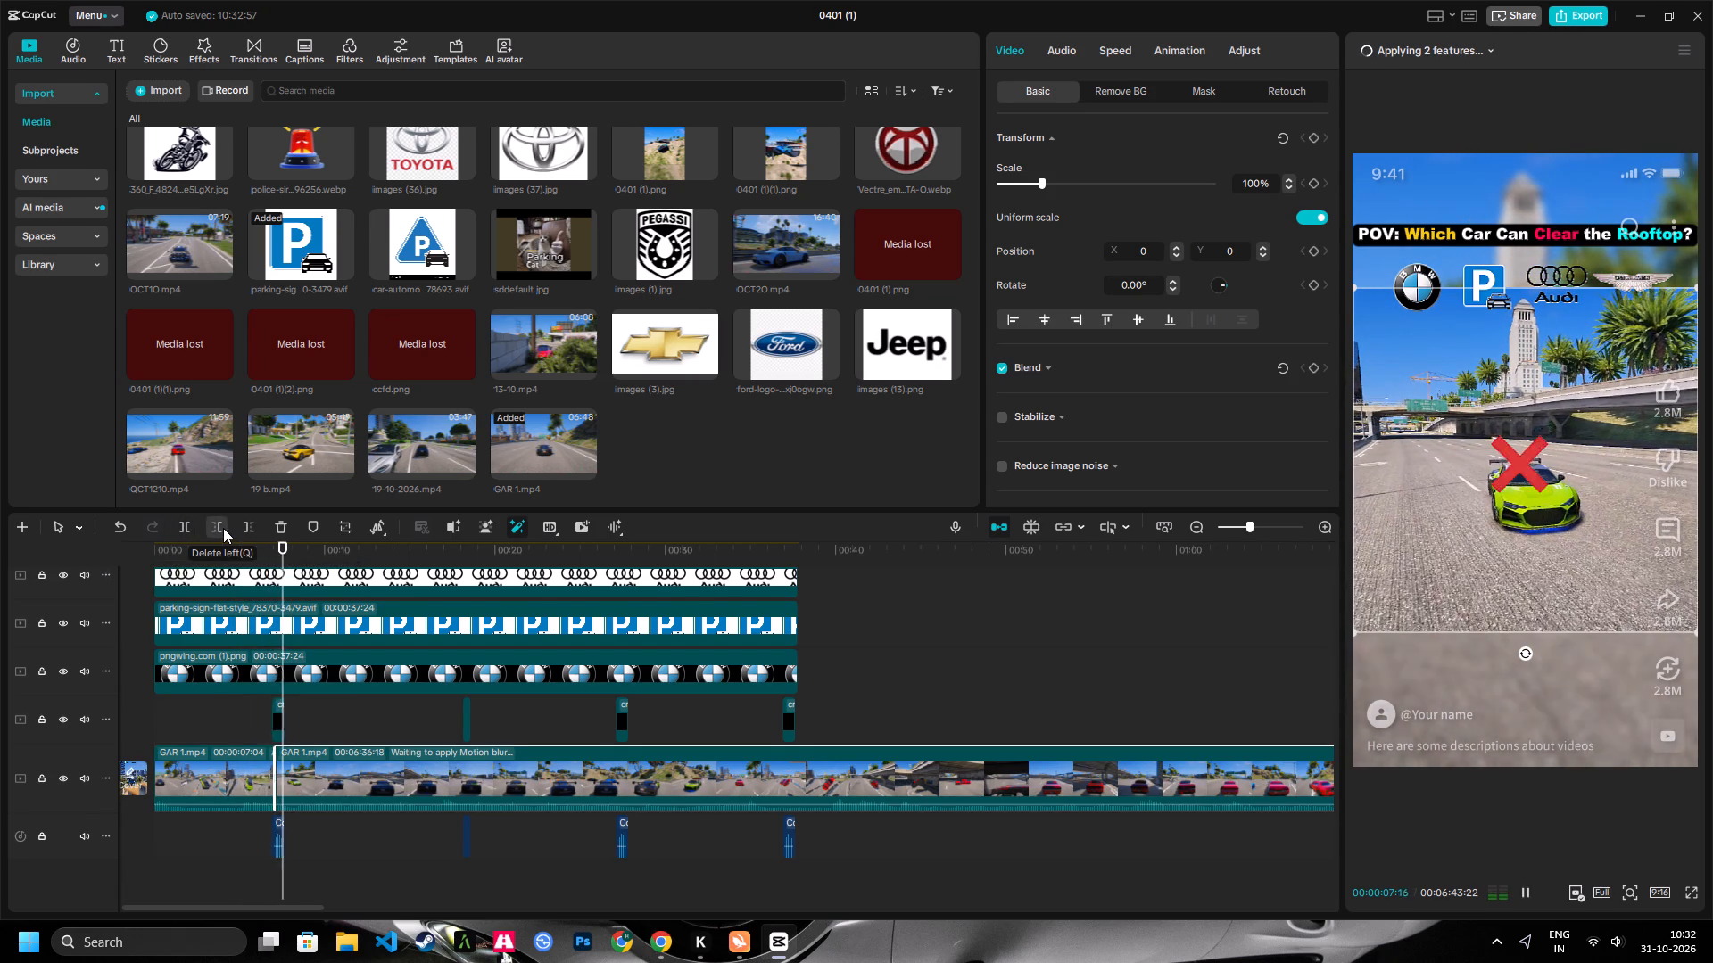
{"action": "left_click_drag", "start_coordinate": [341, 552], "coordinate": [505, 553]}
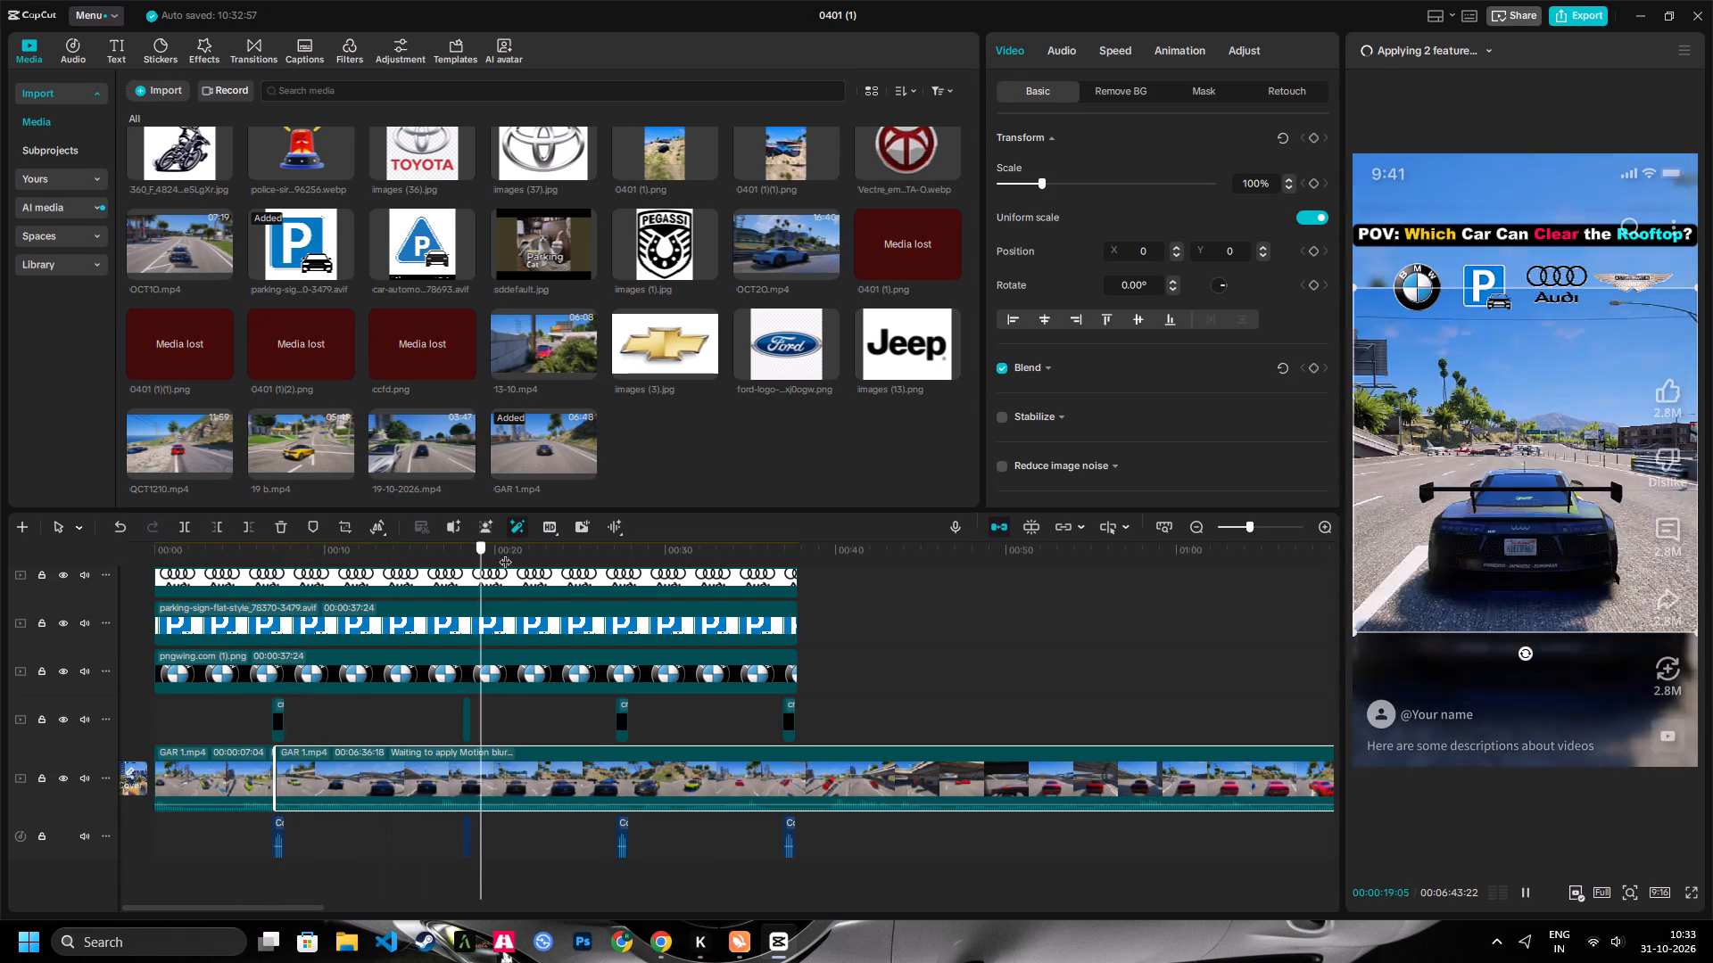
{"action": "left_click_drag", "start_coordinate": [505, 553], "coordinate": [684, 572]}
{"action": "key", "text": "space"}
{"action": "key", "text": "space"}
{"action": "key", "text": "space"}
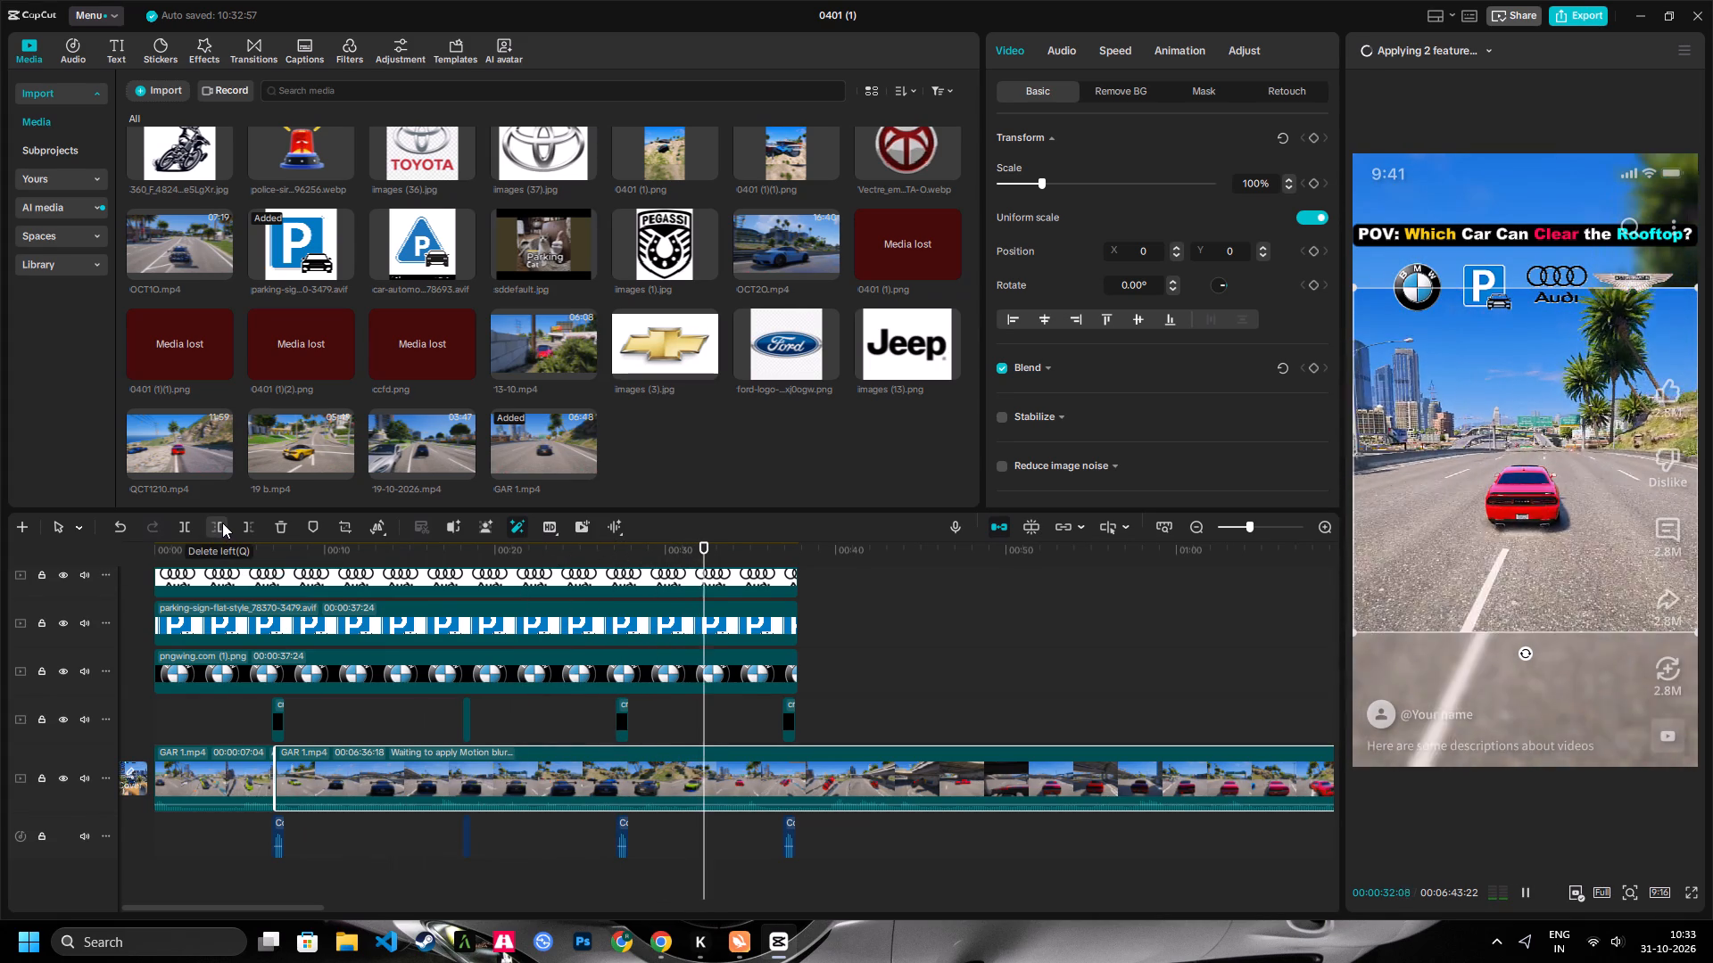
{"action": "left_click", "coordinate": [223, 523]}
Play the red car's attempt and split the second GAR 1 clip after 10:10, once the car has landed.
{"action": "key", "text": "space"}
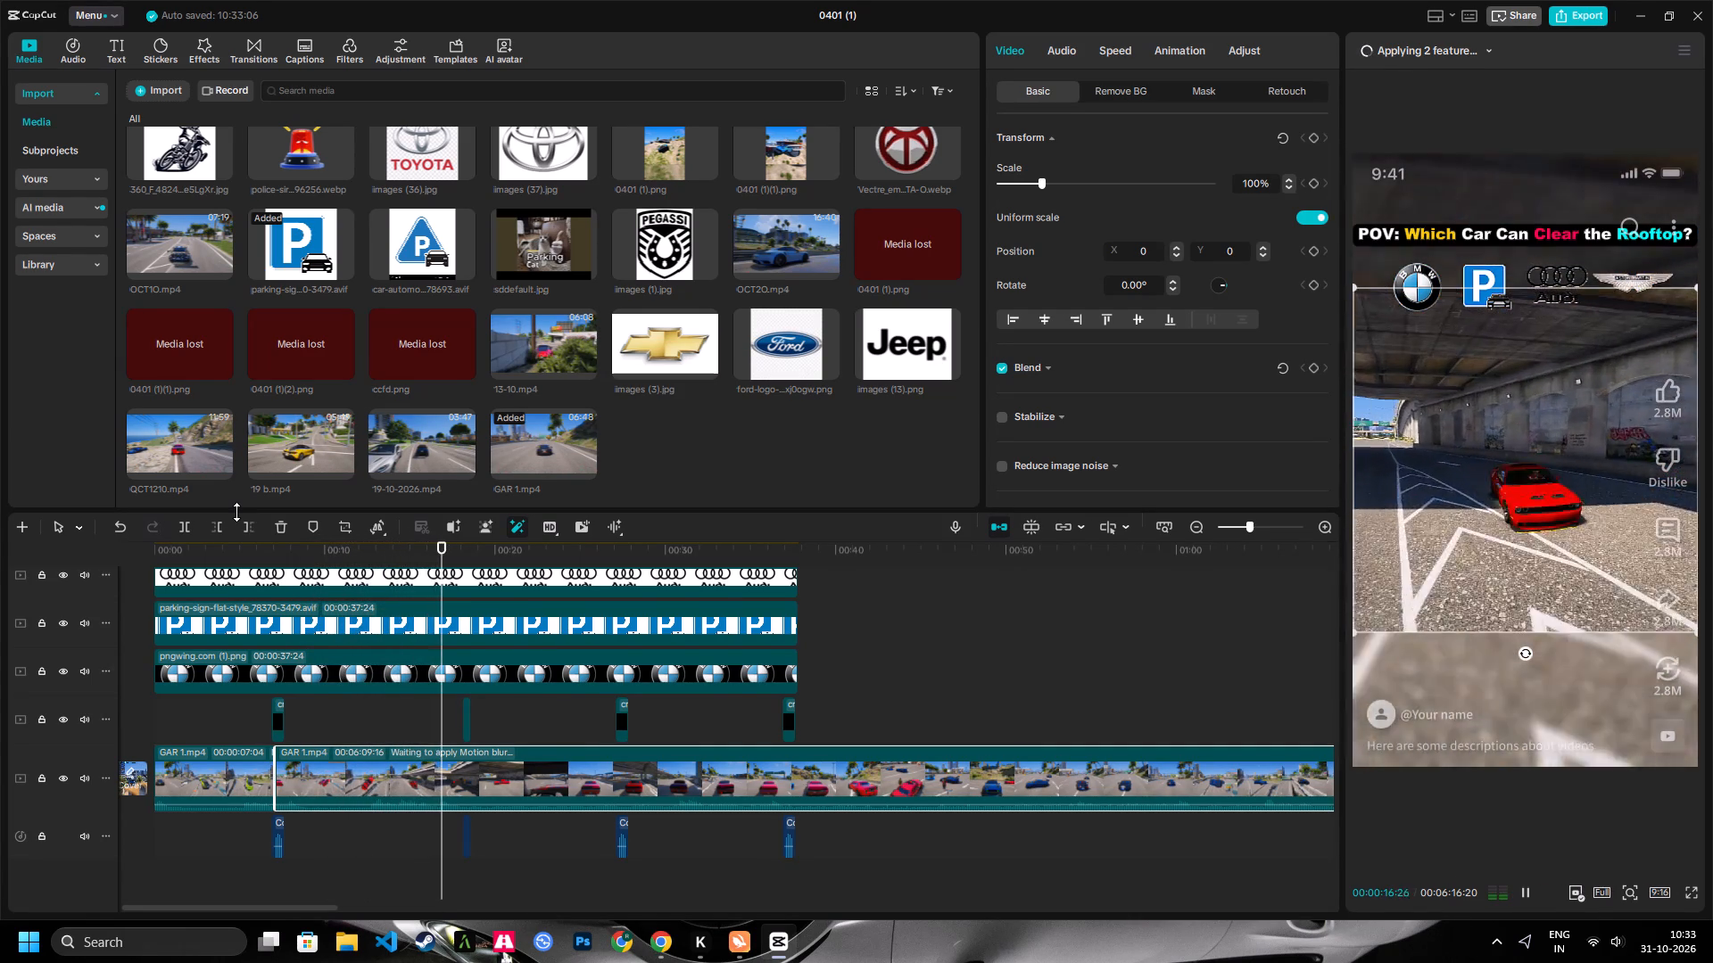
{"action": "key", "text": "space"}
{"action": "left_click", "coordinate": [192, 524]}
Trim about 42 seconds off the start of the third GAR 1 clip, just before the dark blue car reaches the ramp.
{"action": "key", "text": "space"}
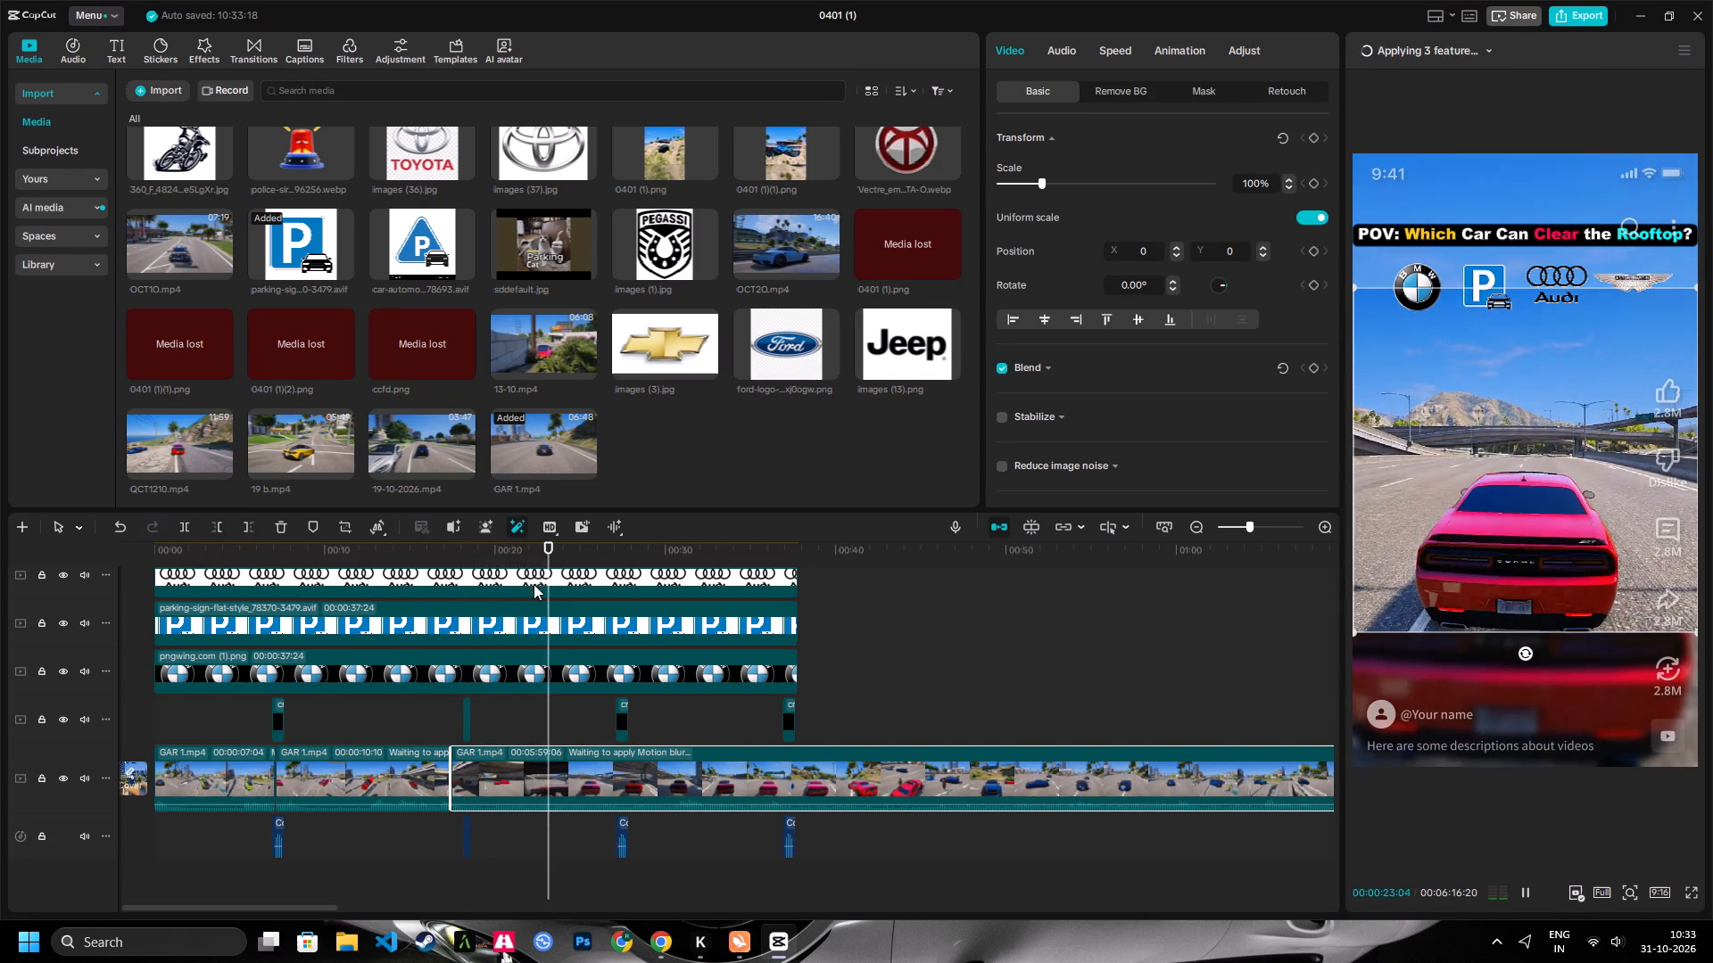
{"action": "left_click_drag", "start_coordinate": [574, 552], "coordinate": [853, 567]}
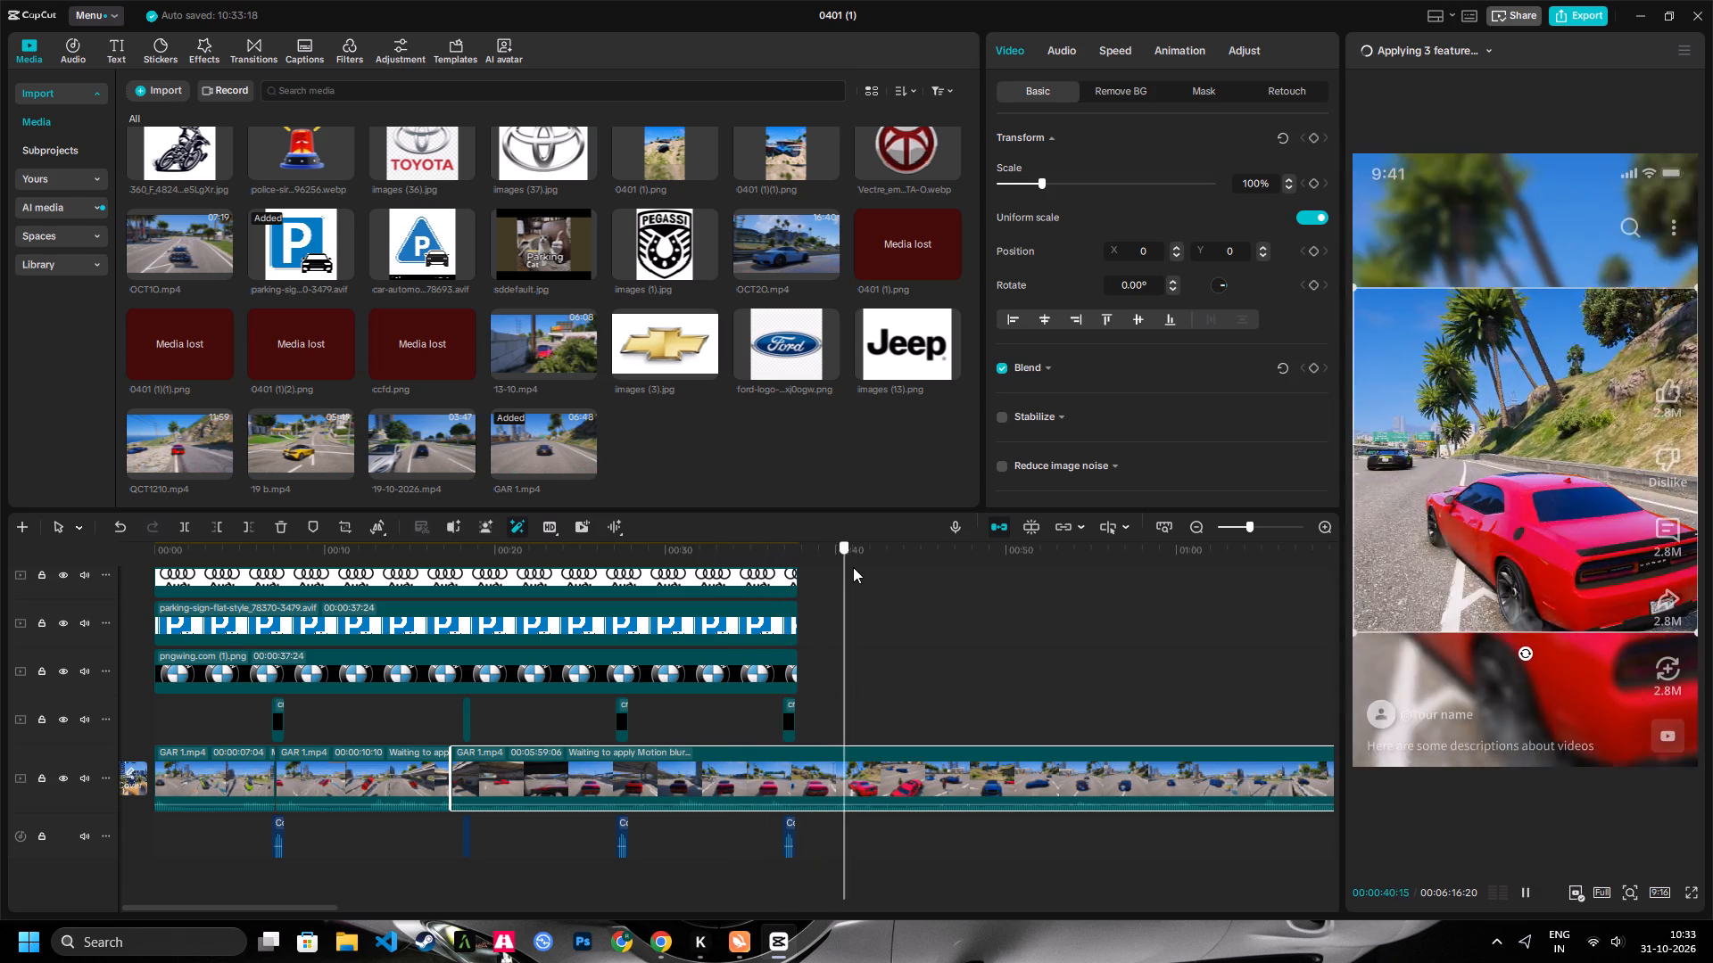
{"action": "left_click_drag", "start_coordinate": [853, 567], "coordinate": [1015, 572]}
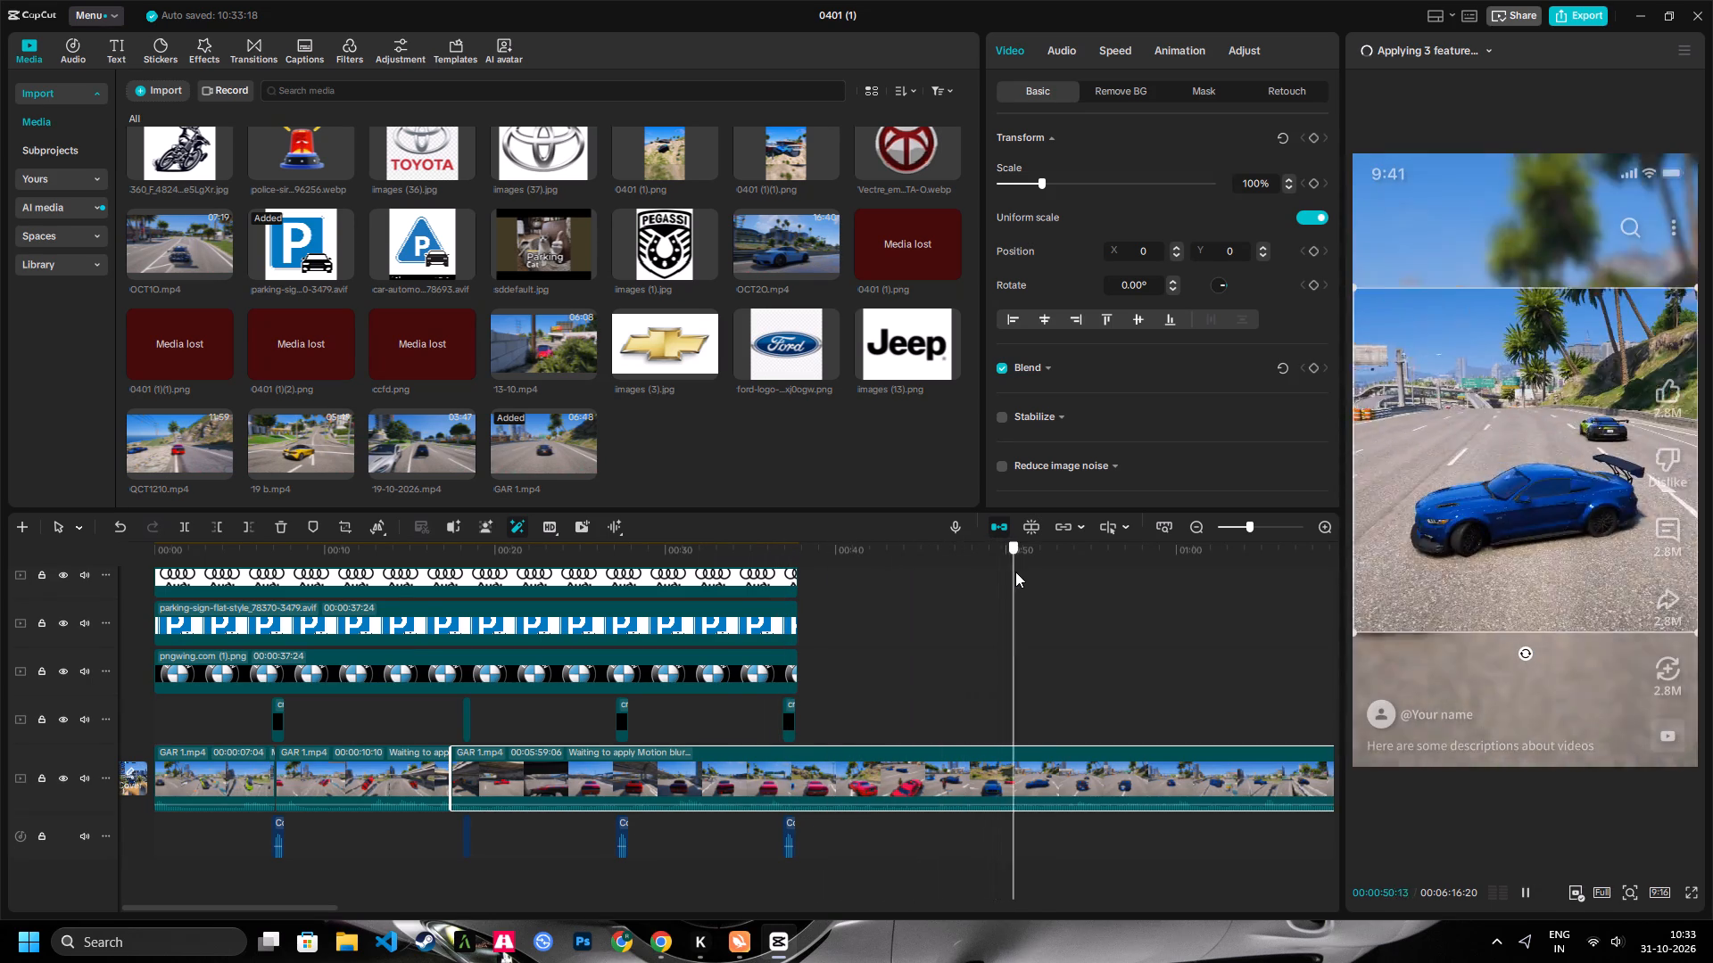
{"action": "left_click_drag", "start_coordinate": [1015, 572], "coordinate": [1092, 570]}
{"action": "key", "text": "space"}
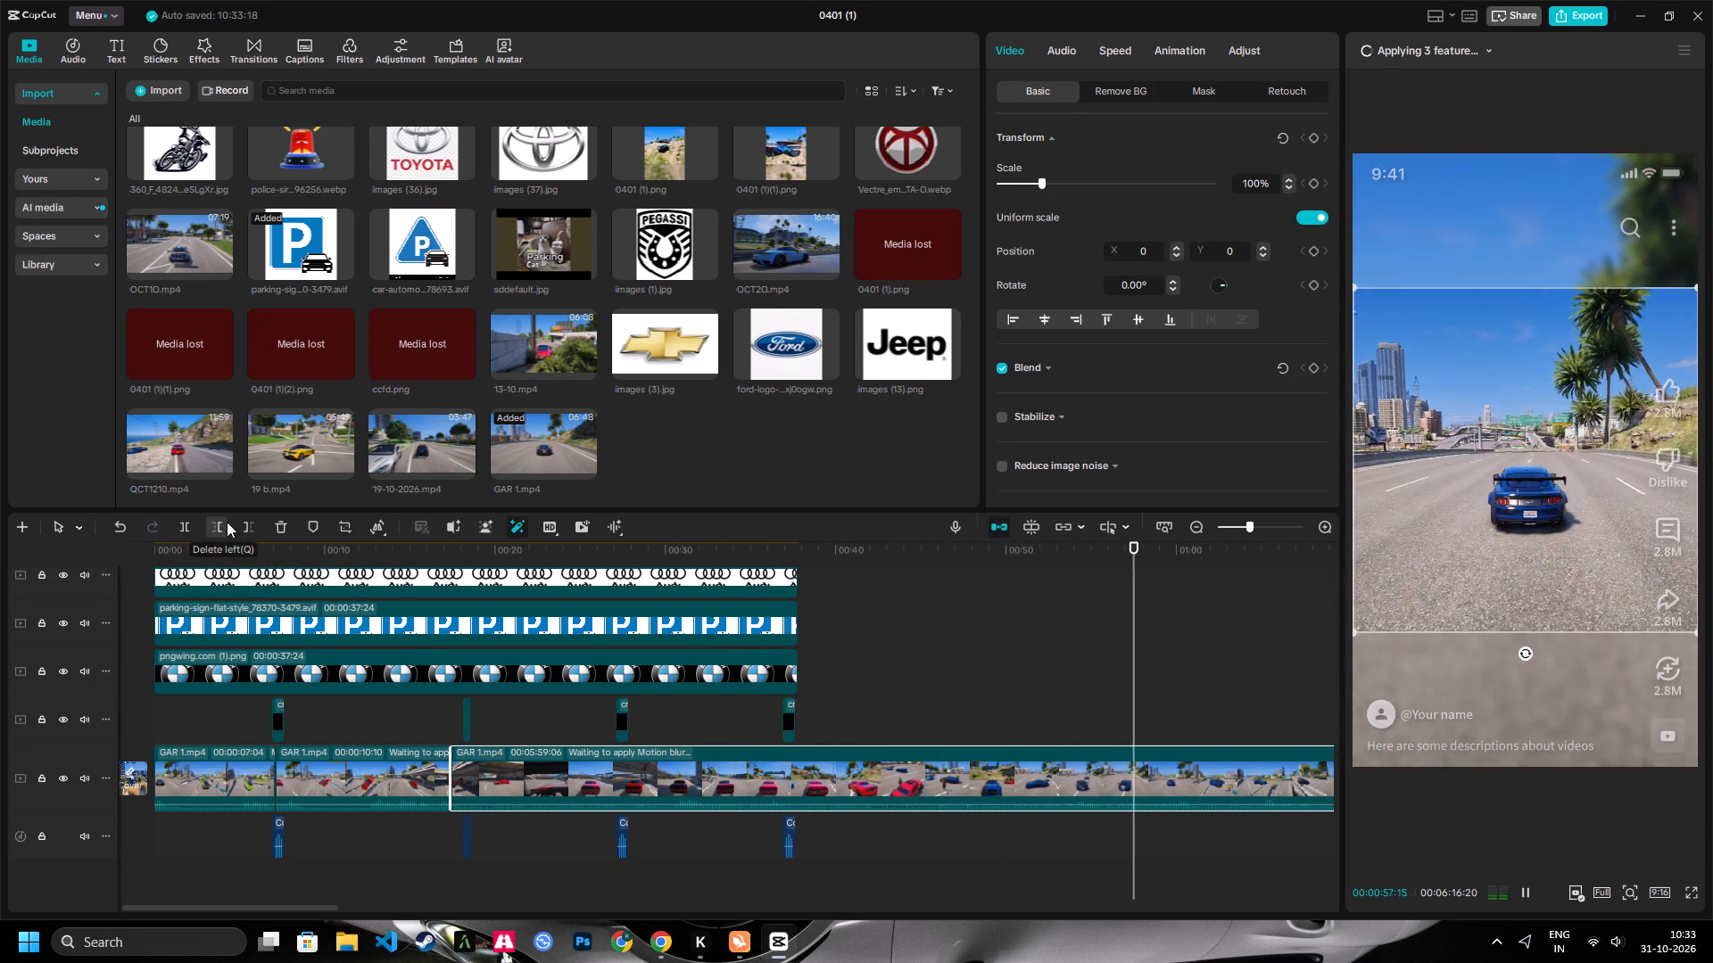
{"action": "key", "text": "space"}
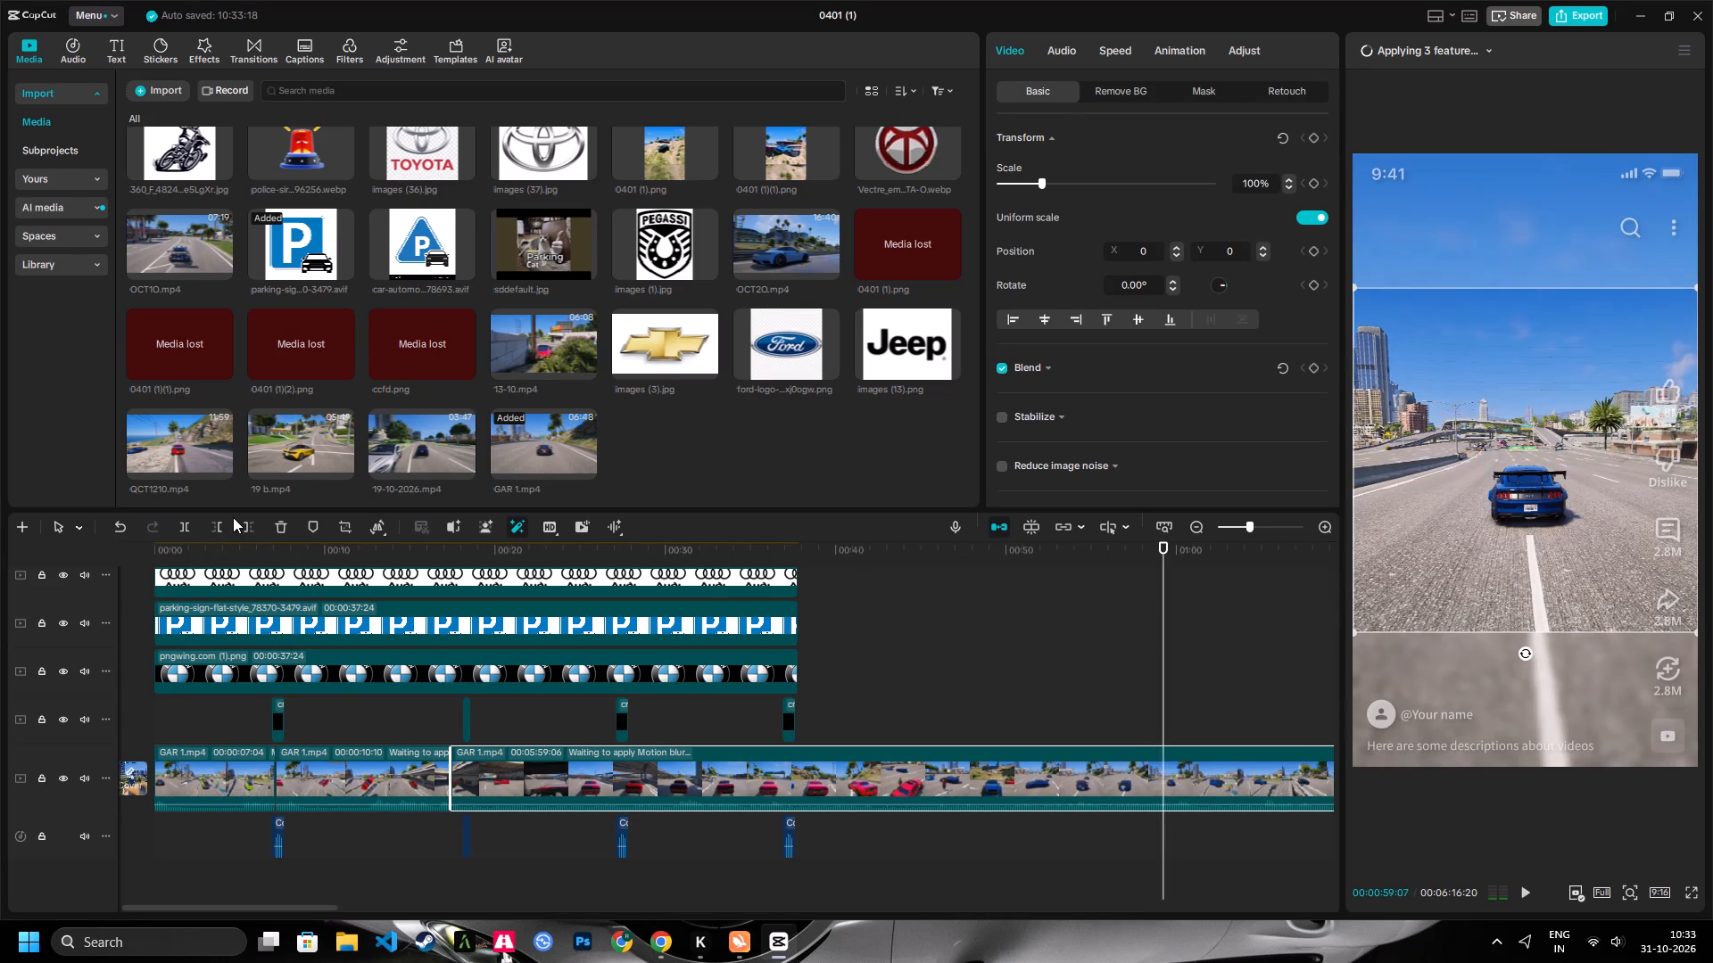
{"action": "key", "text": "space"}
{"action": "key", "text": "space"}
{"action": "left_click", "coordinate": [233, 517]}
{"action": "key", "text": "space"}
{"action": "key", "text": "space"}
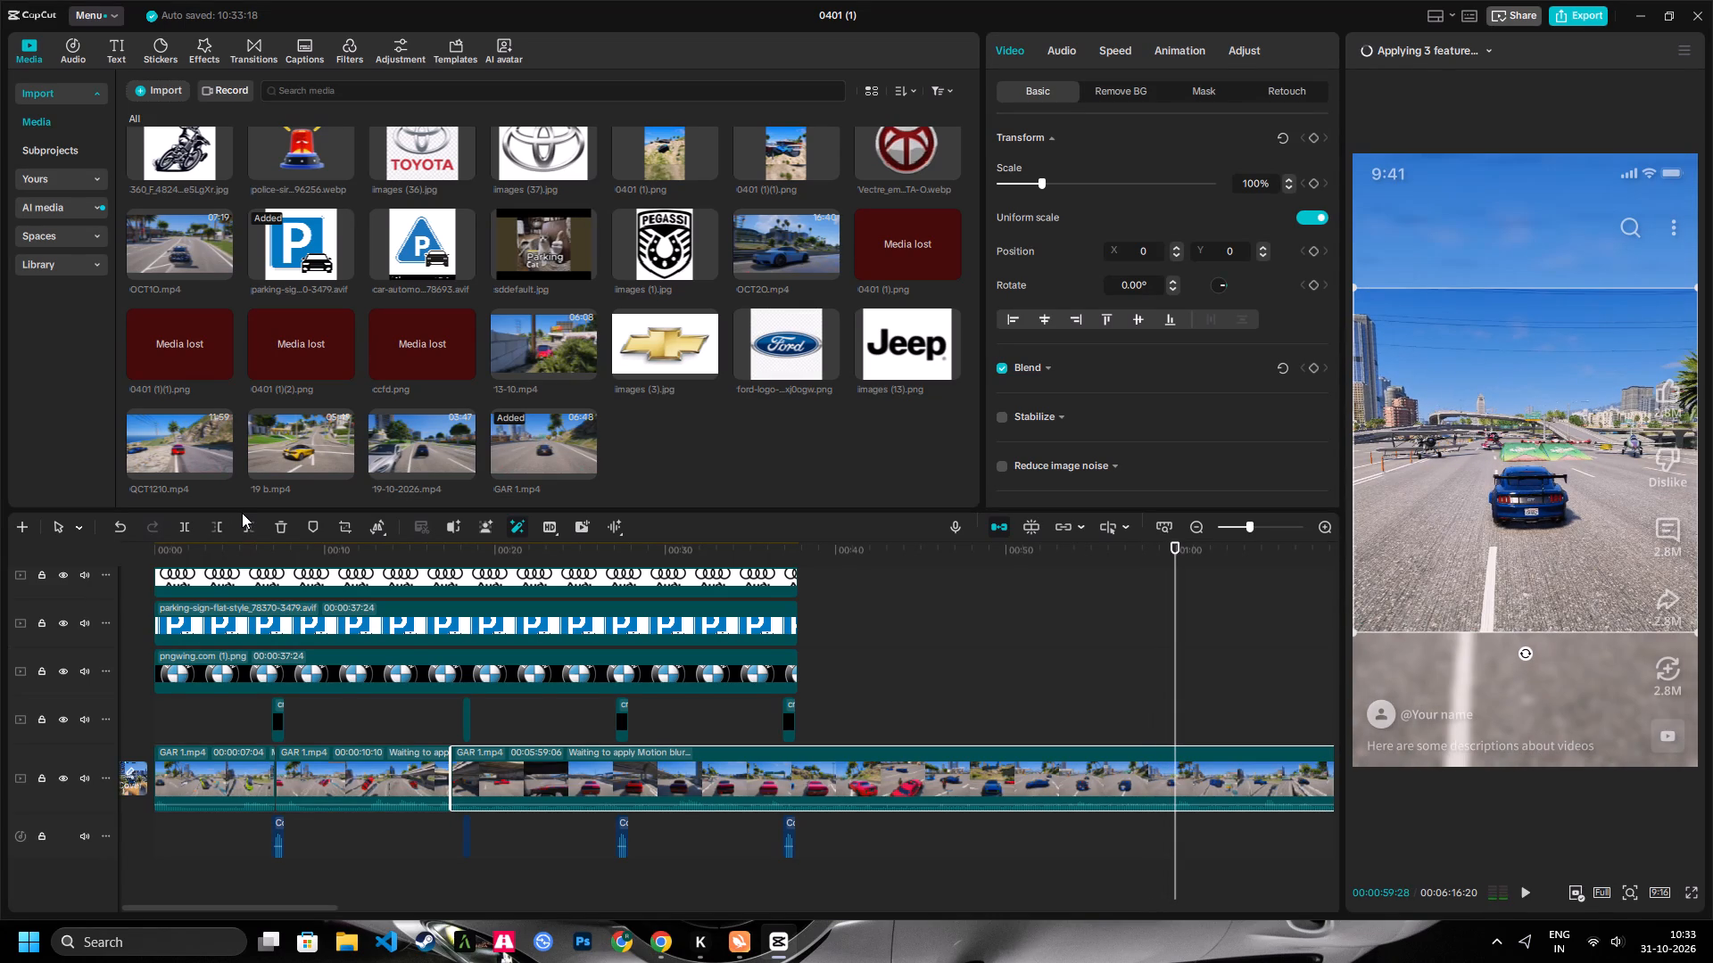
{"action": "key", "text": "Left"}
{"action": "key", "text": "Left"}
{"action": "key", "text": "Left"}
{"action": "key", "text": "Left"}
{"action": "key", "text": "Left"}
{"action": "key", "text": "Left"}
{"action": "key", "text": "Left"}
{"action": "key", "text": "Left"}
{"action": "key", "text": "Left"}
{"action": "key", "text": "Left"}
{"action": "key", "text": "Left"}
{"action": "key", "text": "Left"}
{"action": "key", "text": "Left"}
{"action": "key", "text": "Left"}
{"action": "key", "text": "Left"}
{"action": "left_click", "coordinate": [213, 527]}
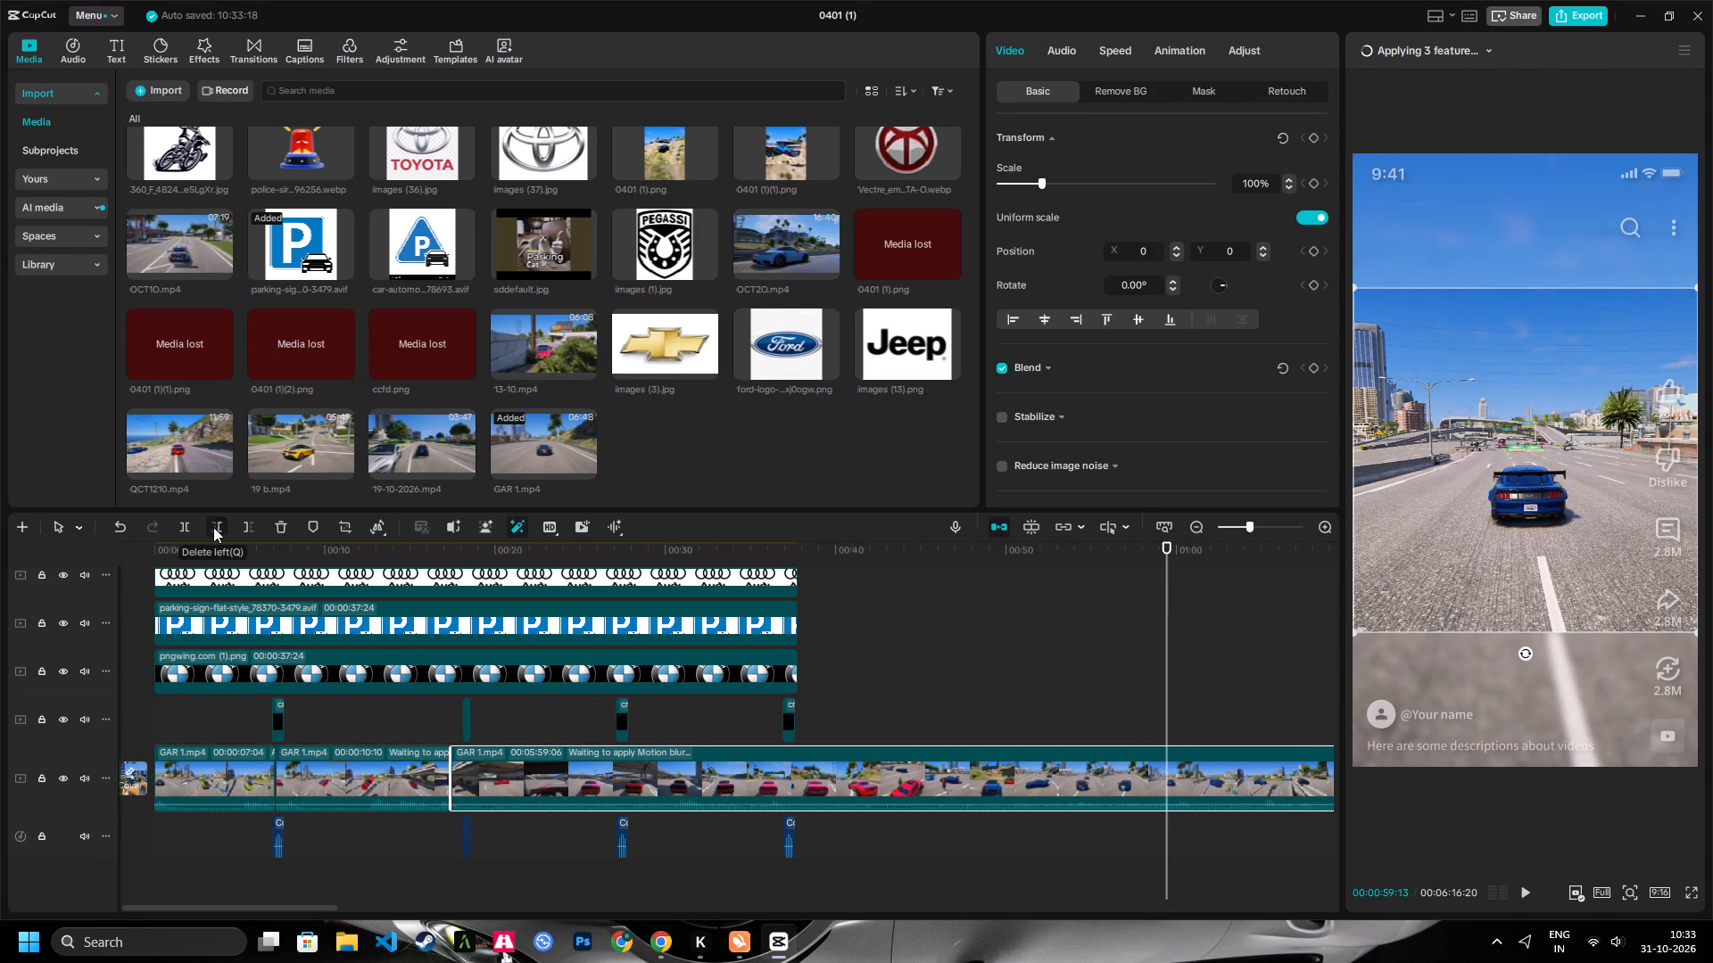
Play the dark blue car's attempt and split the third GAR 1 clip after 8:28, once the car has landed.
{"action": "key", "text": "space"}
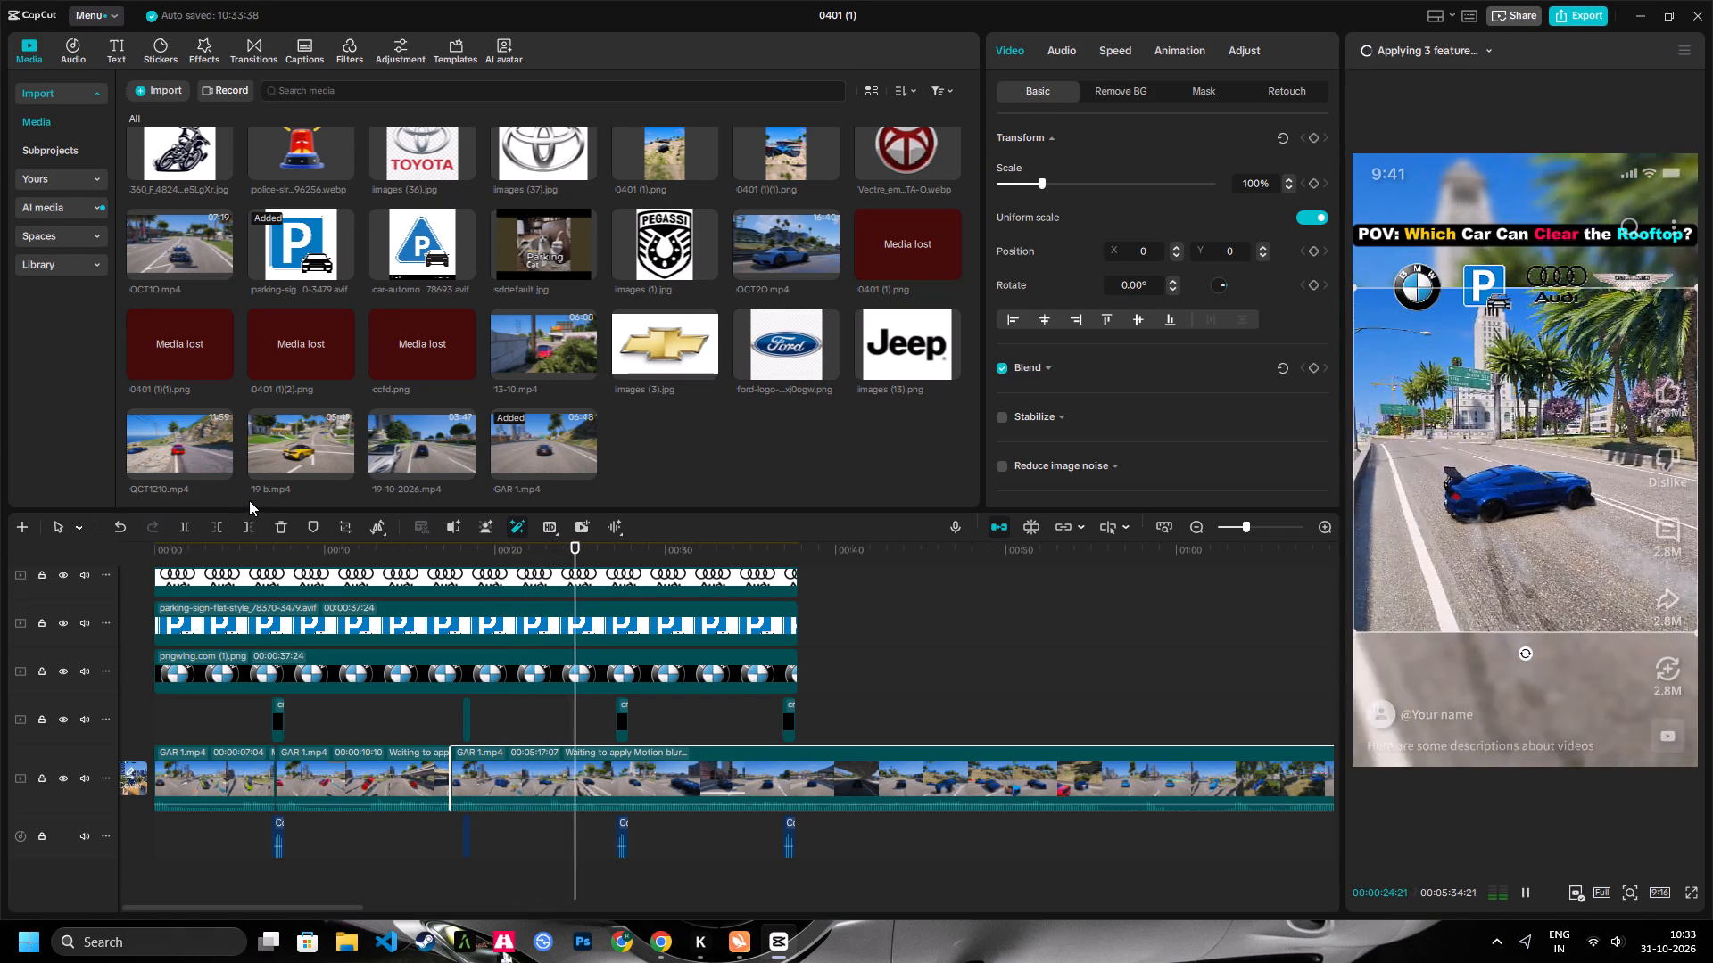
{"action": "key", "text": "space"}
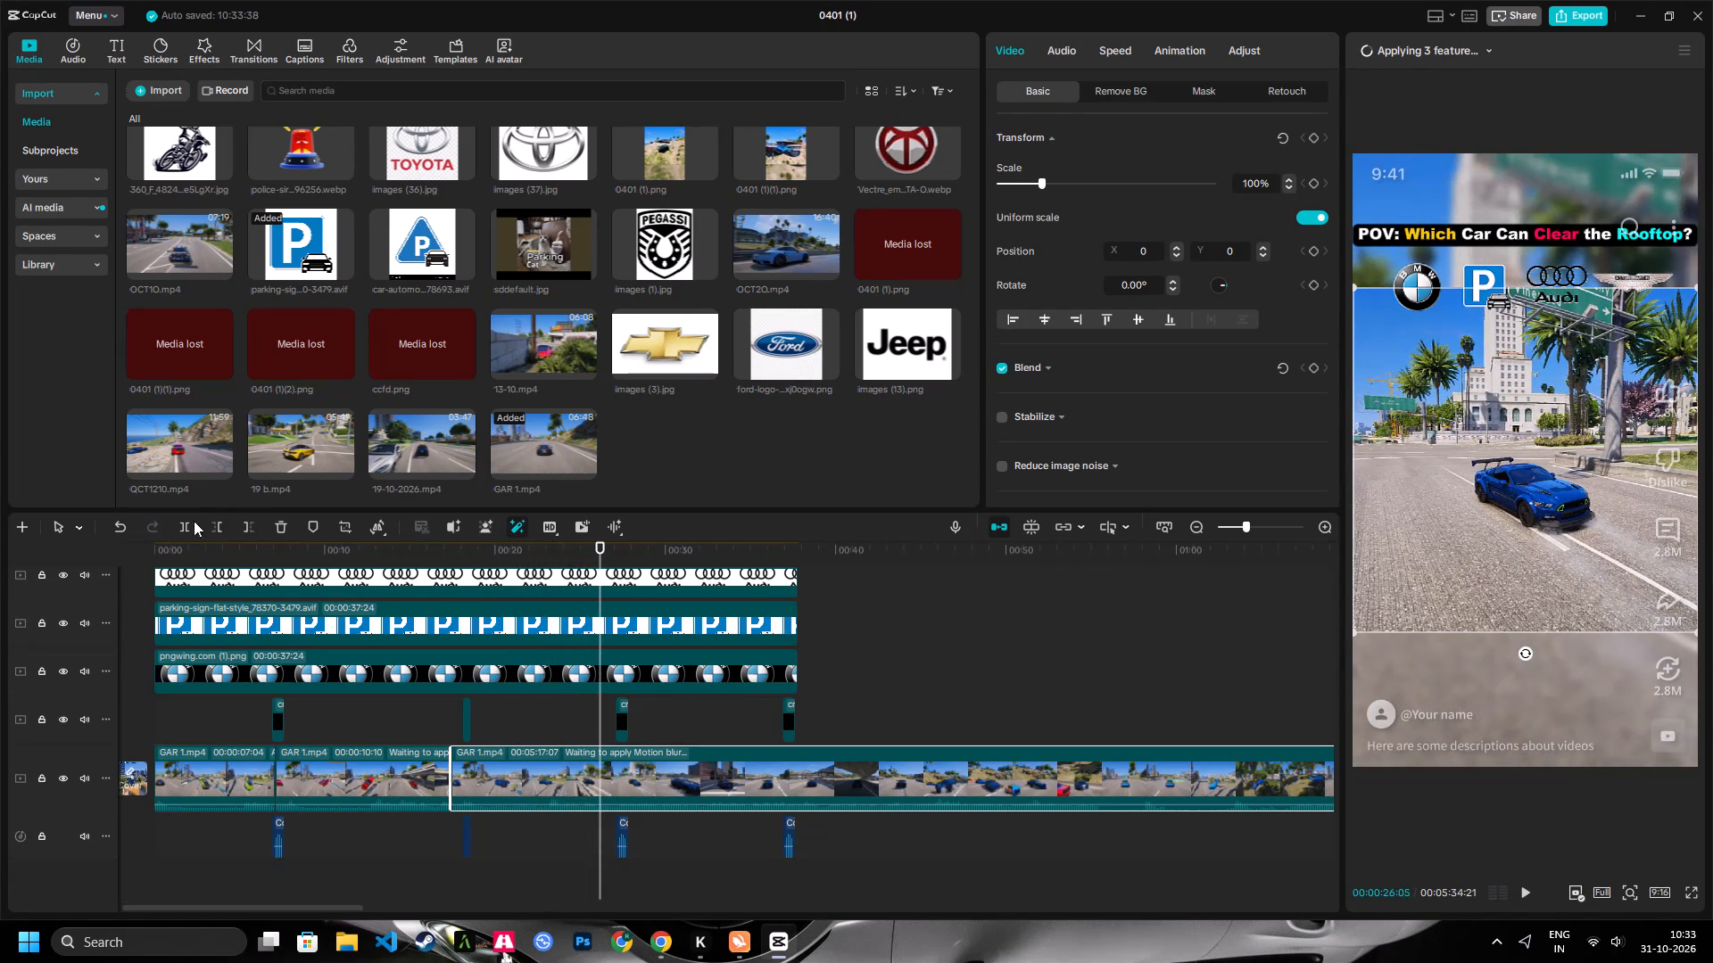
{"action": "key", "text": "space"}
{"action": "key", "text": "space"}
{"action": "left_click", "coordinate": [190, 523]}
Trim about 31 seconds off the start of the fourth GAR 1 clip, up to the light blue car's run toward the ramp.
{"action": "key", "text": "space"}
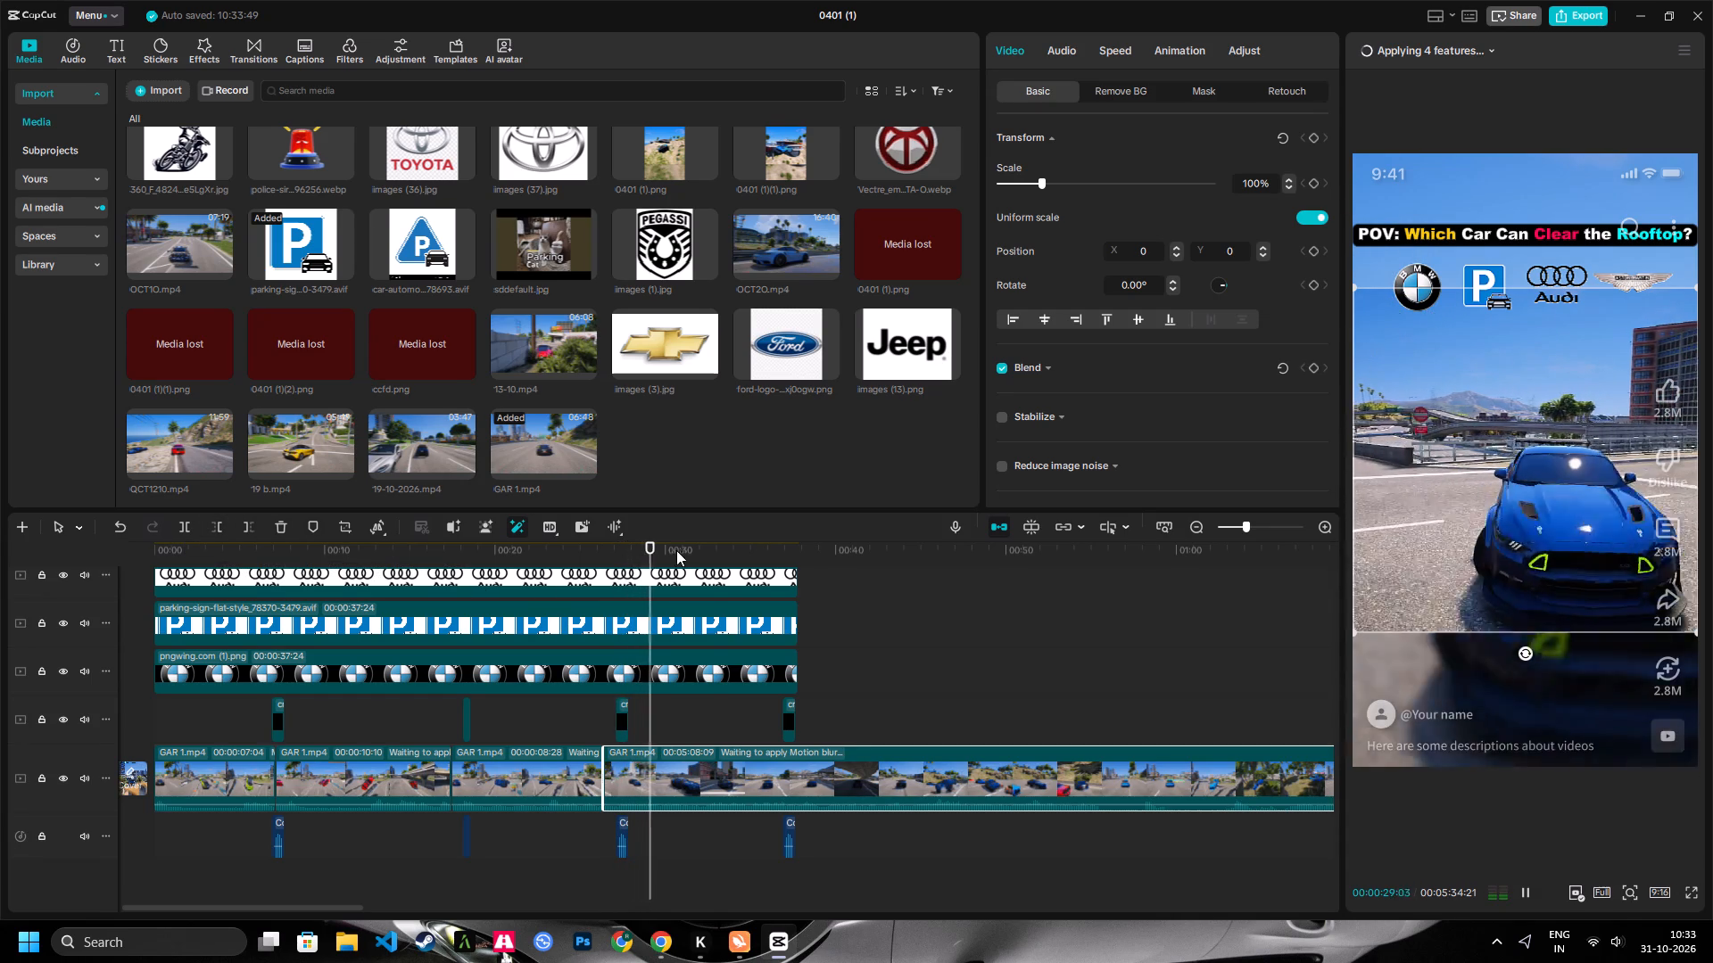
{"action": "left_click_drag", "start_coordinate": [700, 551], "coordinate": [927, 582]}
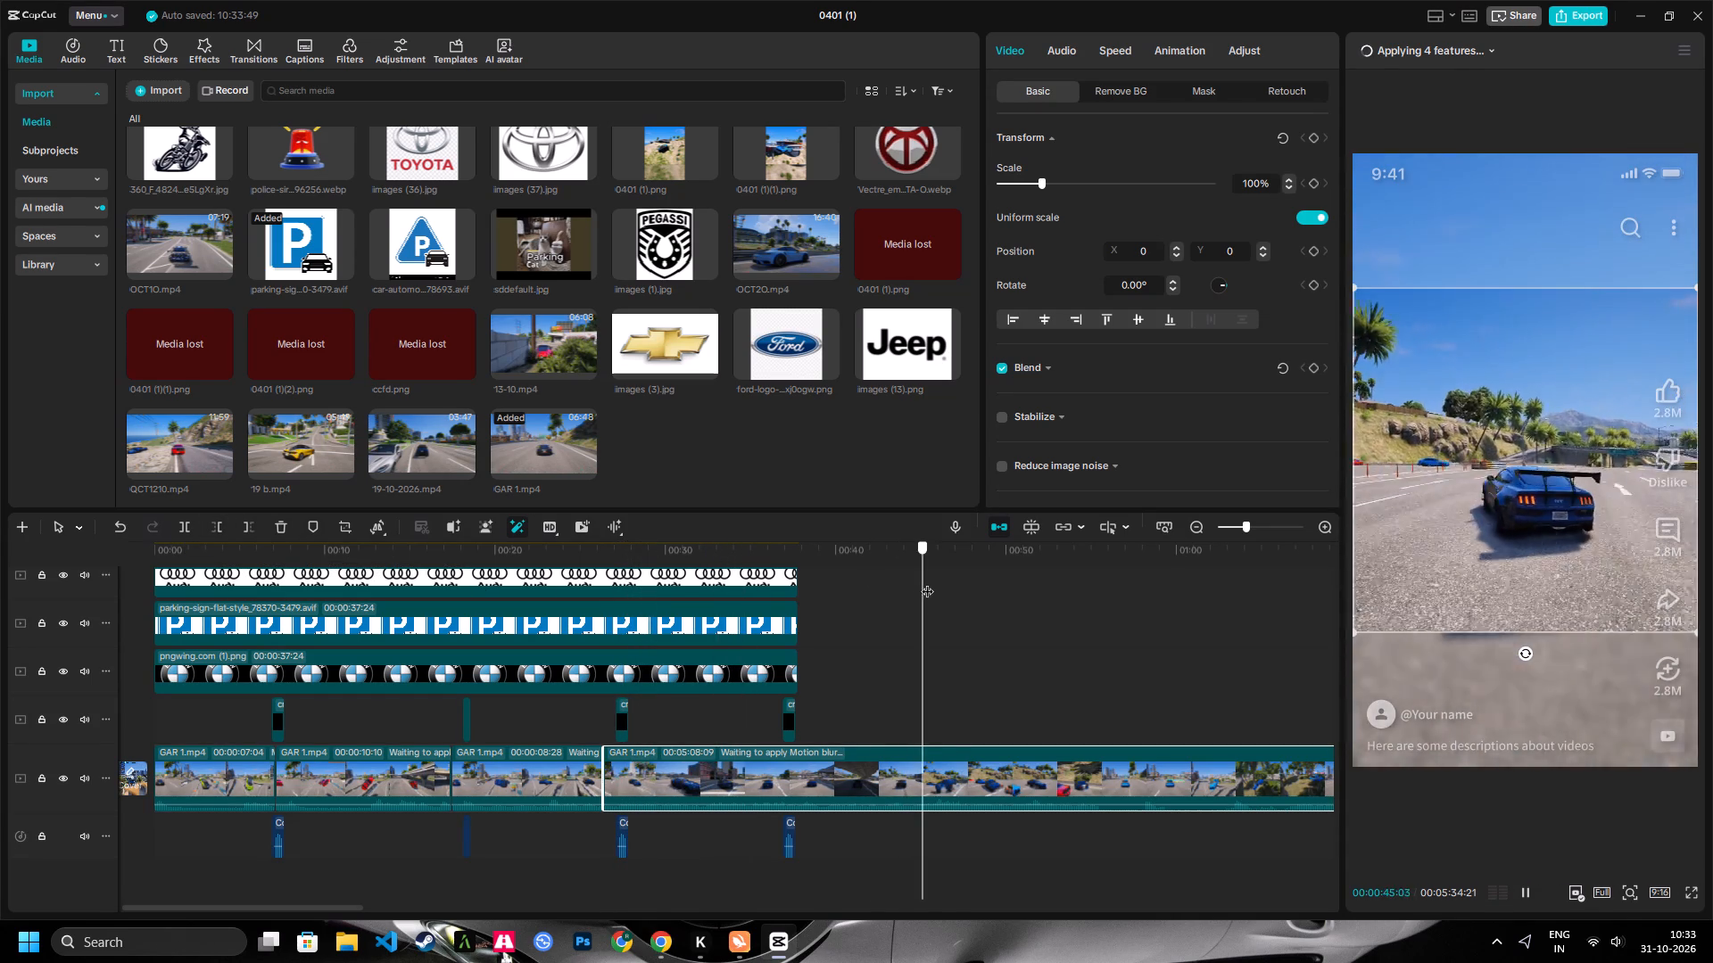
{"action": "left_click_drag", "start_coordinate": [927, 582], "coordinate": [1101, 616]}
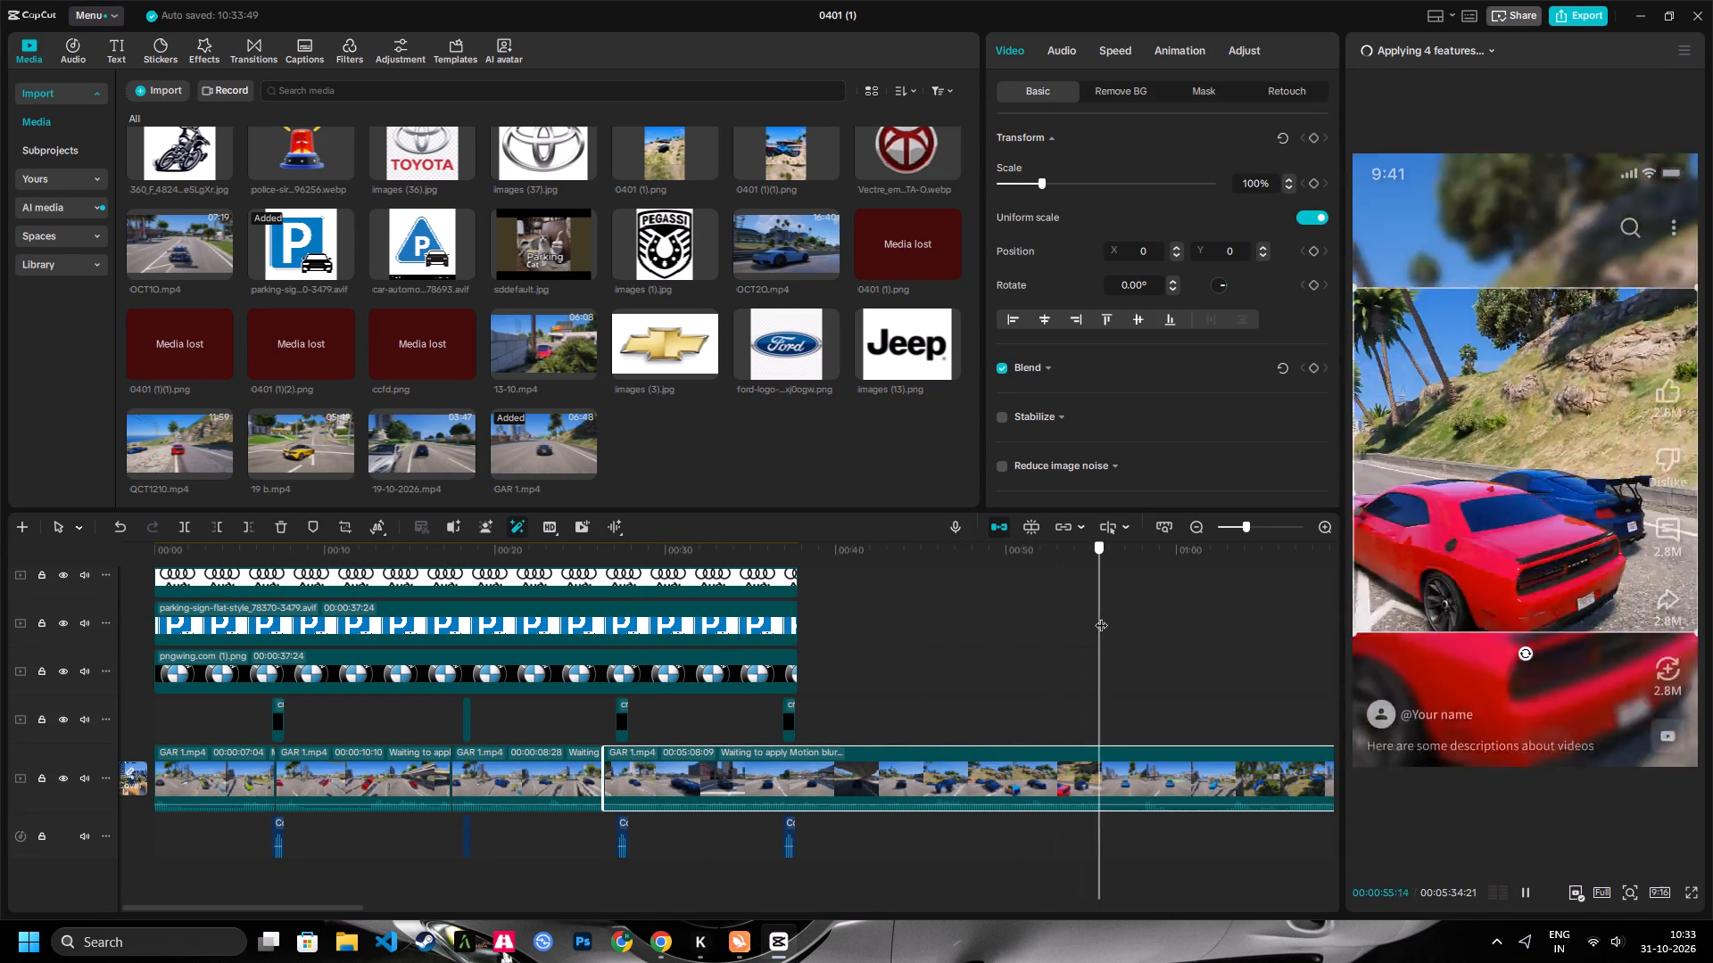
{"action": "left_click_drag", "start_coordinate": [1101, 616], "coordinate": [1134, 623]}
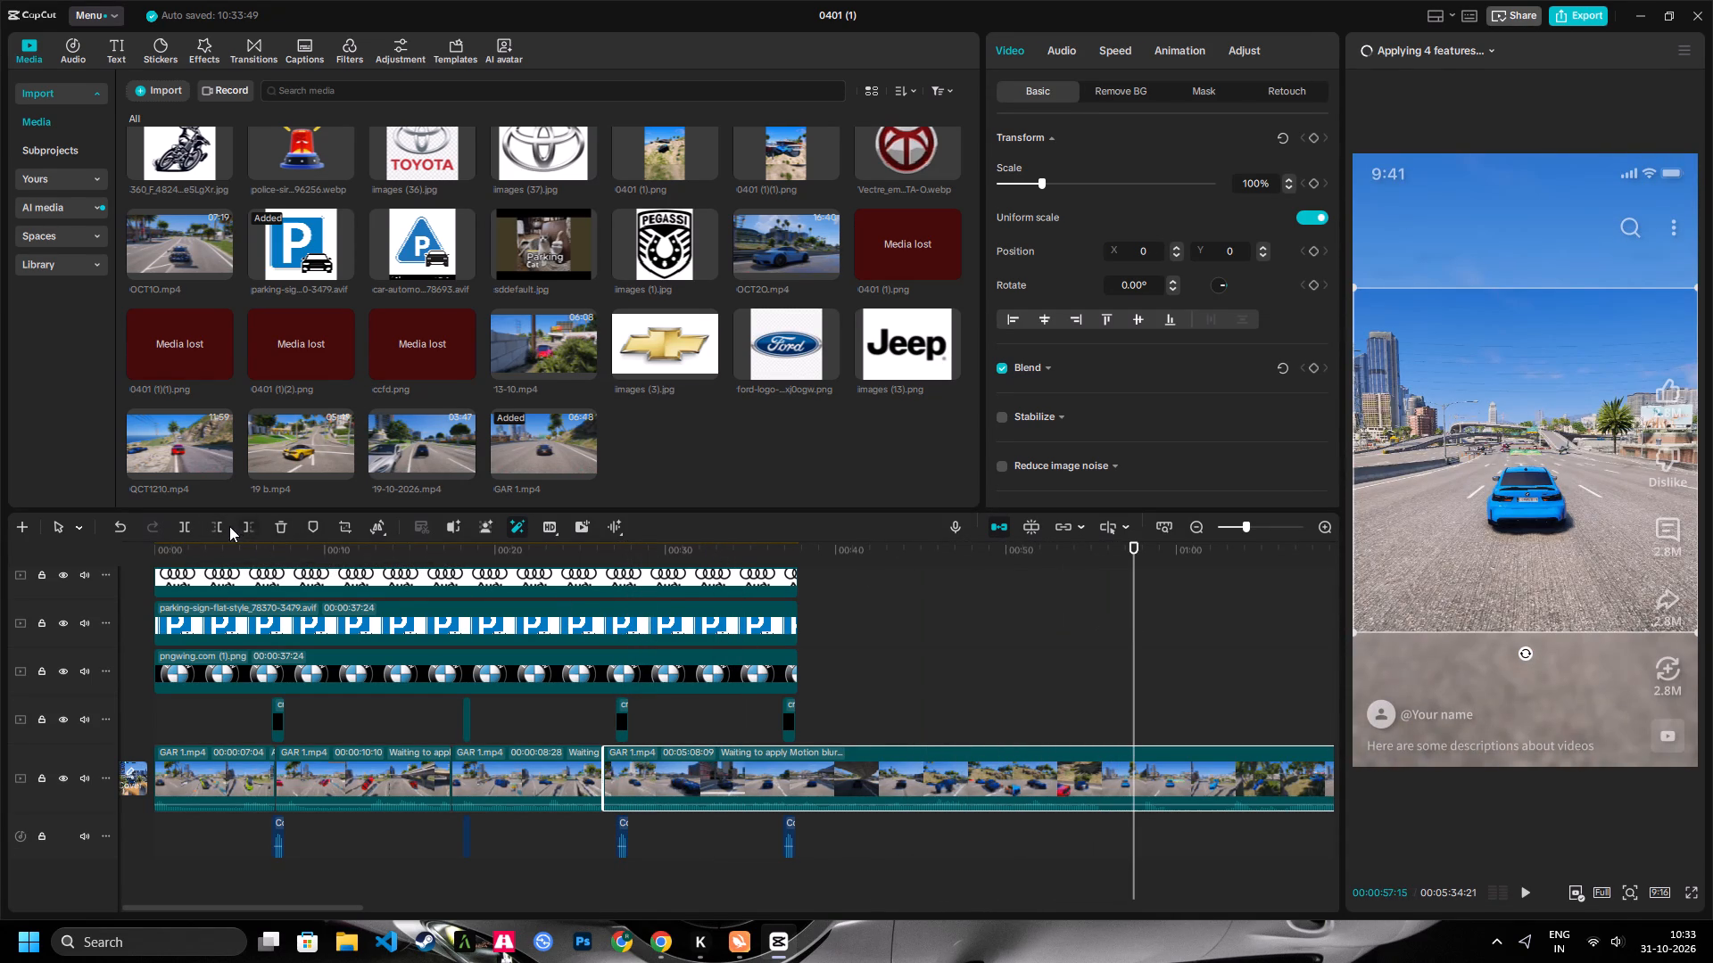
{"action": "left_click", "coordinate": [219, 528]}
Play the light blue car's attempt and cut off the rest of the fourth GAR 1 clip, leaving a 9-second segment.
{"action": "key", "text": "space"}
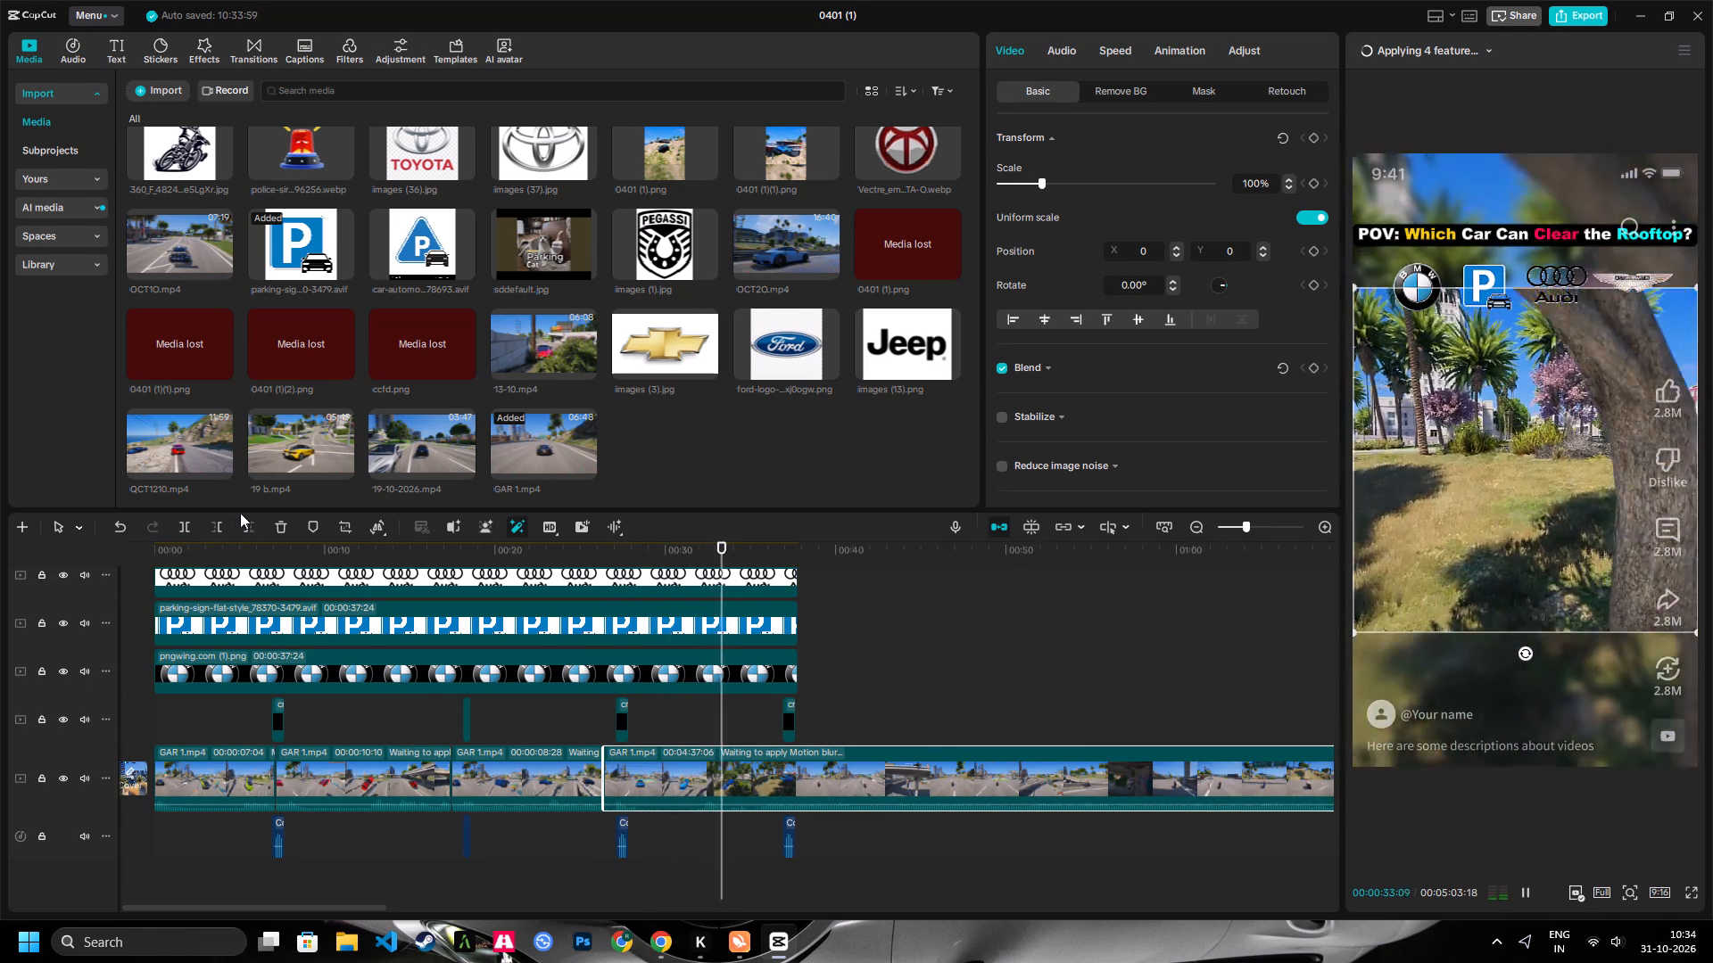
{"action": "key", "text": "space"}
{"action": "key", "text": "space"}
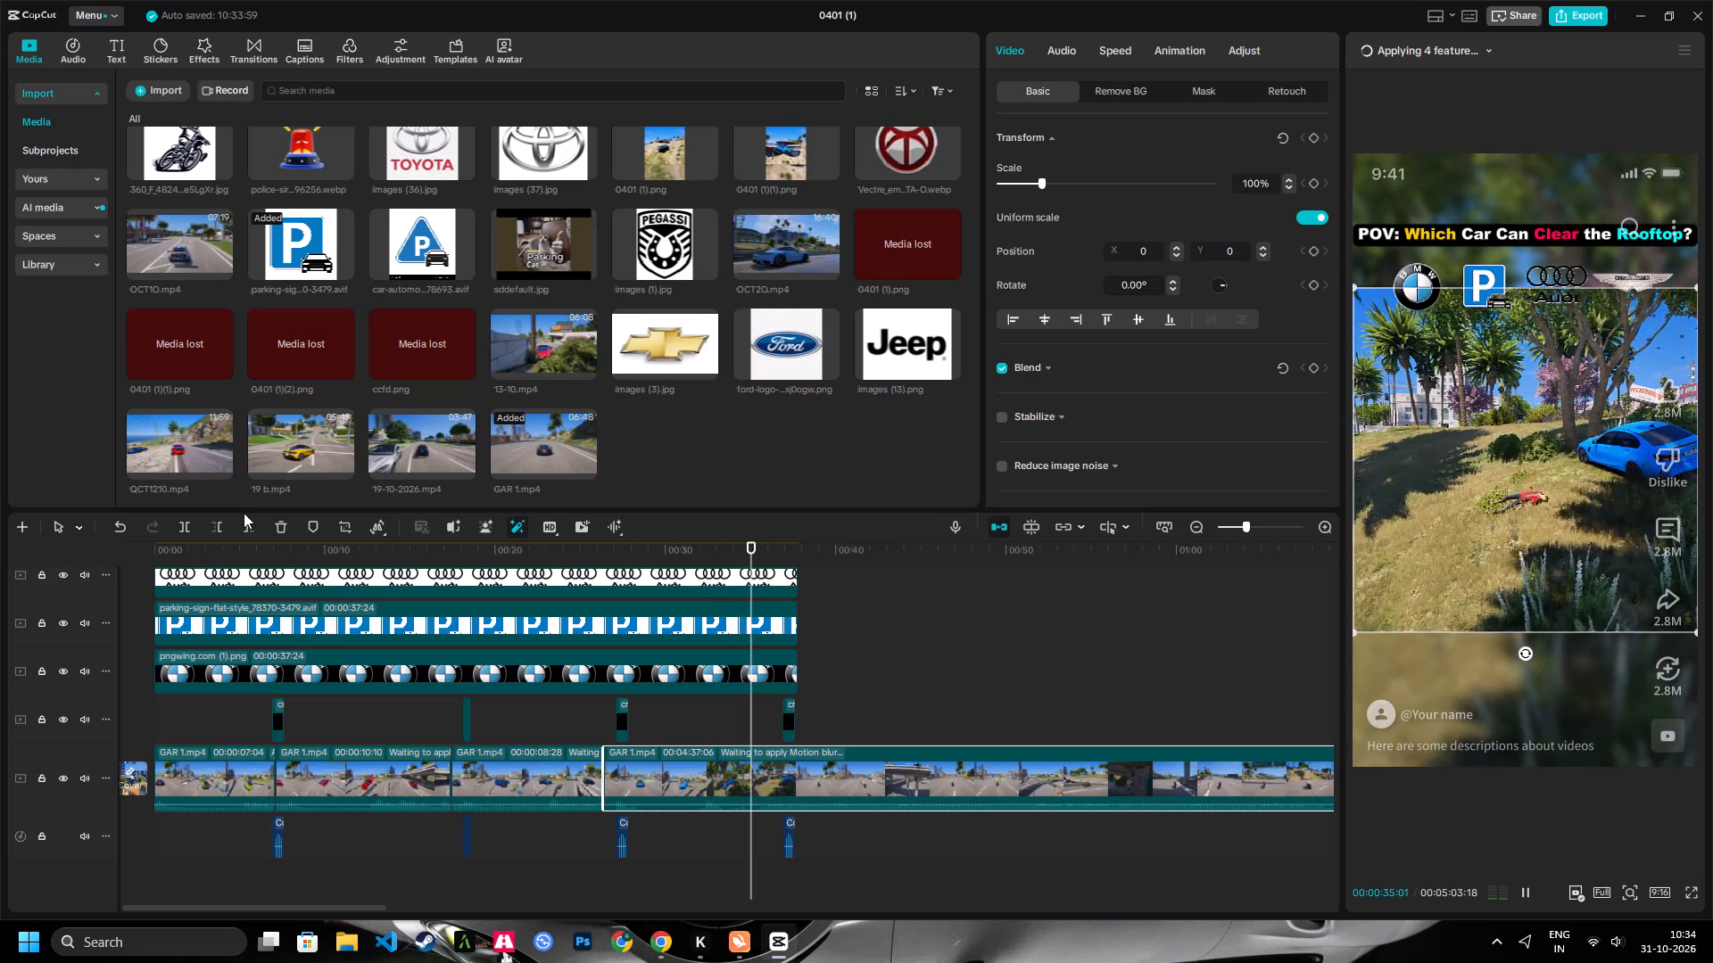
{"action": "key", "text": "space"}
{"action": "left_click", "coordinate": [248, 526]}
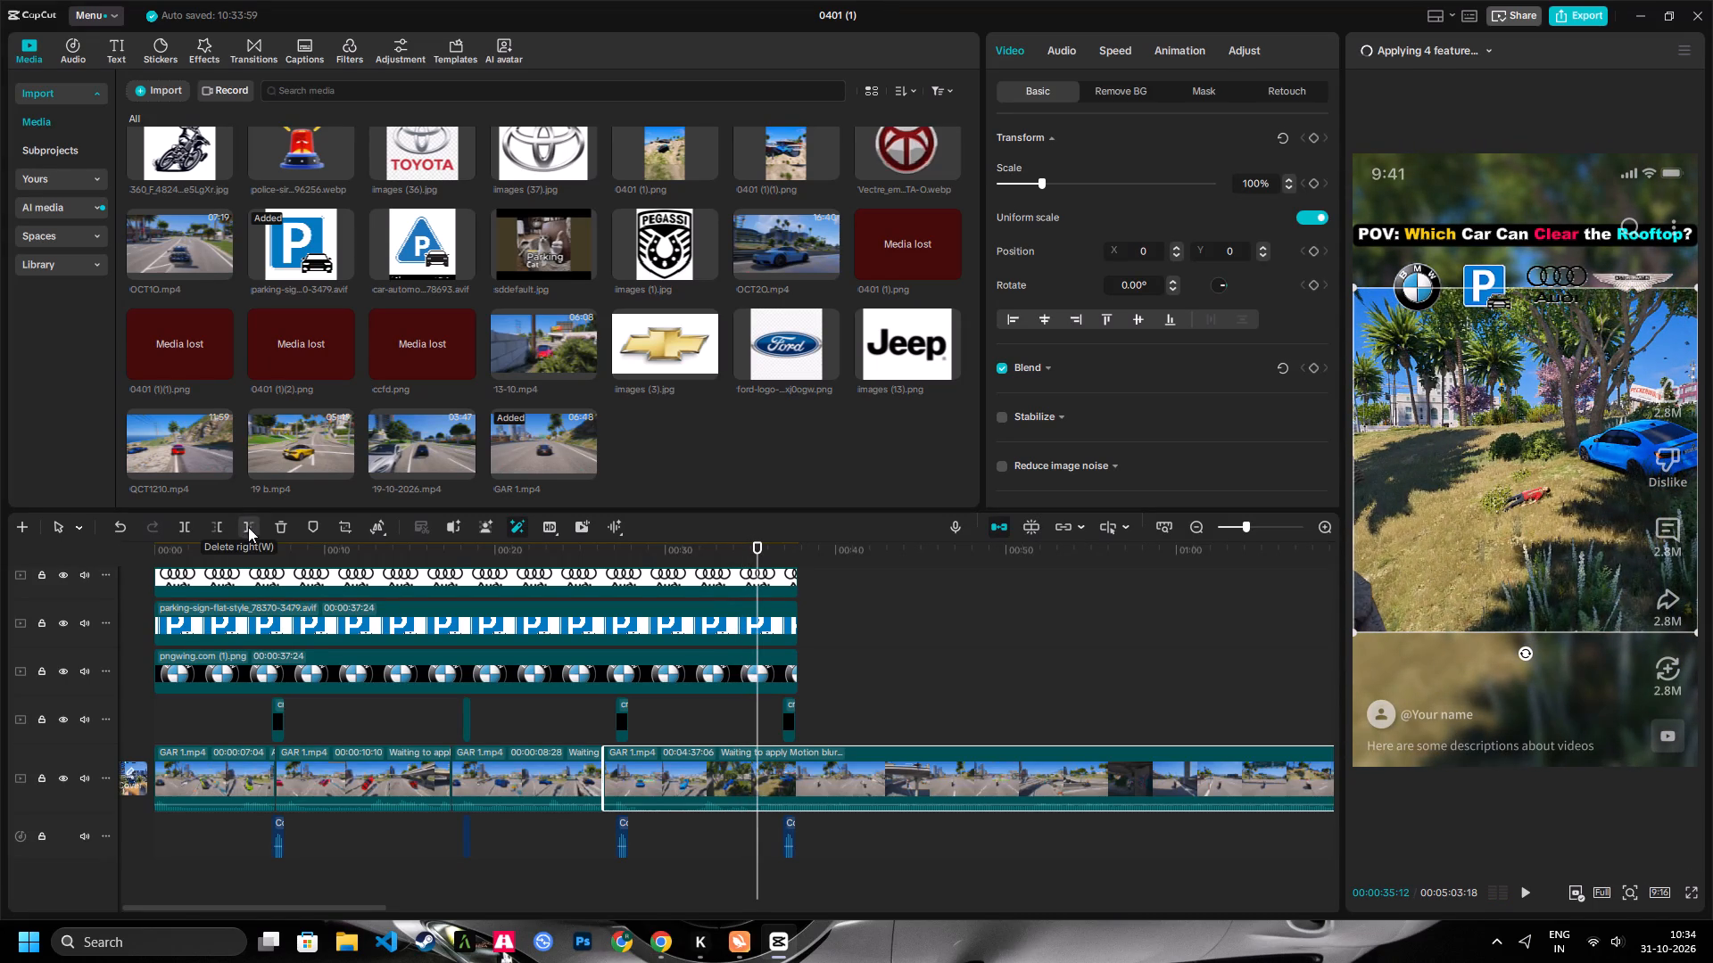
Fit the whole timeline in view, and copy the yellow check mark together with its sound effect near 18 seconds.
{"action": "key", "text": "shift+z"}
{"action": "key", "text": "space"}
{"action": "key", "text": "space"}
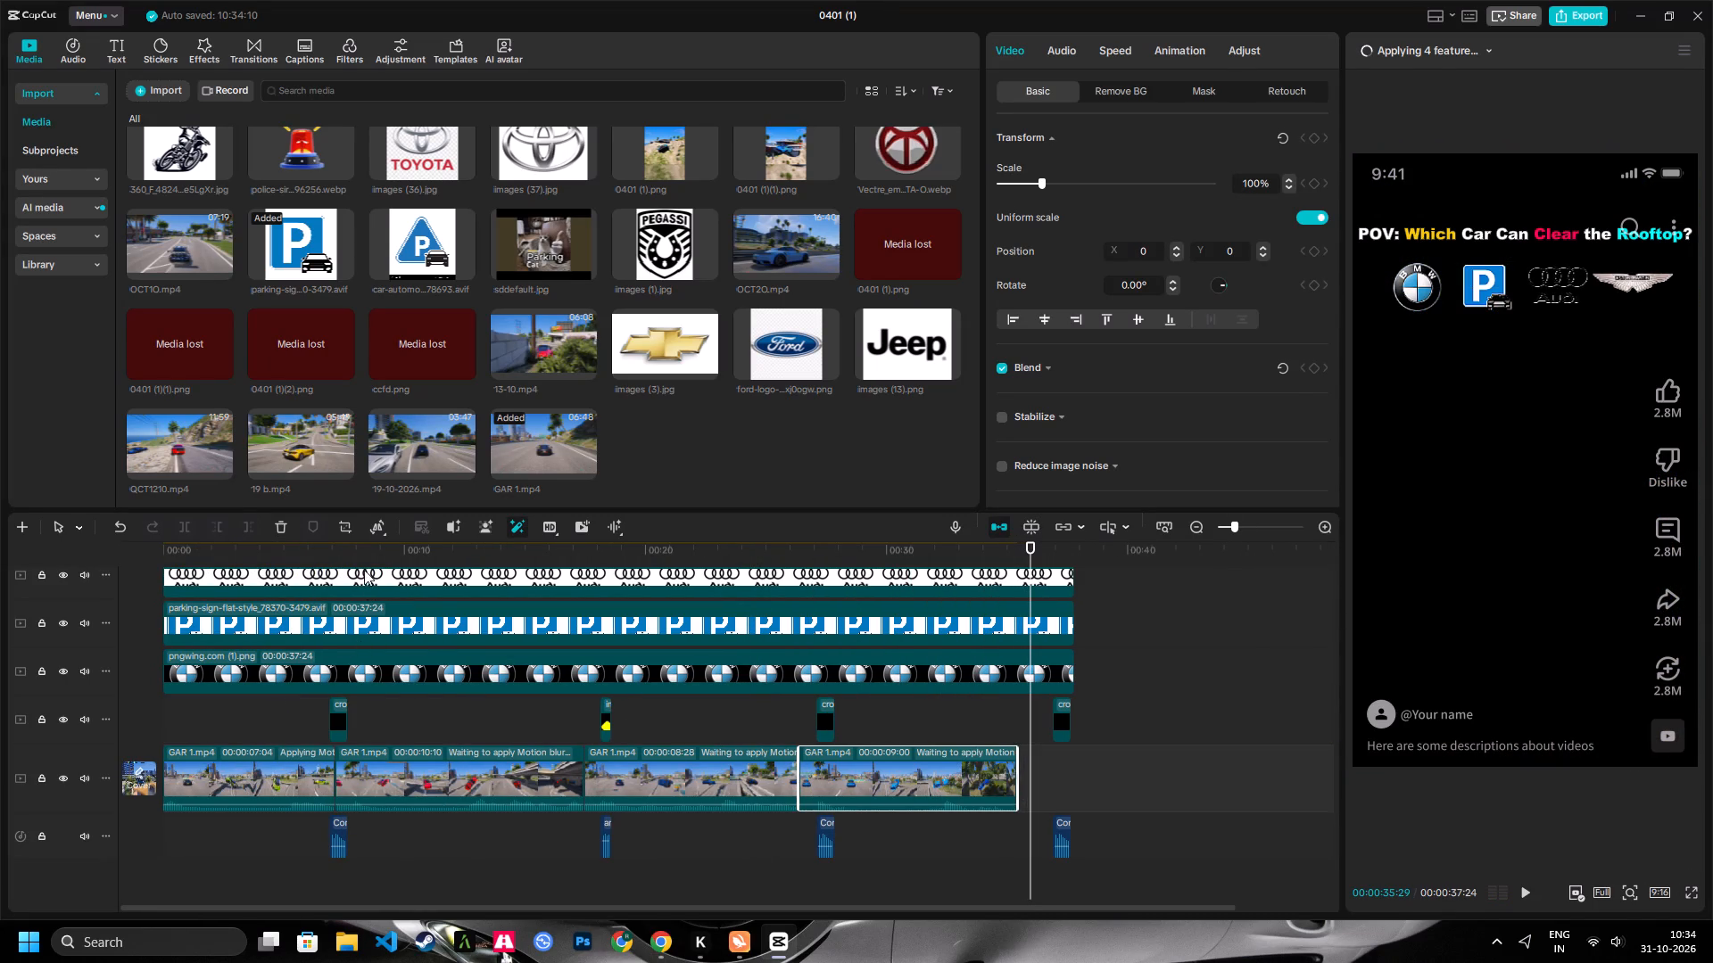
{"action": "left_click_drag", "start_coordinate": [363, 557], "coordinate": [608, 557]}
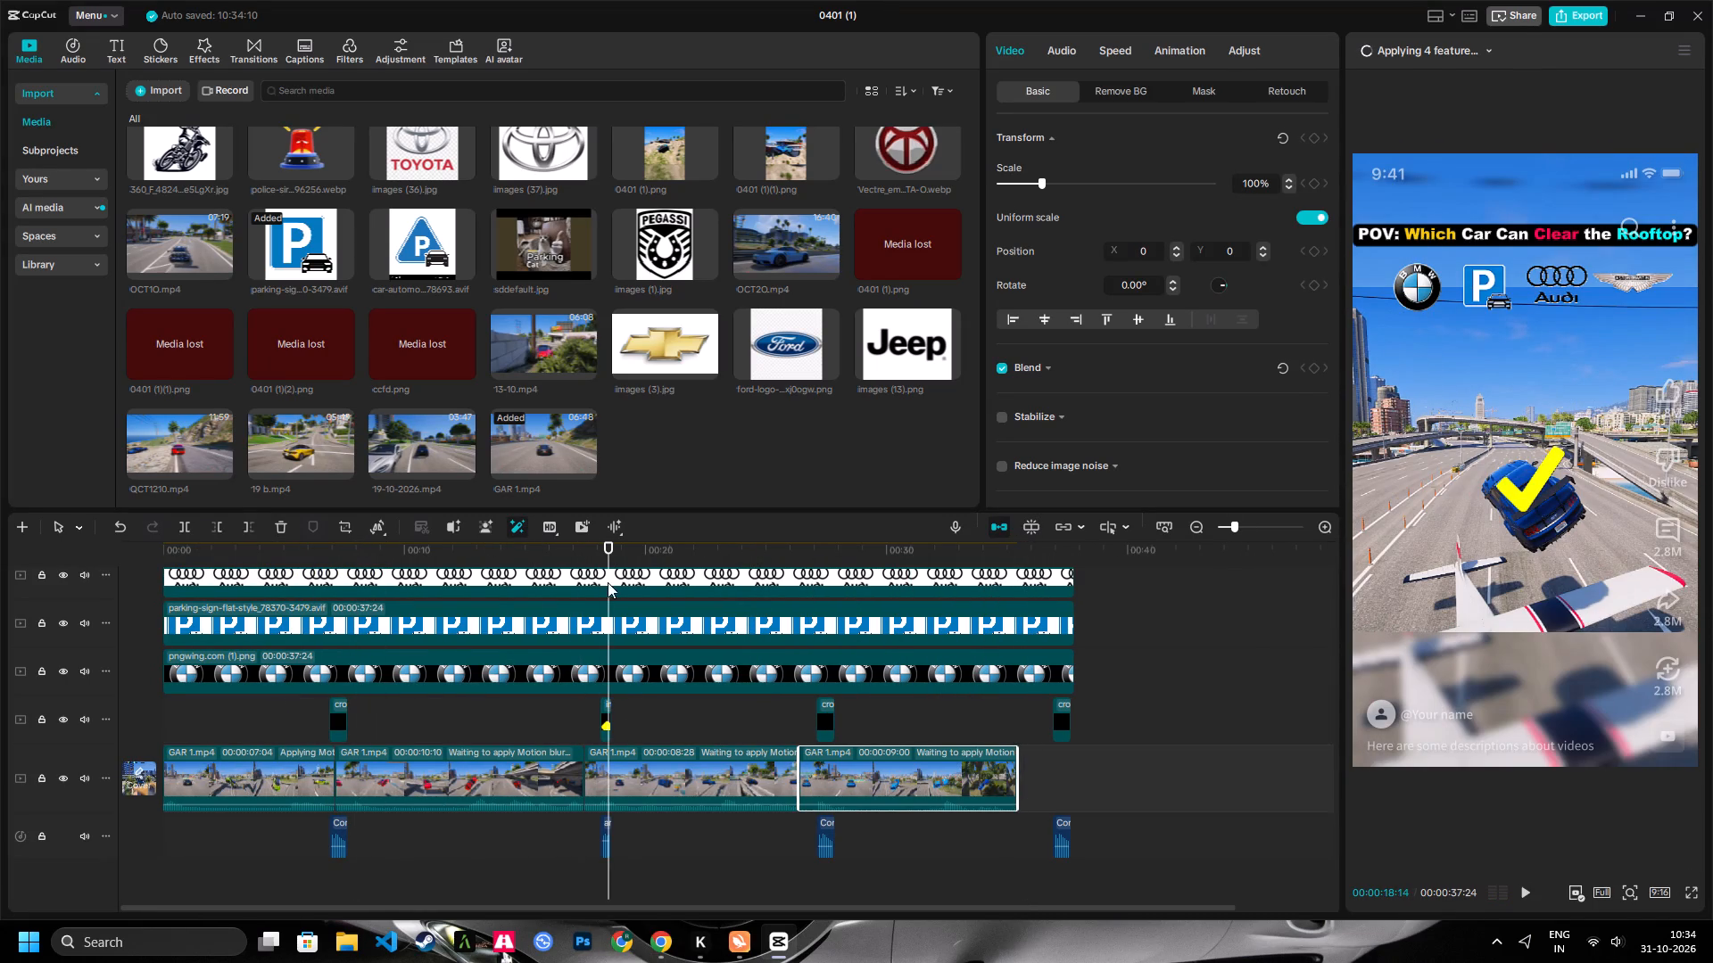
{"action": "left_click_drag", "start_coordinate": [639, 736], "coordinate": [568, 728], "text": "ctrl"}
{"action": "left_click_drag", "start_coordinate": [658, 838], "coordinate": [571, 835]}
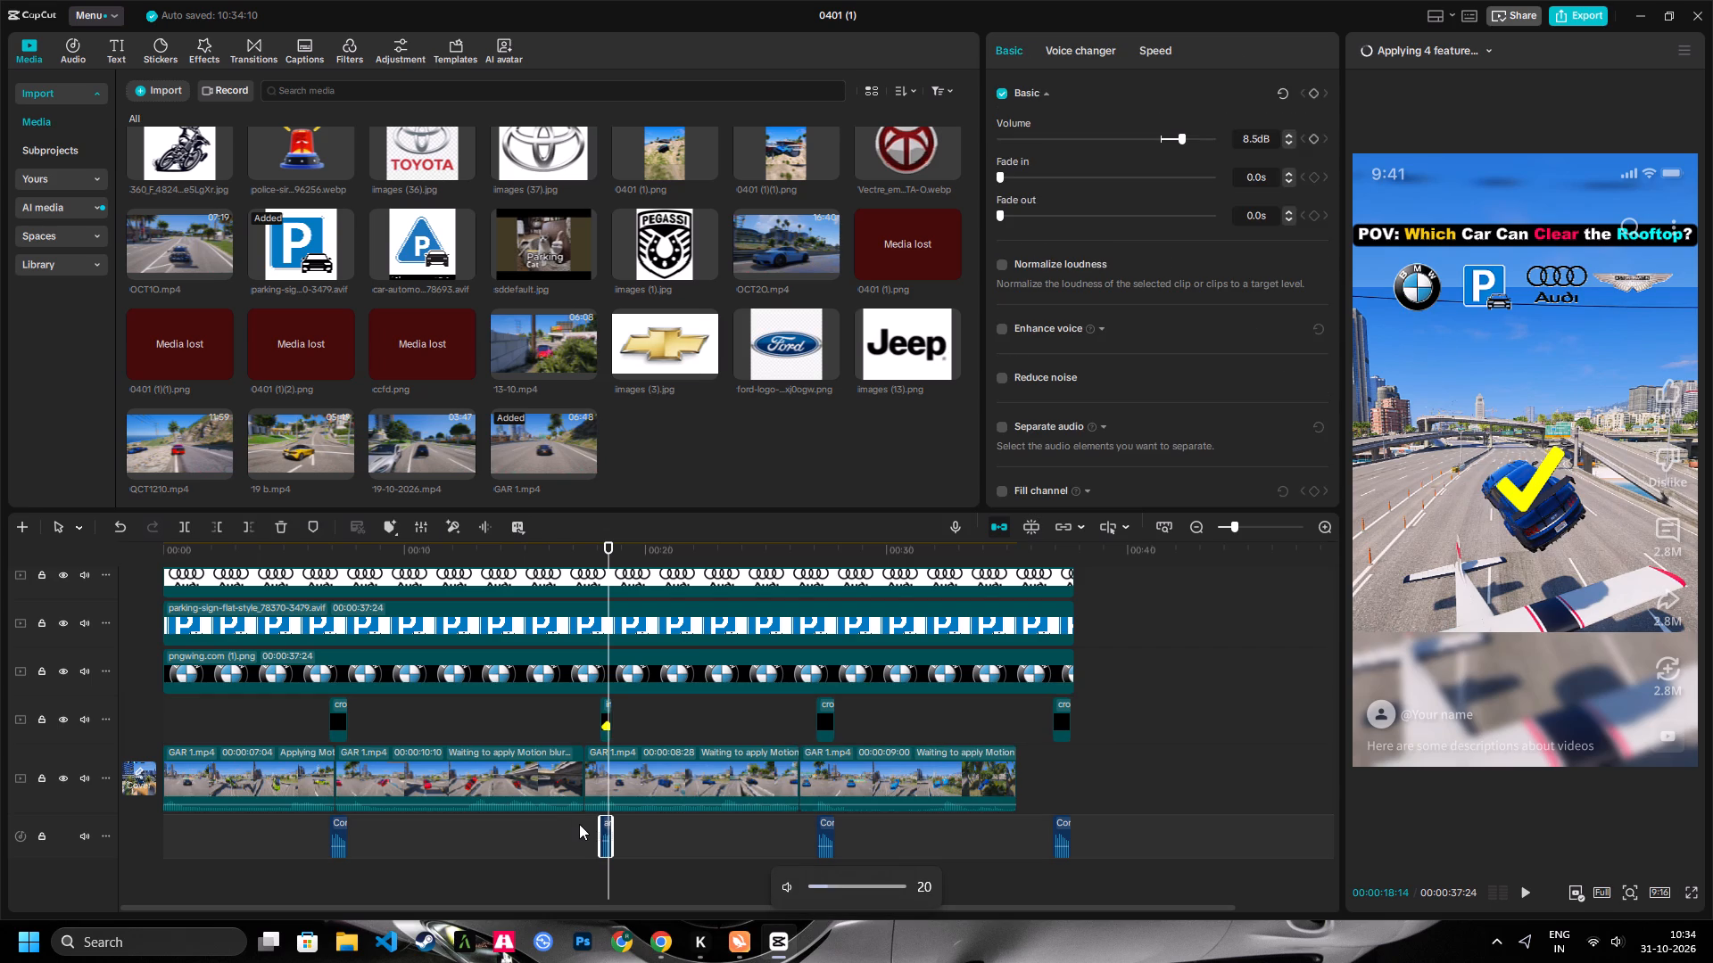
{"action": "left_click", "coordinate": [660, 699]}
{"action": "left_click_drag", "start_coordinate": [669, 712], "coordinate": [660, 717]}
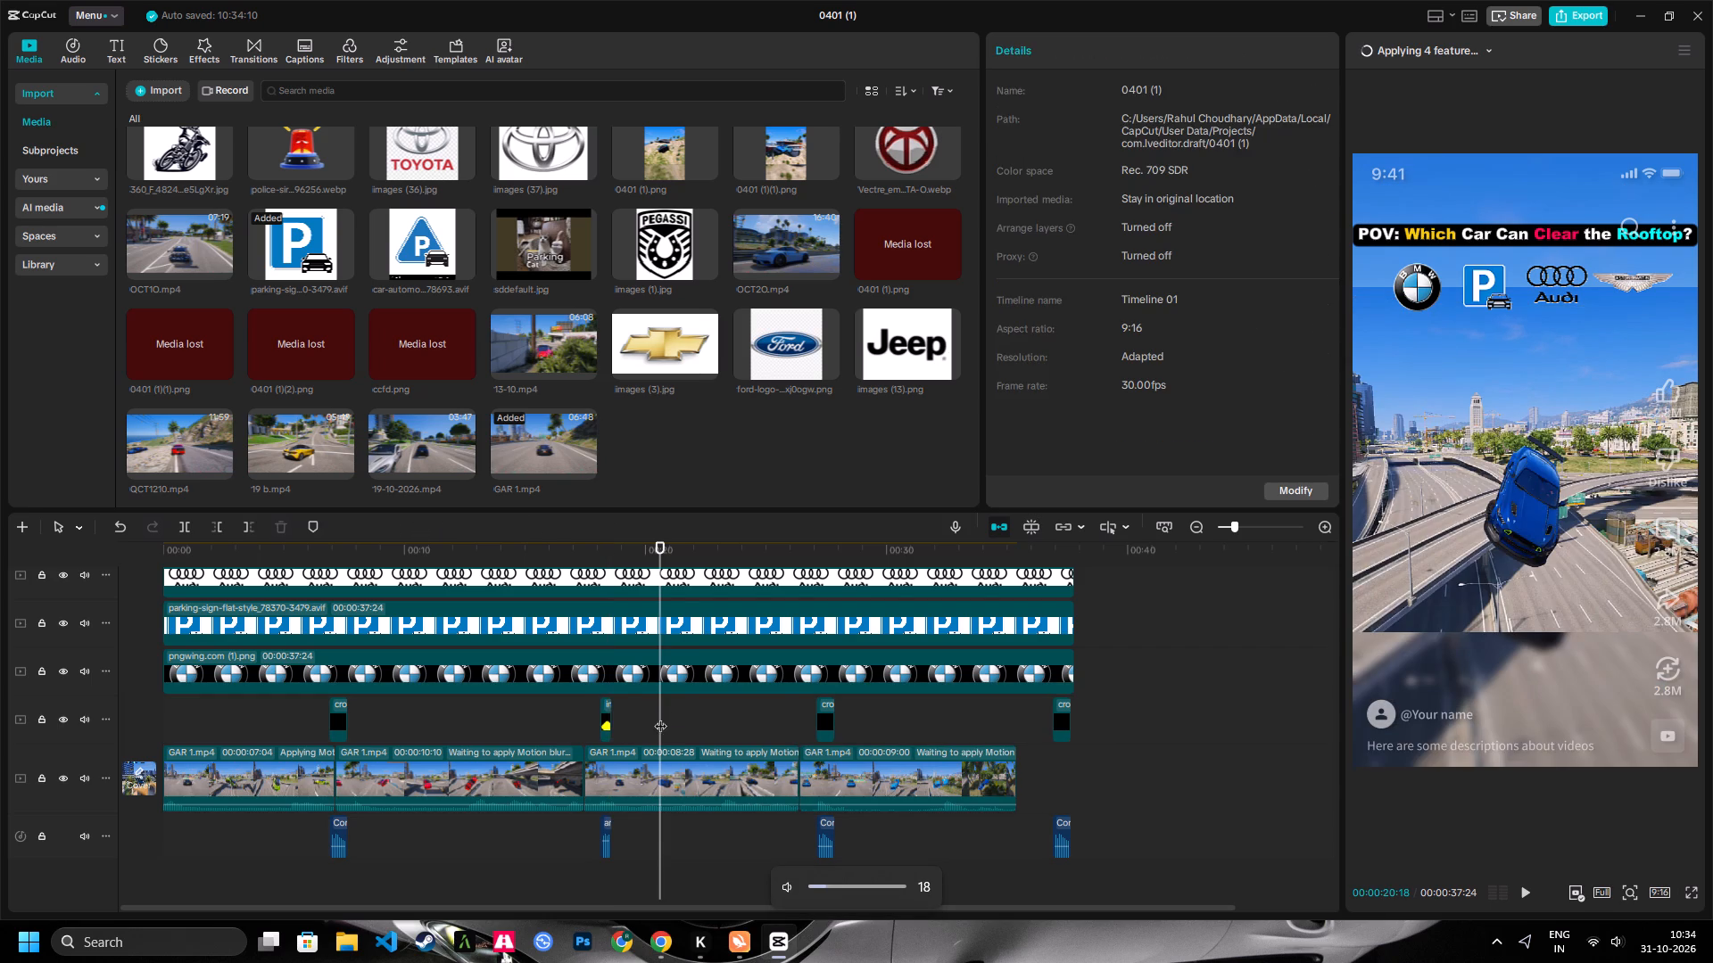
{"action": "left_click_drag", "start_coordinate": [660, 717], "coordinate": [565, 721]}
{"action": "left_click_drag", "start_coordinate": [662, 834], "coordinate": [599, 835]}
{"action": "left_click_drag", "start_coordinate": [636, 838], "coordinate": [572, 844]}
{"action": "left_click_drag", "start_coordinate": [658, 730], "coordinate": [576, 726], "text": "ctrl"}
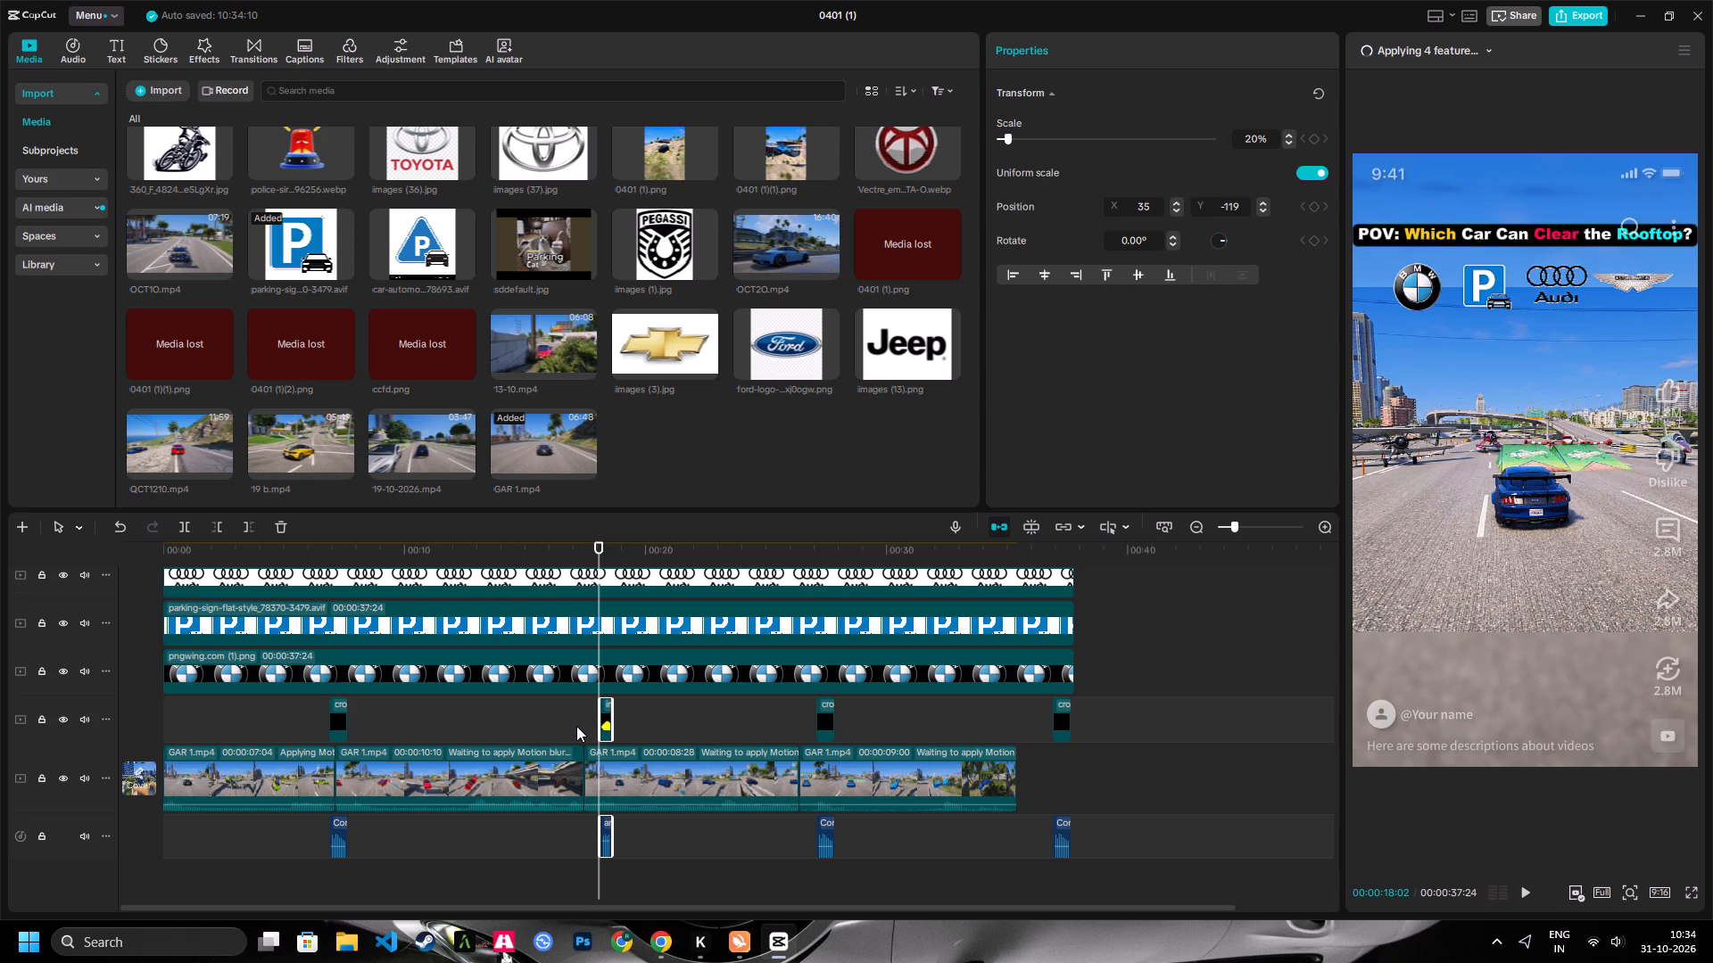
{"action": "key", "text": "ctrl+c"}
{"action": "key", "text": "ctrl+c"}
{"action": "key", "text": "ctrl+c"}
Delete the first cross.gif overlay and its sound effect near 7 seconds, with the playhead set at 00:00:06:24.
{"action": "left_click_drag", "start_coordinate": [335, 547], "coordinate": [327, 560]}
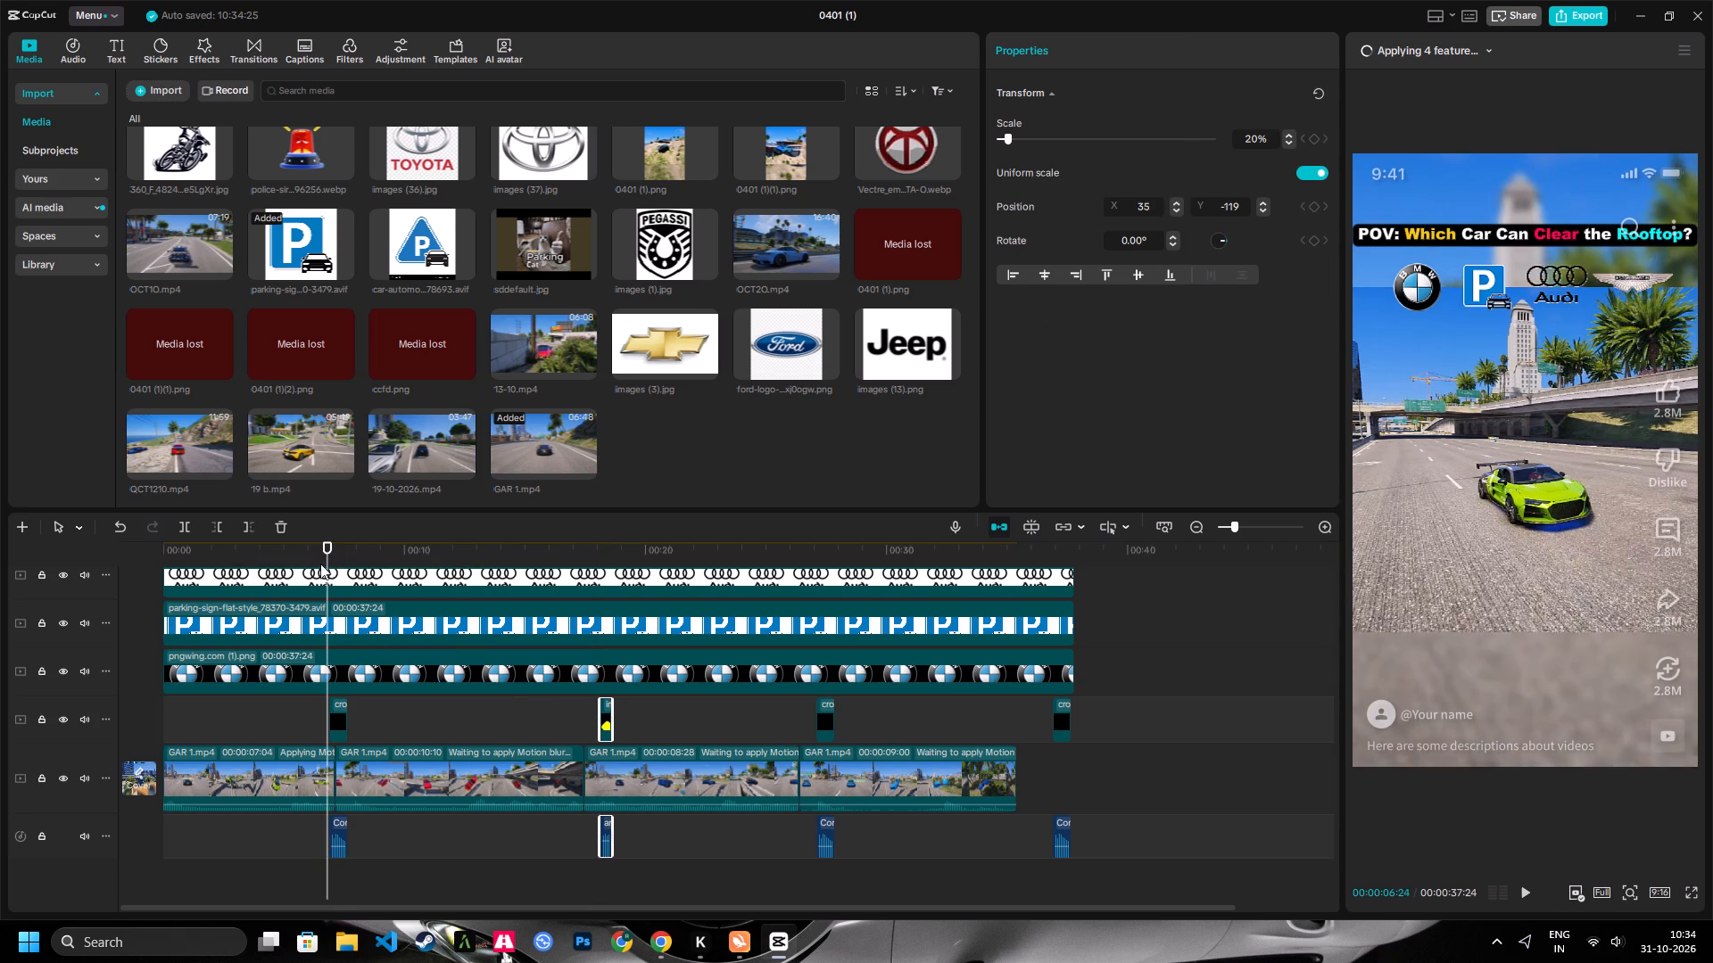
{"action": "left_click_drag", "start_coordinate": [1237, 525], "coordinate": [1307, 525]}
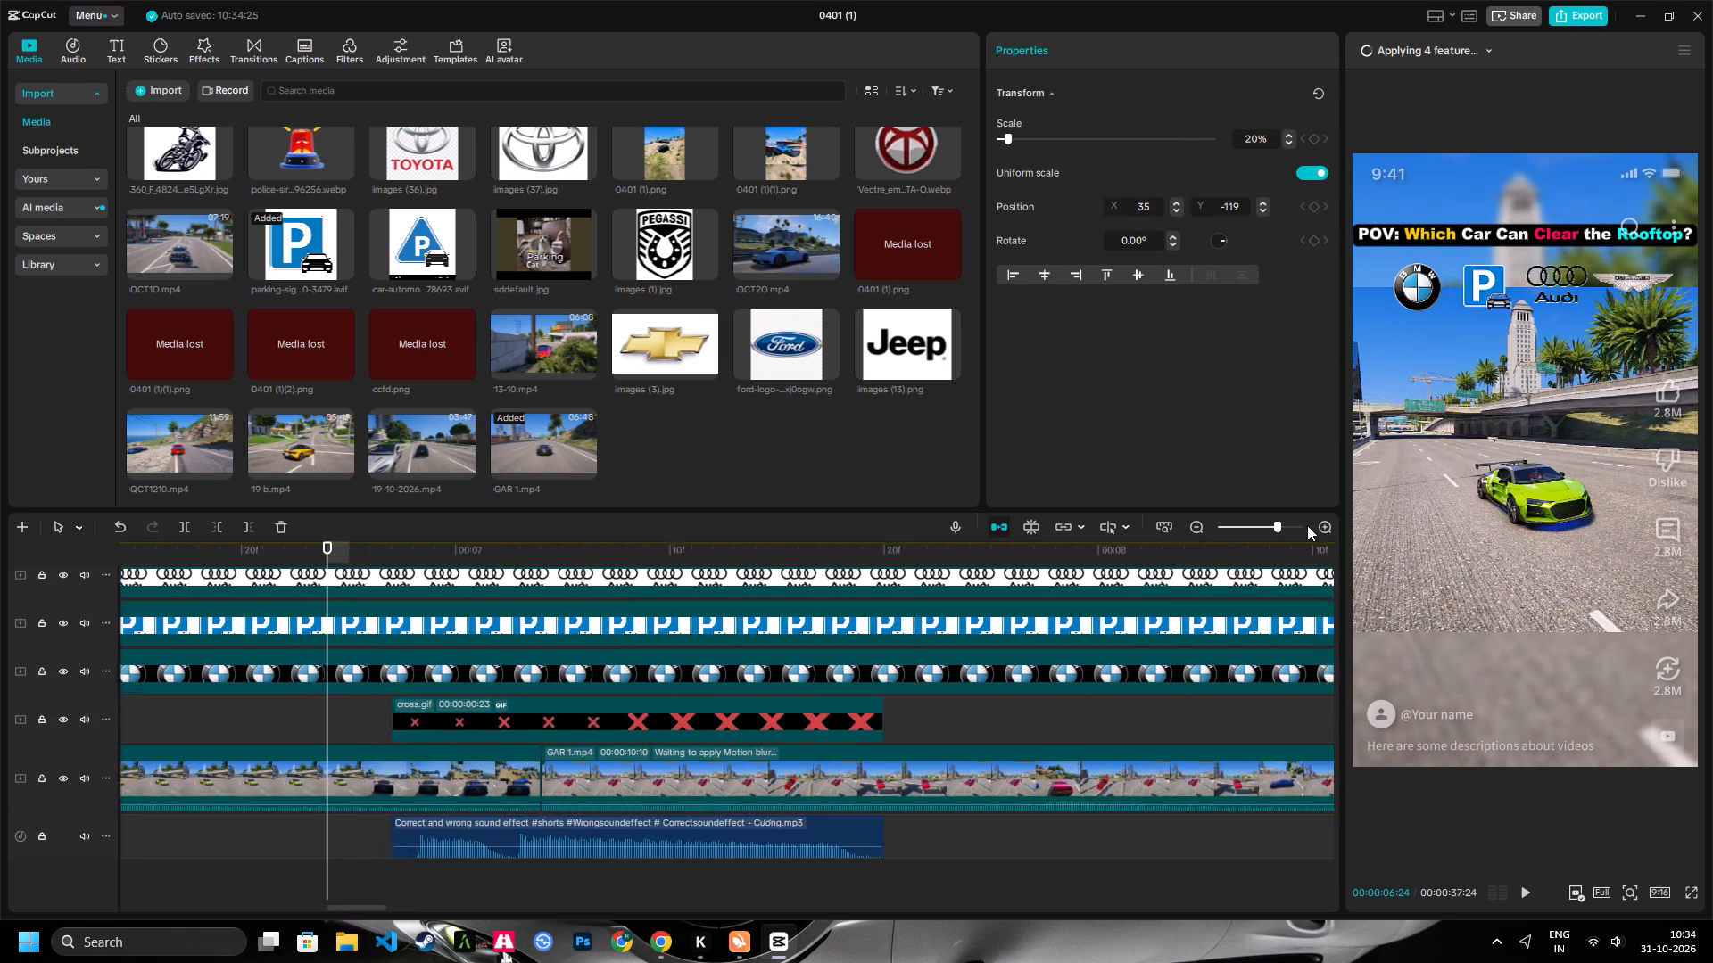
{"action": "left_click_drag", "start_coordinate": [1307, 525], "coordinate": [1307, 526]}
{"action": "left_click", "coordinate": [1021, 704]}
{"action": "key", "text": "Delete"}
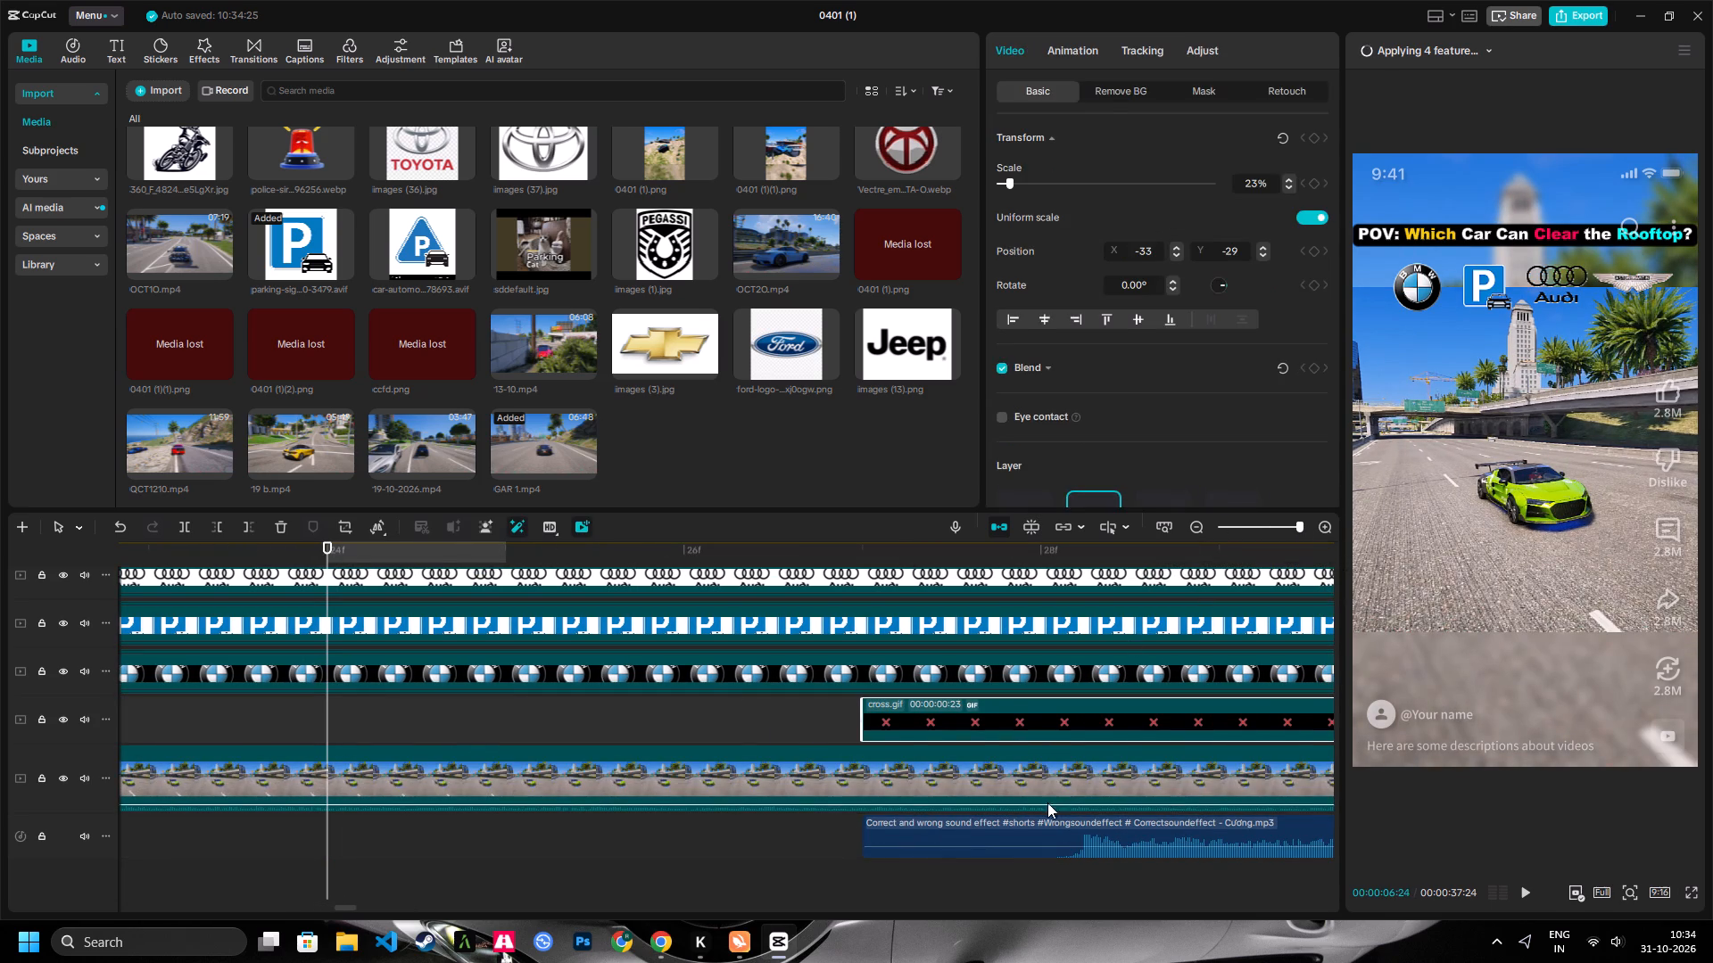
{"action": "left_click", "coordinate": [1055, 833]}
{"action": "key", "text": "Delete"}
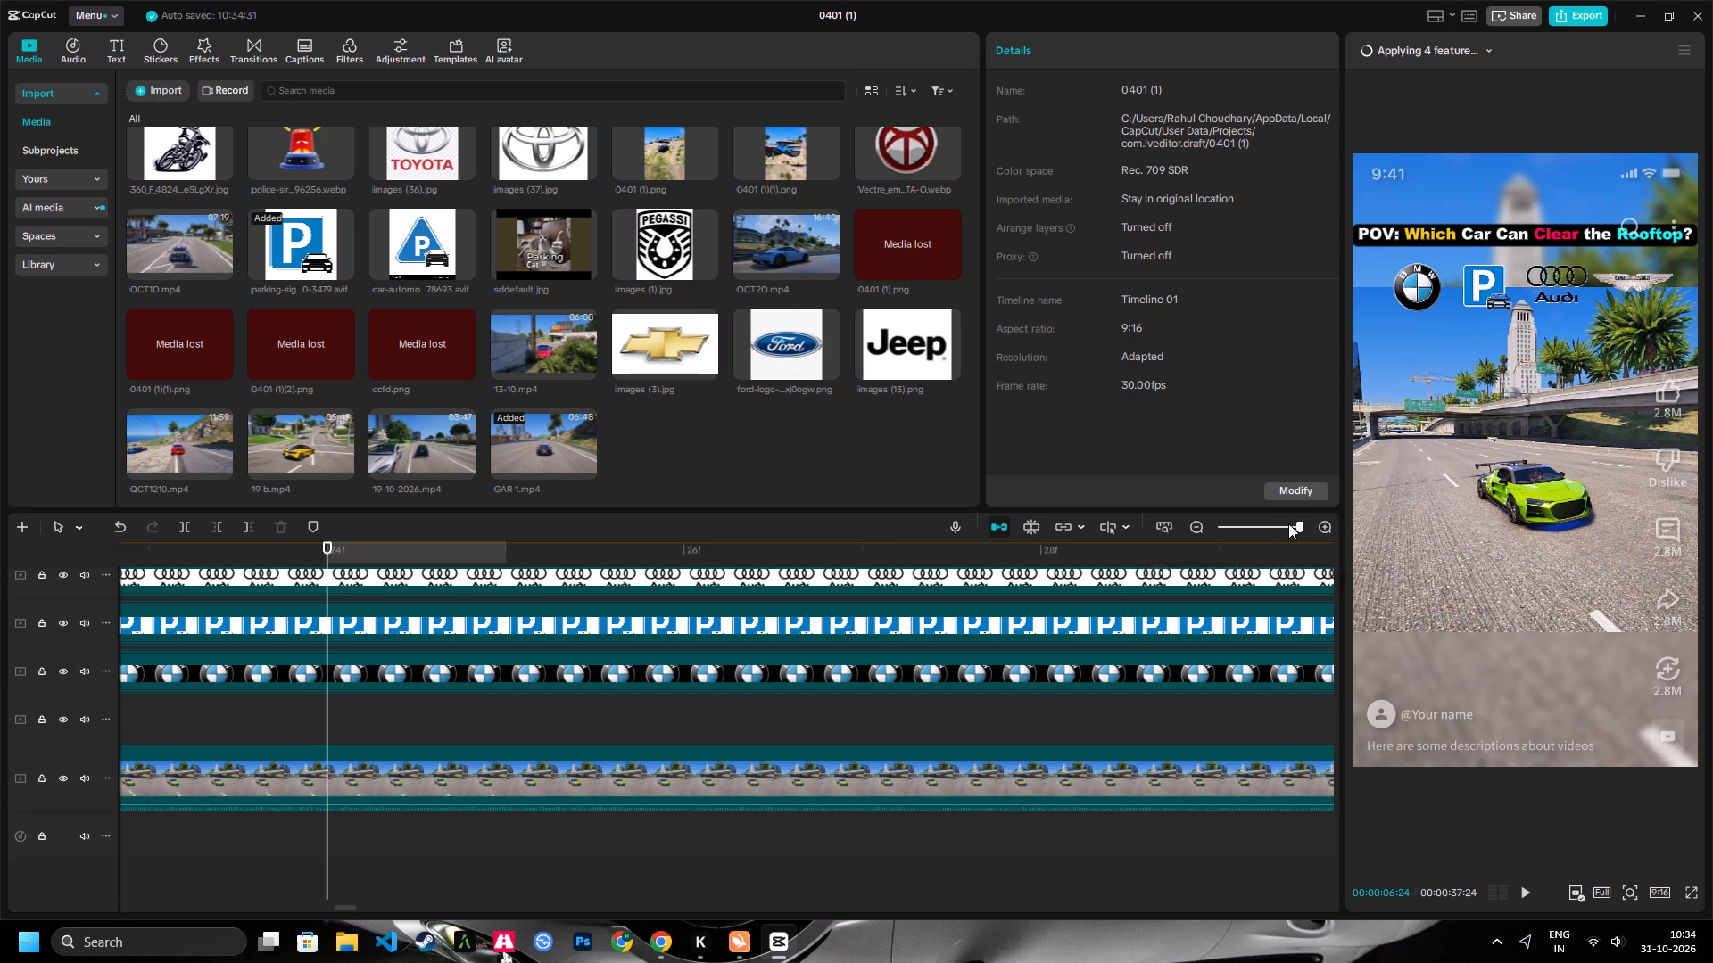
Paste the yellow check mark with its sound effect and align them to end just before the first GAR 1 clip's end, near 7 seconds.
{"action": "left_click_drag", "start_coordinate": [1288, 523], "coordinate": [1282, 531]}
{"action": "key", "text": "ctrl+v"}
{"action": "key", "text": "ctrl+c"}
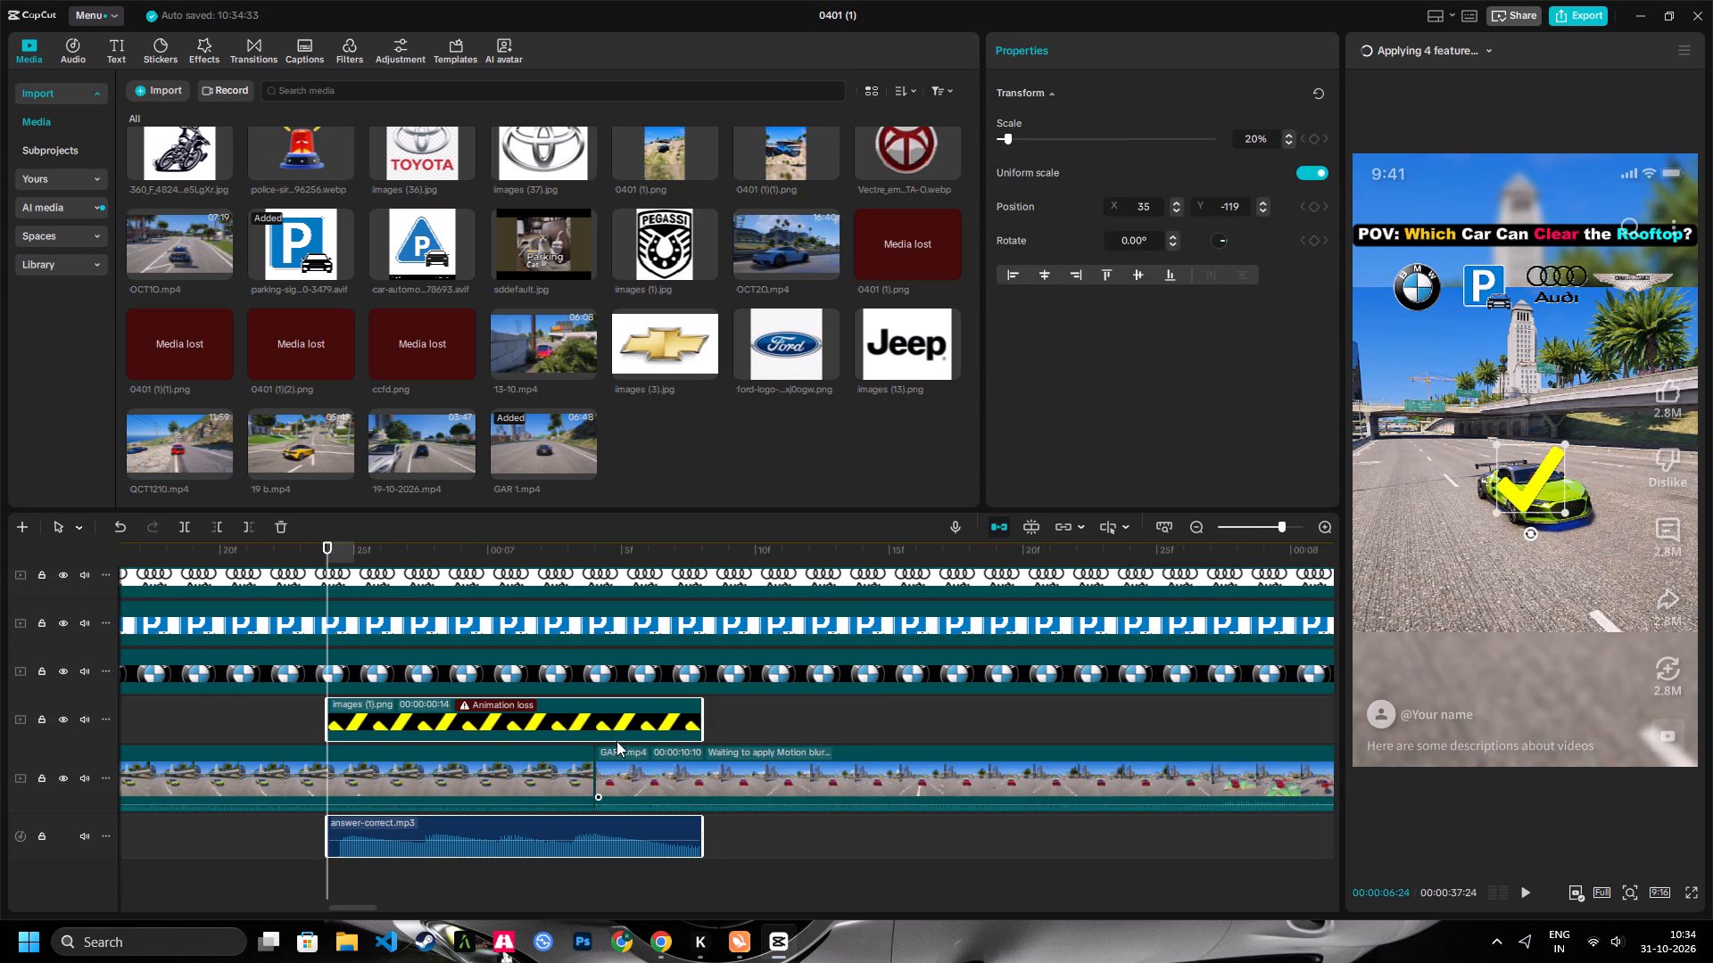
{"action": "left_click_drag", "start_coordinate": [614, 721], "coordinate": [502, 721]}
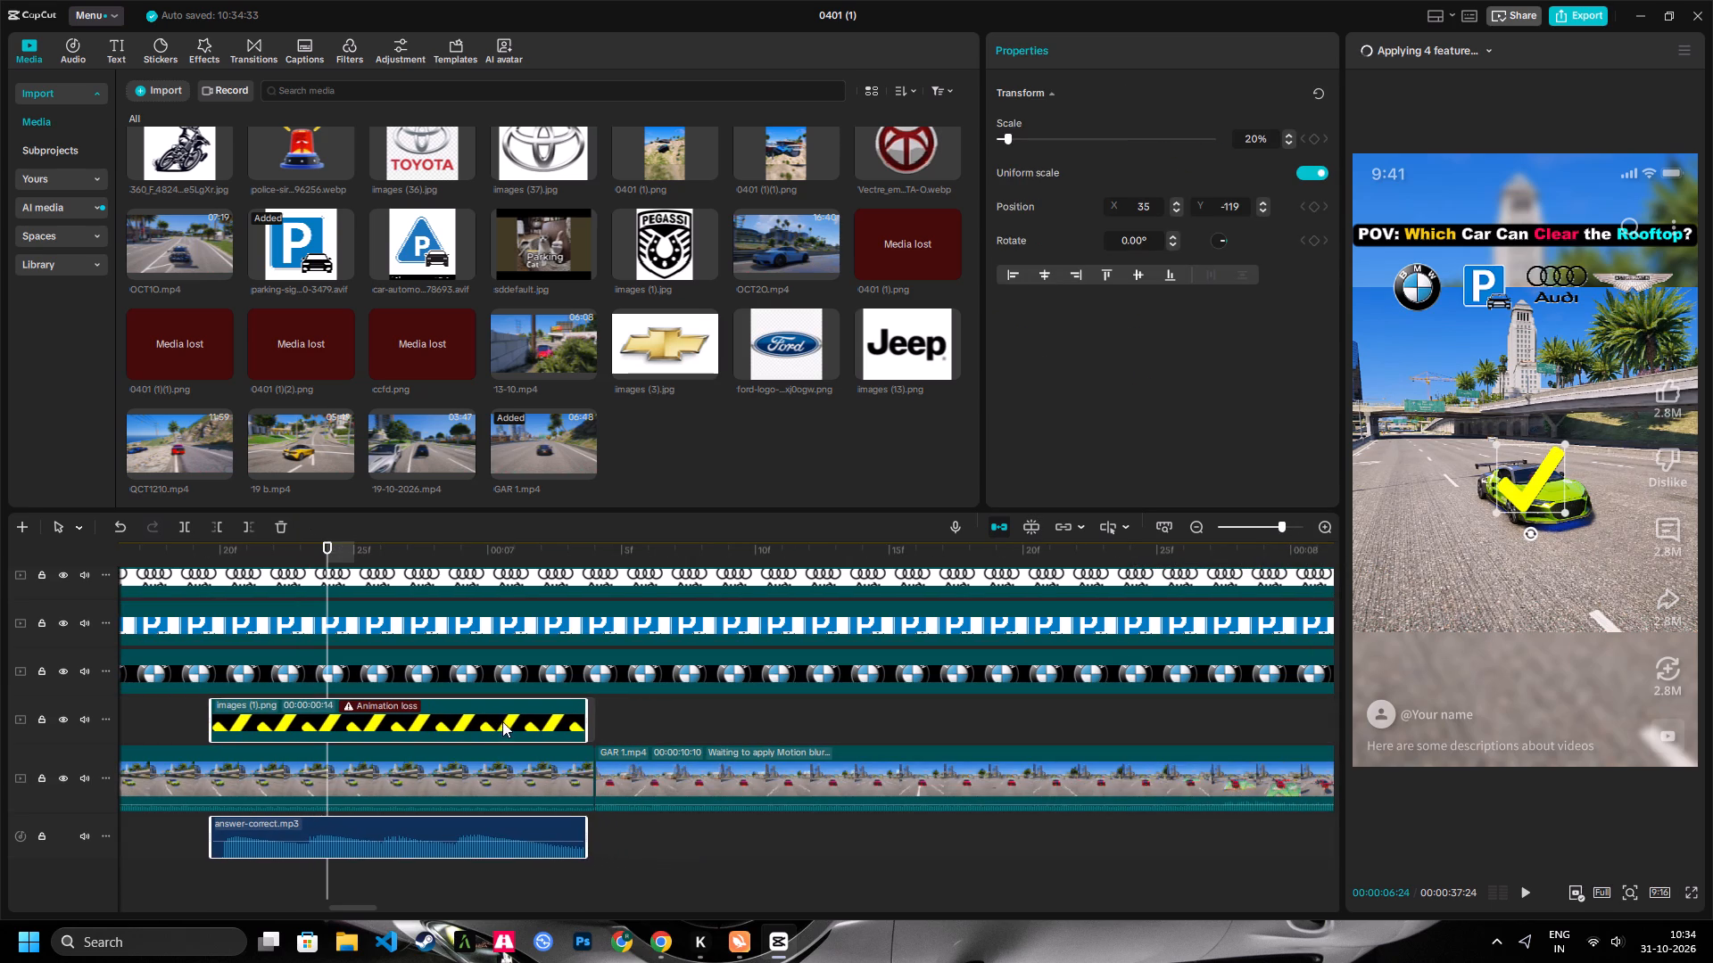
{"action": "left_click_drag", "start_coordinate": [502, 721], "coordinate": [507, 719]}
{"action": "key", "text": "shift+z"}
{"action": "key", "text": "space"}
{"action": "key", "text": "space"}
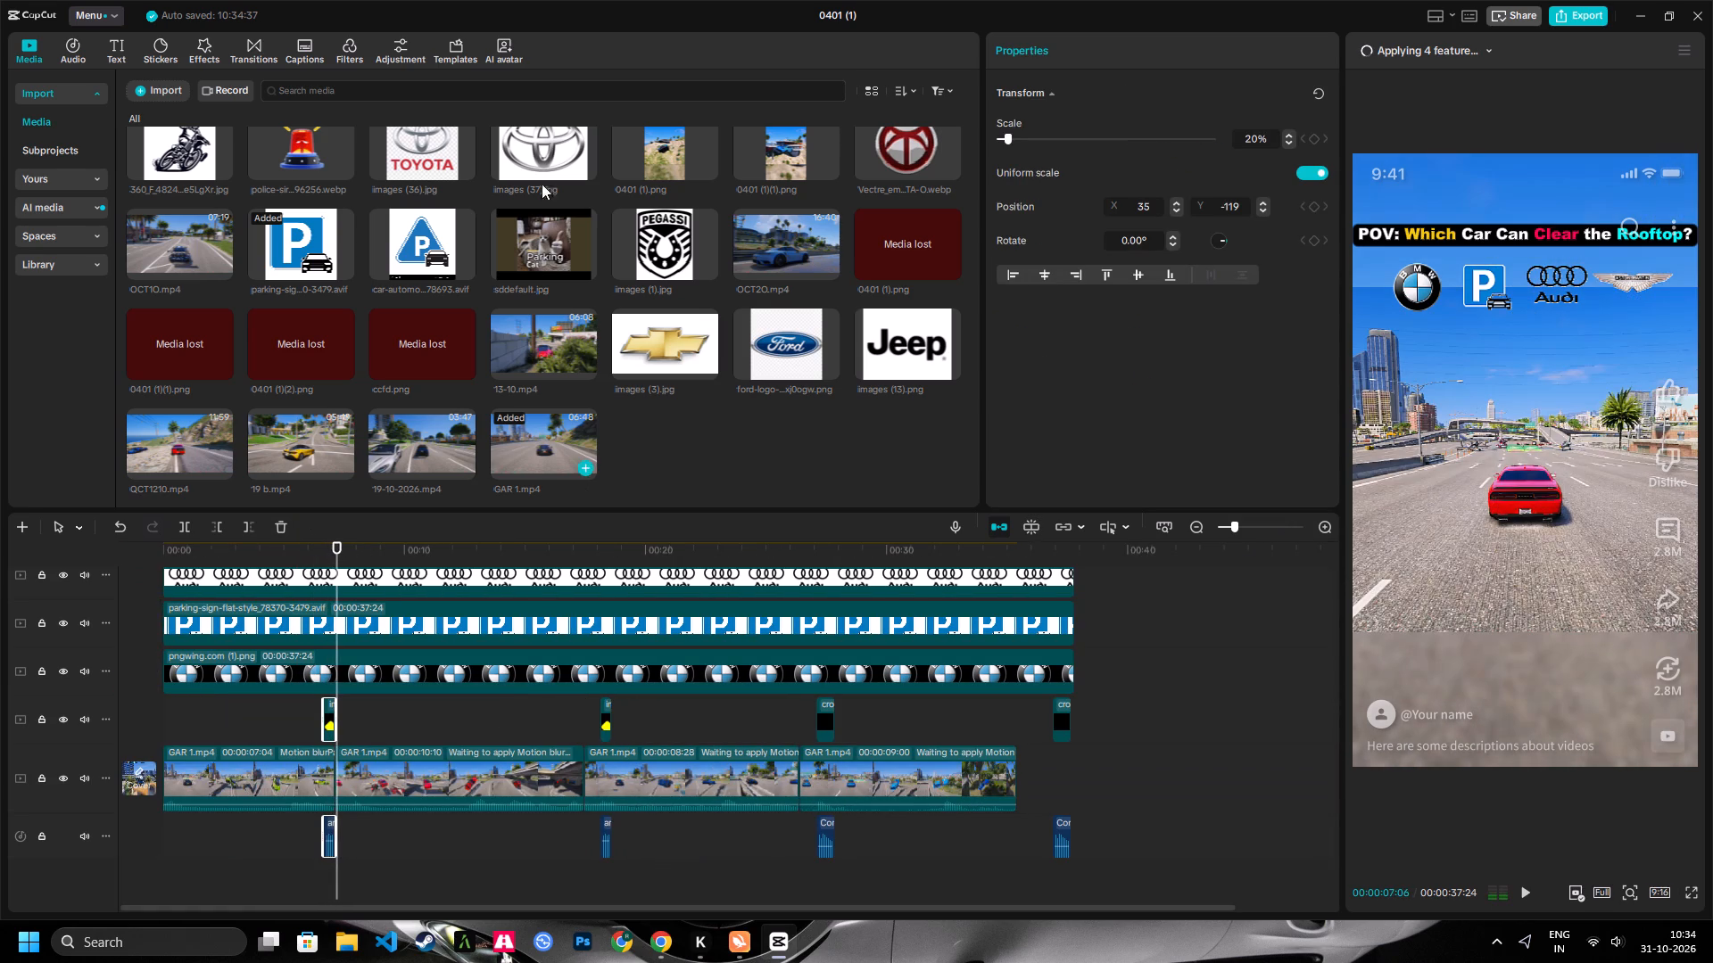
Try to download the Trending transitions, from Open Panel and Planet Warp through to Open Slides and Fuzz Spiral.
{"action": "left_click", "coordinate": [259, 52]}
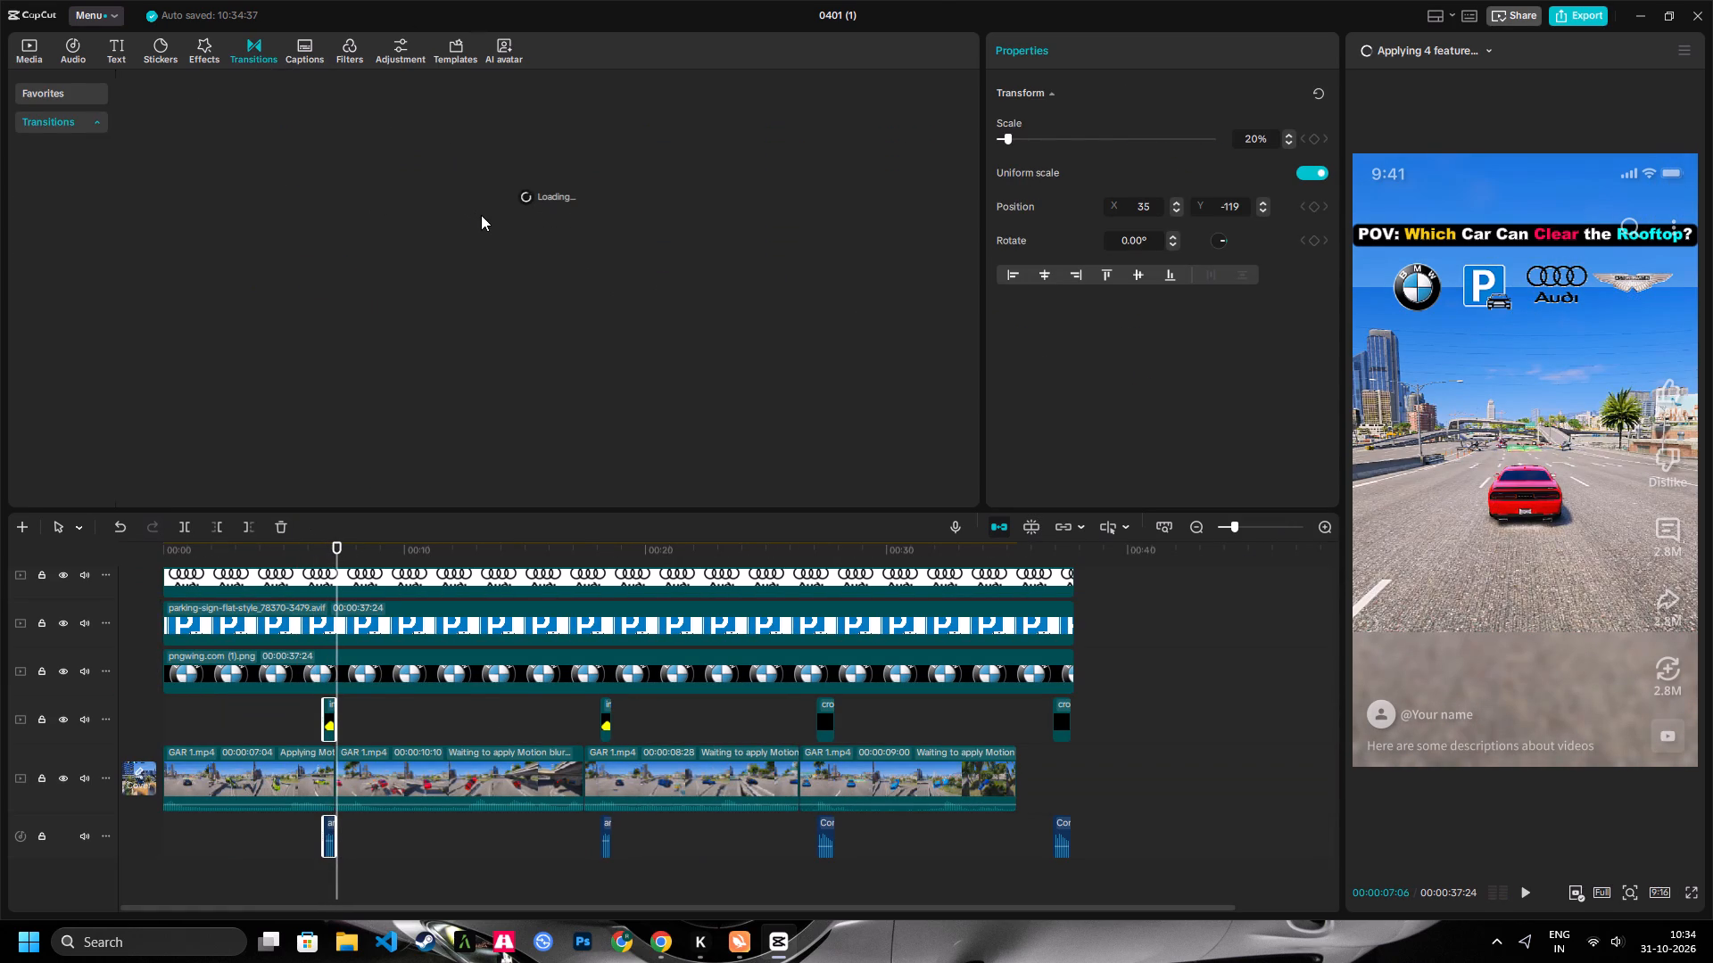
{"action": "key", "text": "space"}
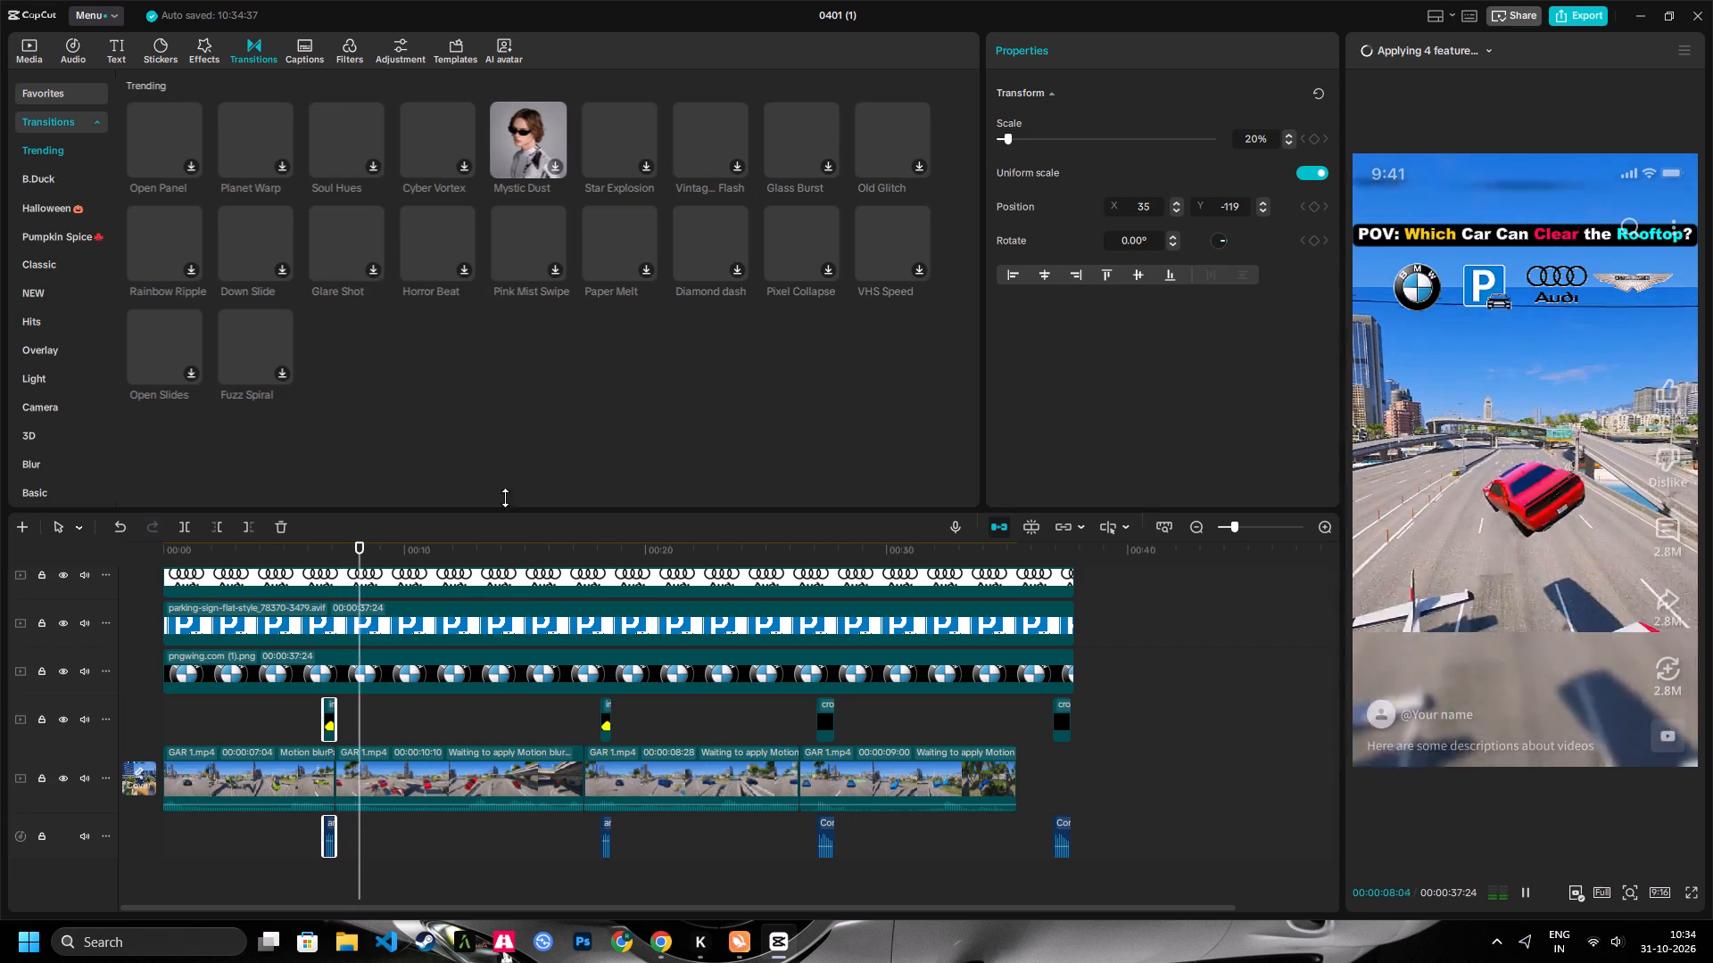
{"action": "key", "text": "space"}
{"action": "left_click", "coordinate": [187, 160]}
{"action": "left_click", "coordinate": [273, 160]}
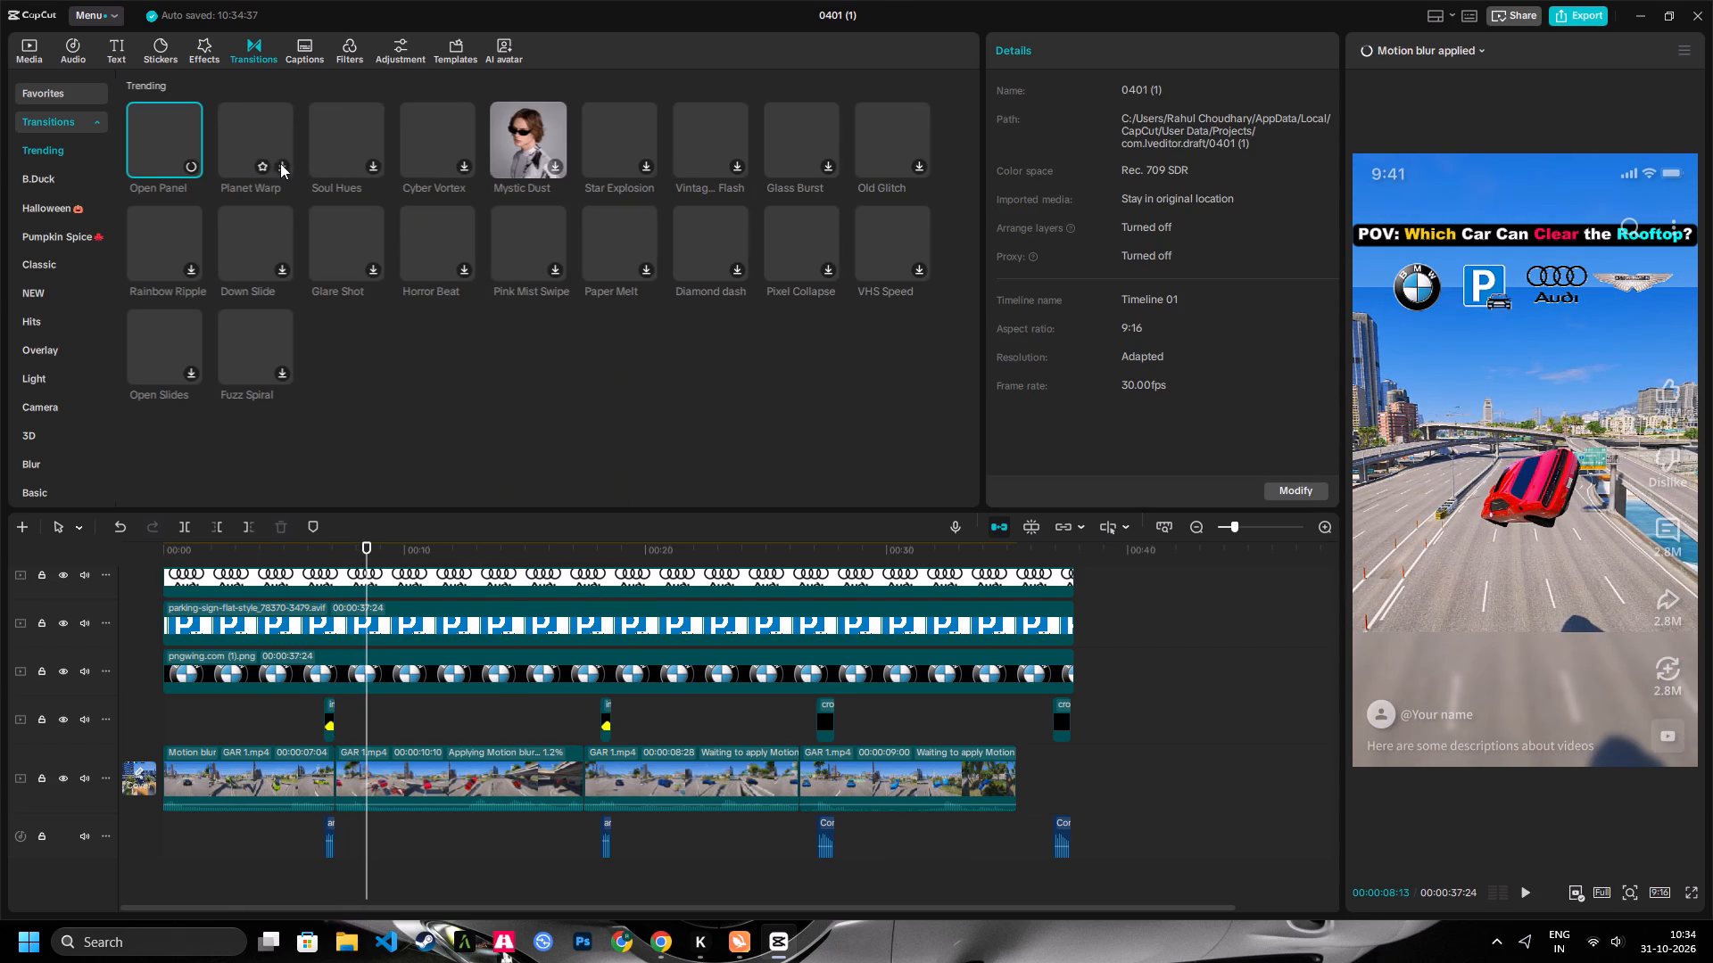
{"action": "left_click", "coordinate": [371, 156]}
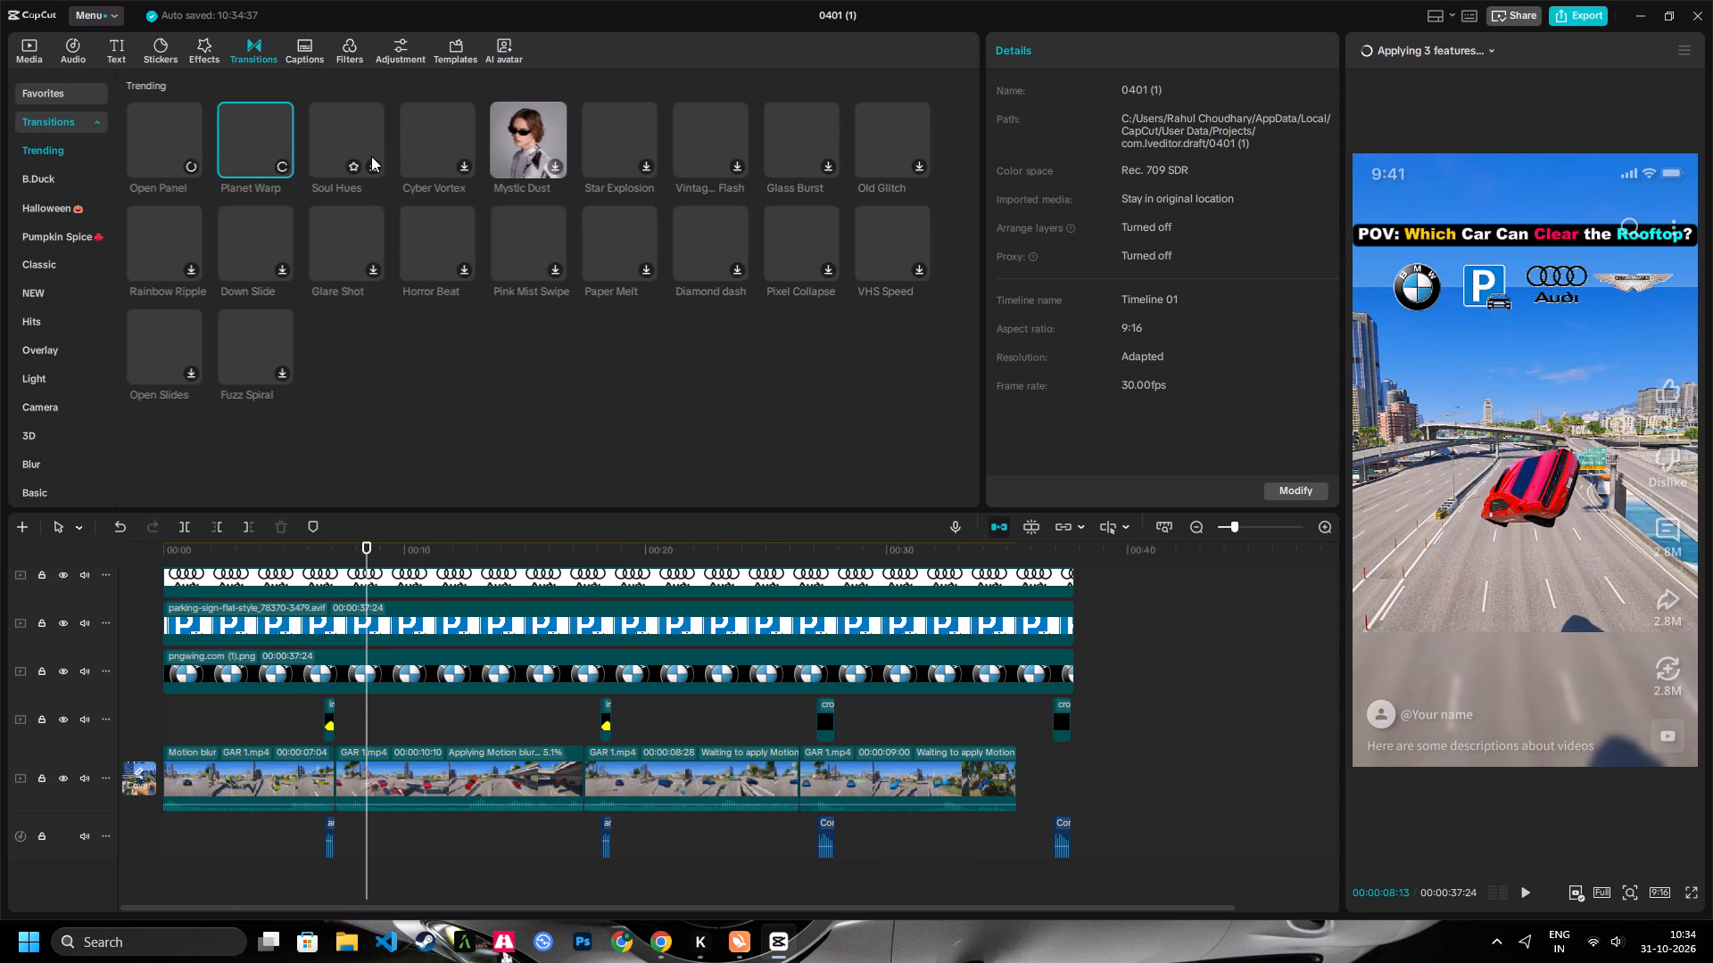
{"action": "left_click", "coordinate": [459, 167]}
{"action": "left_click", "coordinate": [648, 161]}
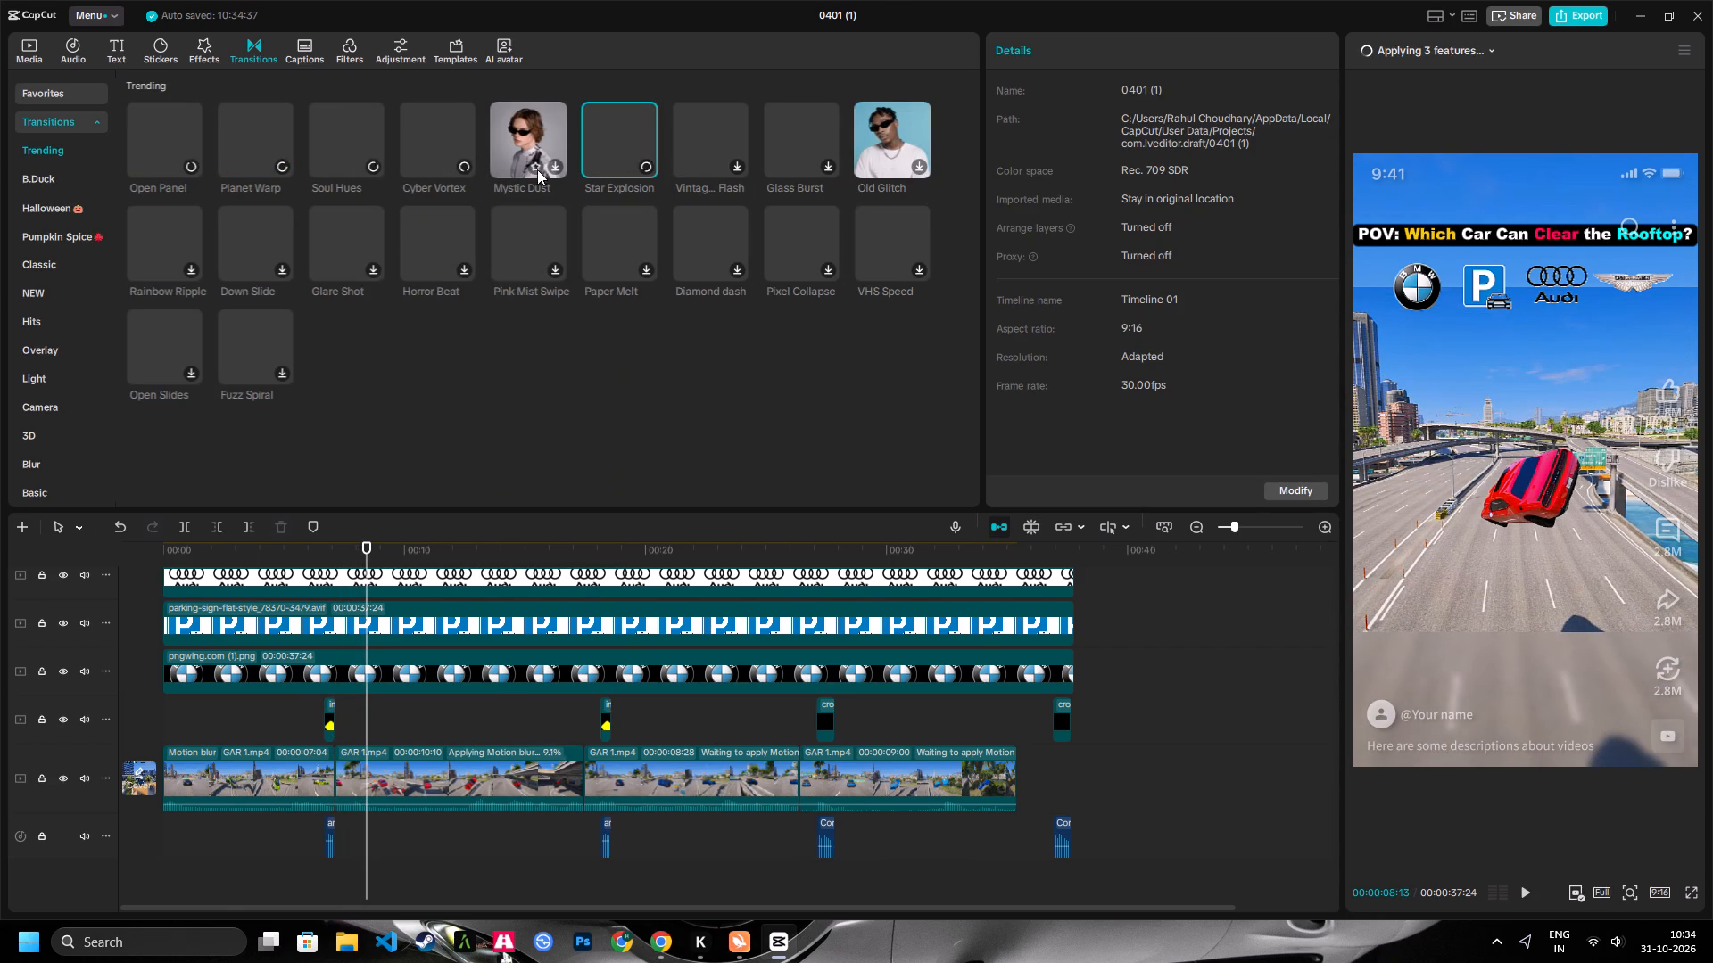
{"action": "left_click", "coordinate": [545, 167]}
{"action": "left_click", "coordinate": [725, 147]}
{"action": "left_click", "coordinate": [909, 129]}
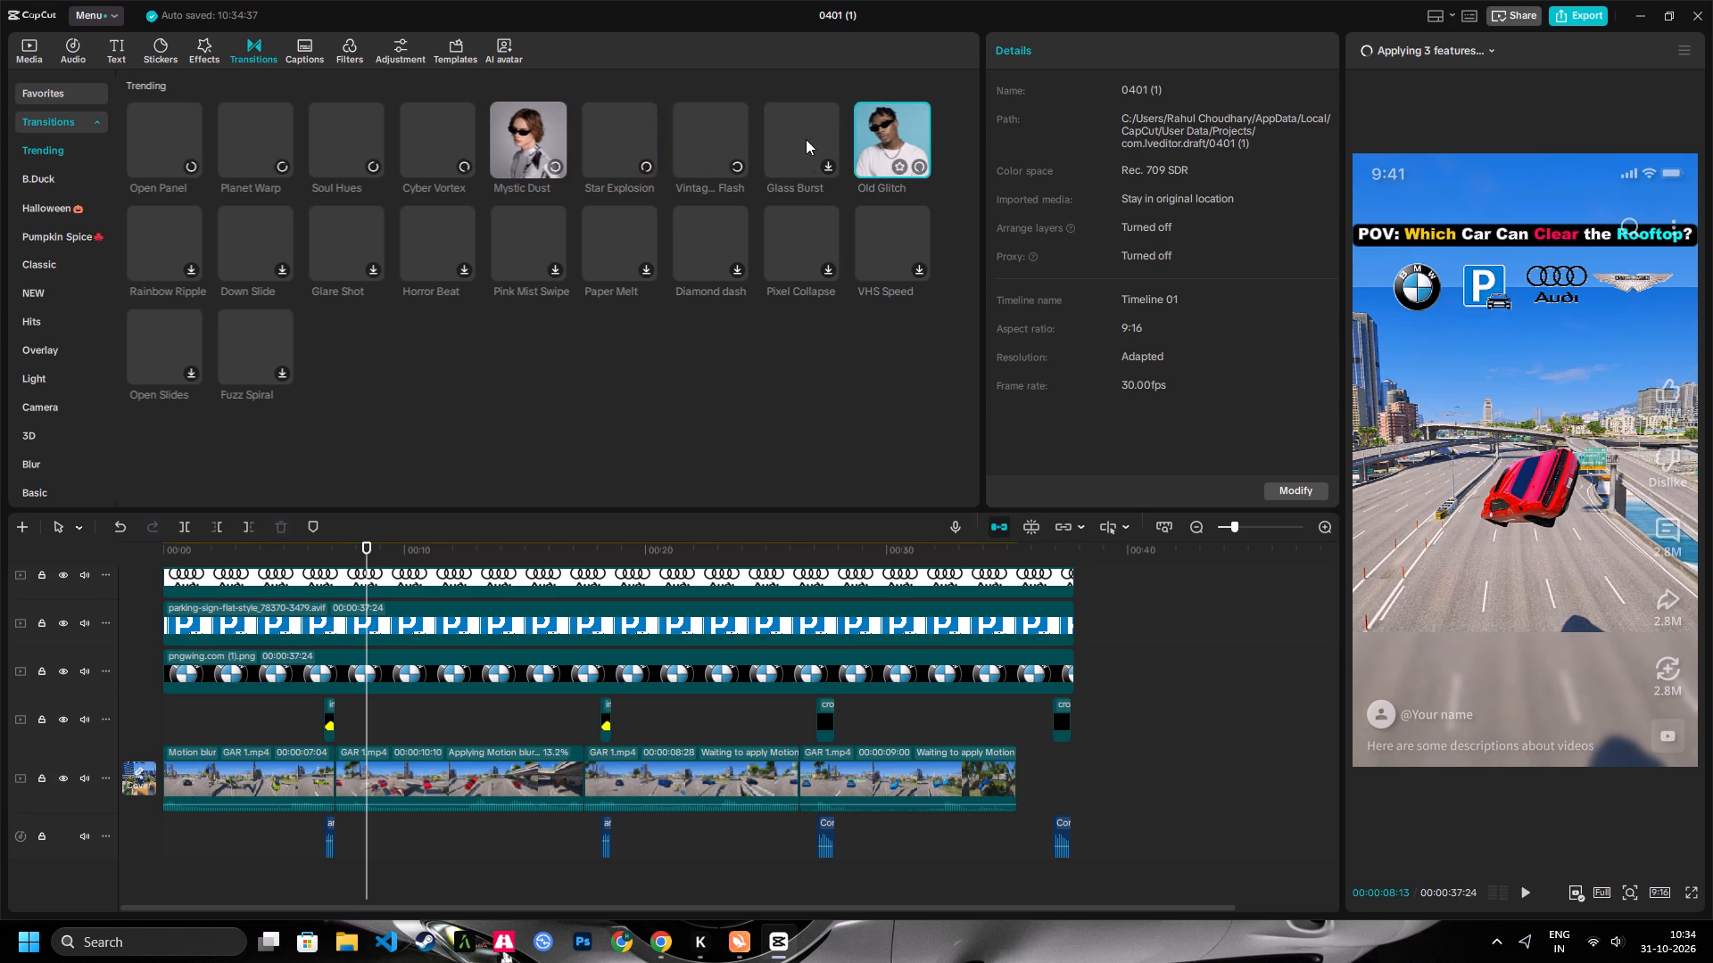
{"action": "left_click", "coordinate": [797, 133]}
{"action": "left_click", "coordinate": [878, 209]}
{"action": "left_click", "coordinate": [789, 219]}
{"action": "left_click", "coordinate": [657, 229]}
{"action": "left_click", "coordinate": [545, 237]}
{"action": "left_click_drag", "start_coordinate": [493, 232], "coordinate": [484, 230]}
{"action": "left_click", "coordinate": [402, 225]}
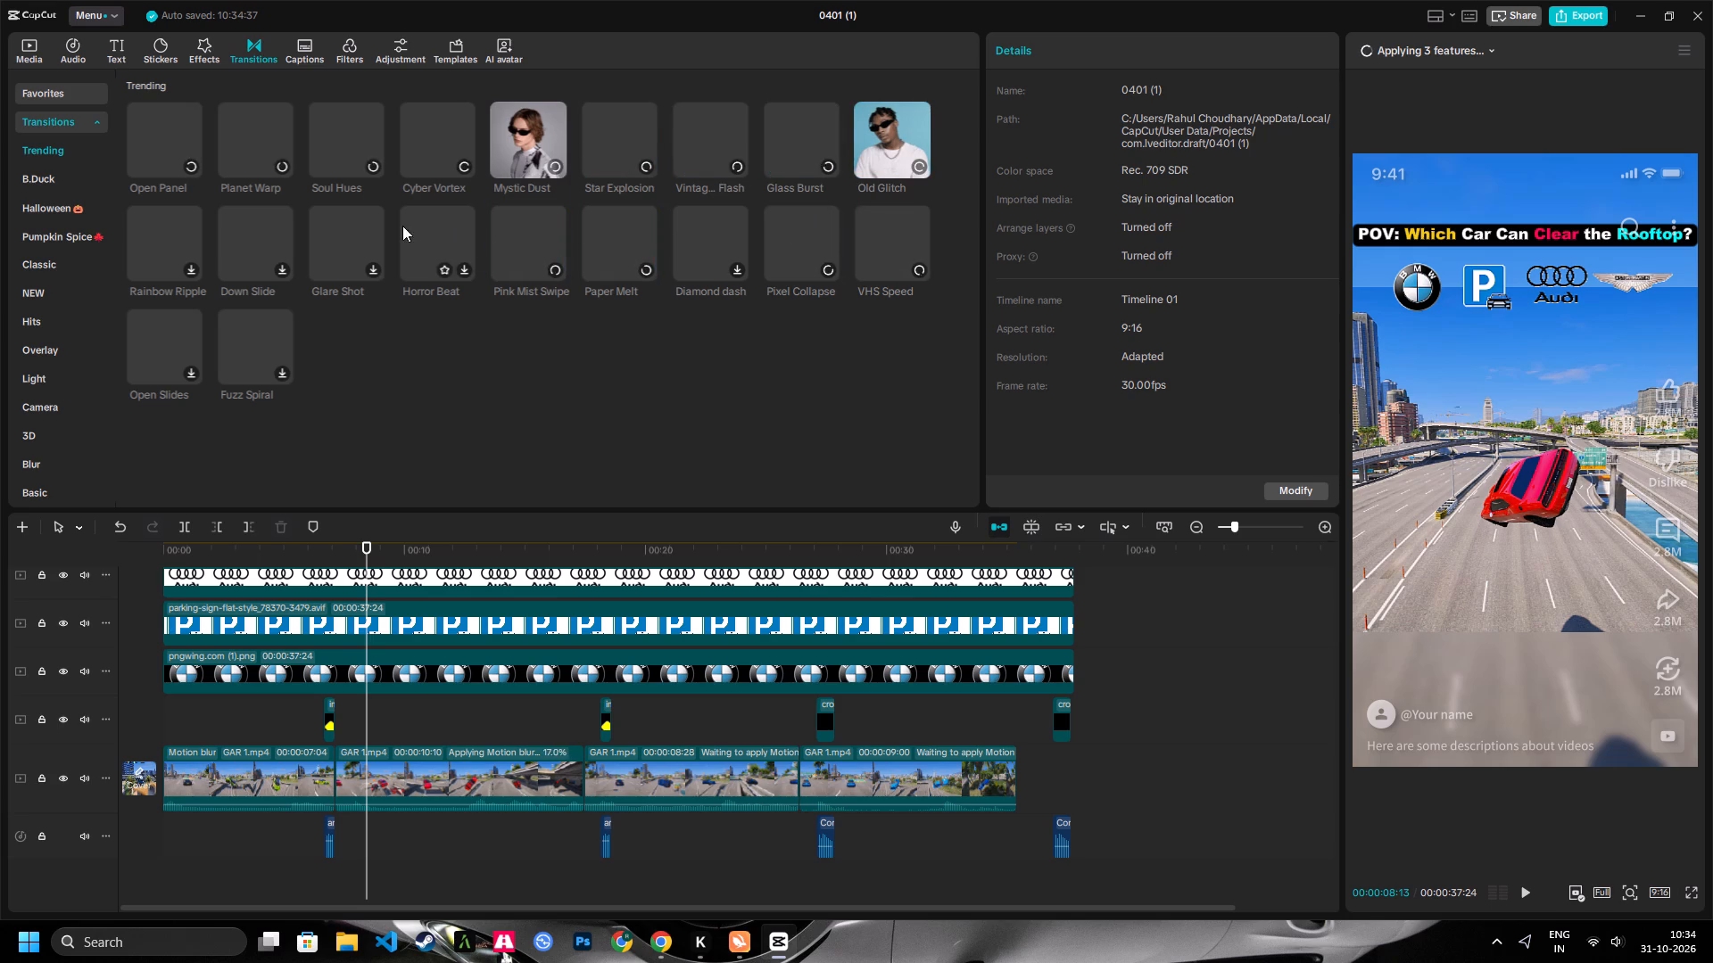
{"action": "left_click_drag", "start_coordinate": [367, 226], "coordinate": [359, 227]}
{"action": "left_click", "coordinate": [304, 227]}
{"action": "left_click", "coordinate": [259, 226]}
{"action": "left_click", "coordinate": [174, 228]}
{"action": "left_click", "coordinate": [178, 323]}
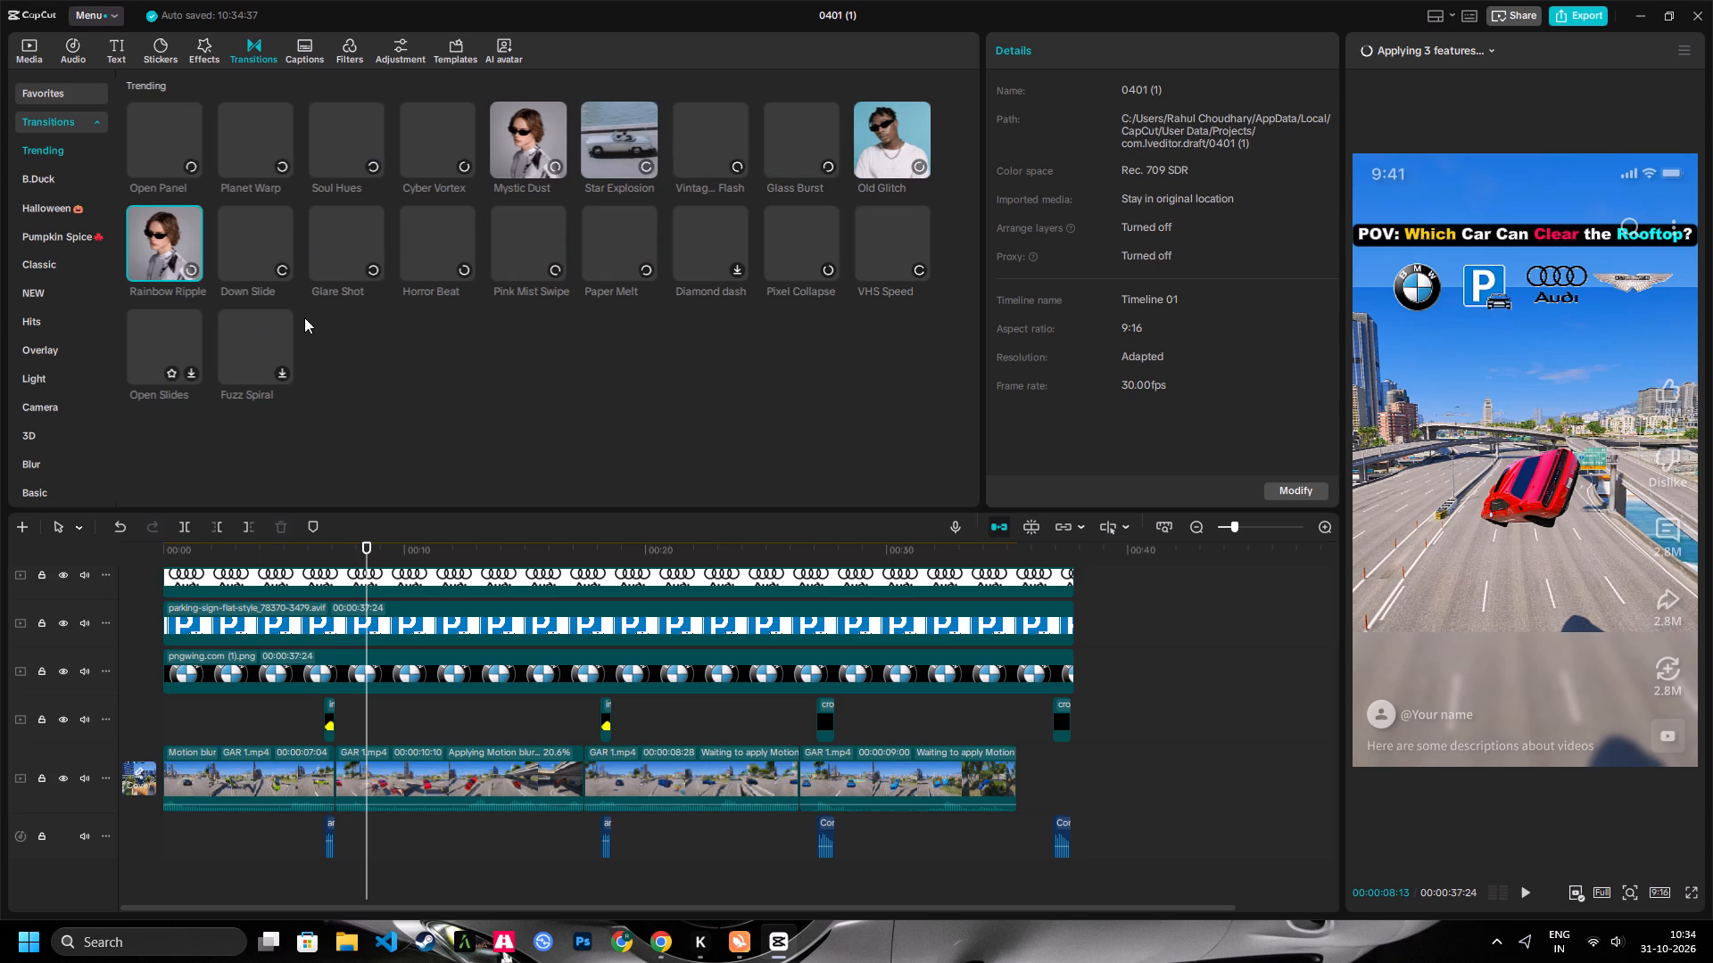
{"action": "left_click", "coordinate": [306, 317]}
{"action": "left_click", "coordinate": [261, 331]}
Play the second clip, and paste the check mark with its sound effect at the end of the third GAR 1 clip, near 26 seconds.
{"action": "key", "text": "space"}
{"action": "left_click", "coordinate": [452, 784]}
{"action": "key", "text": "space"}
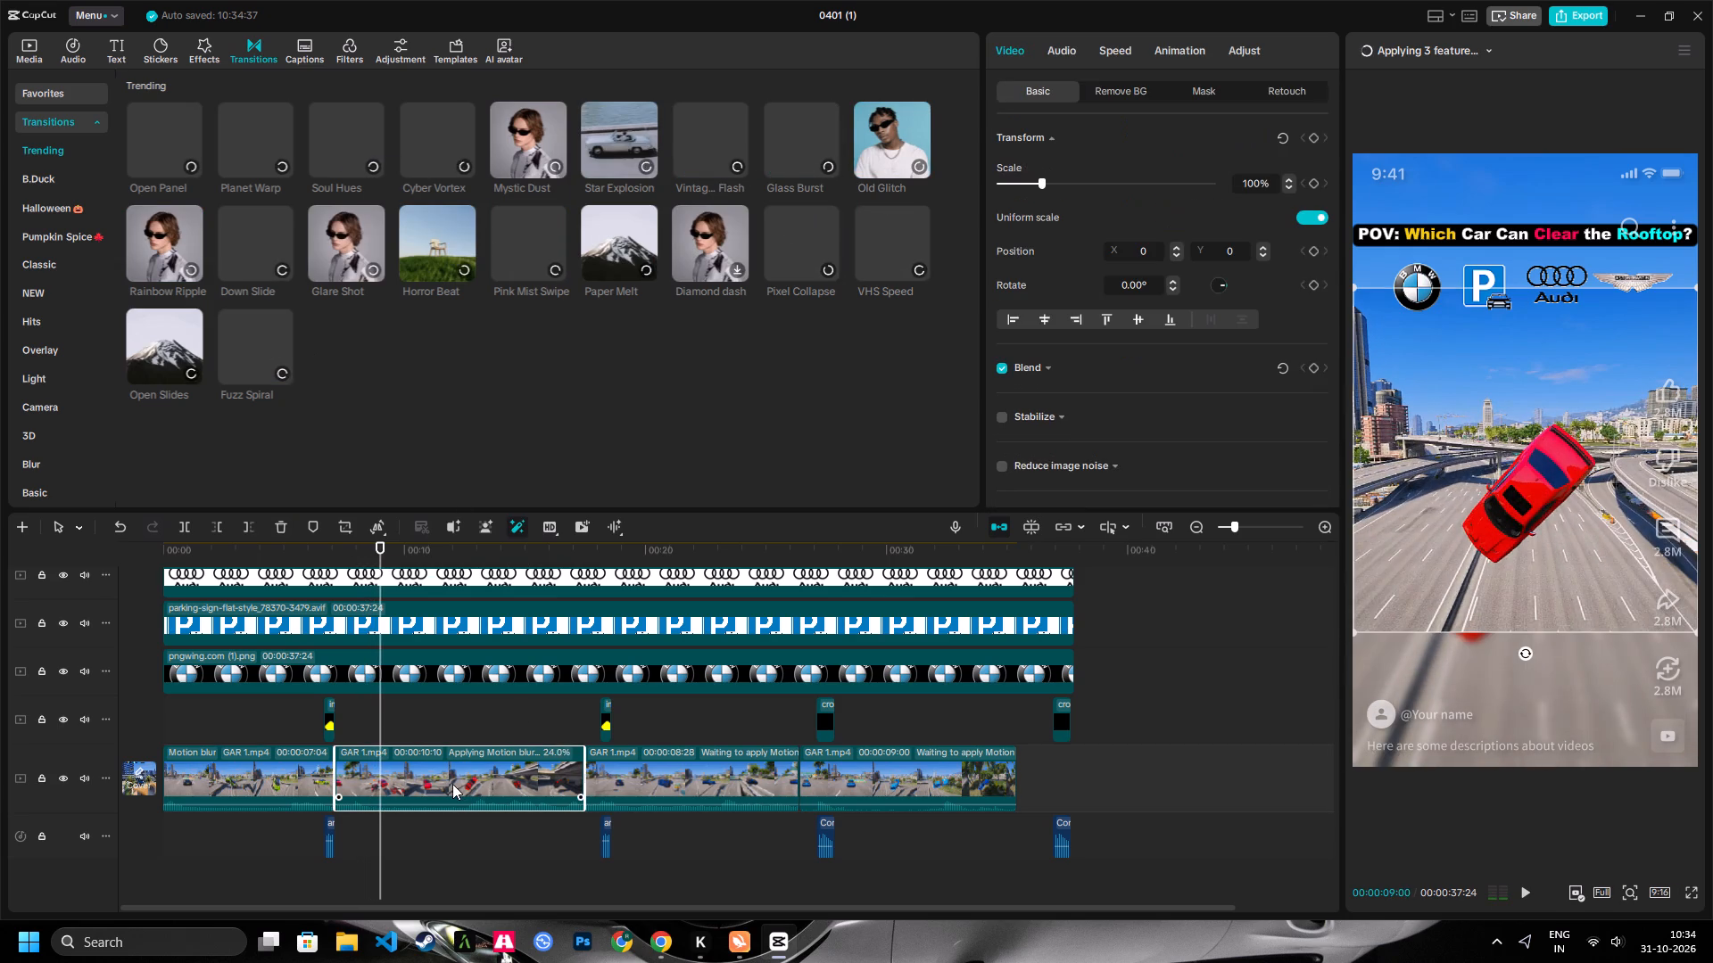
{"action": "key", "text": "space"}
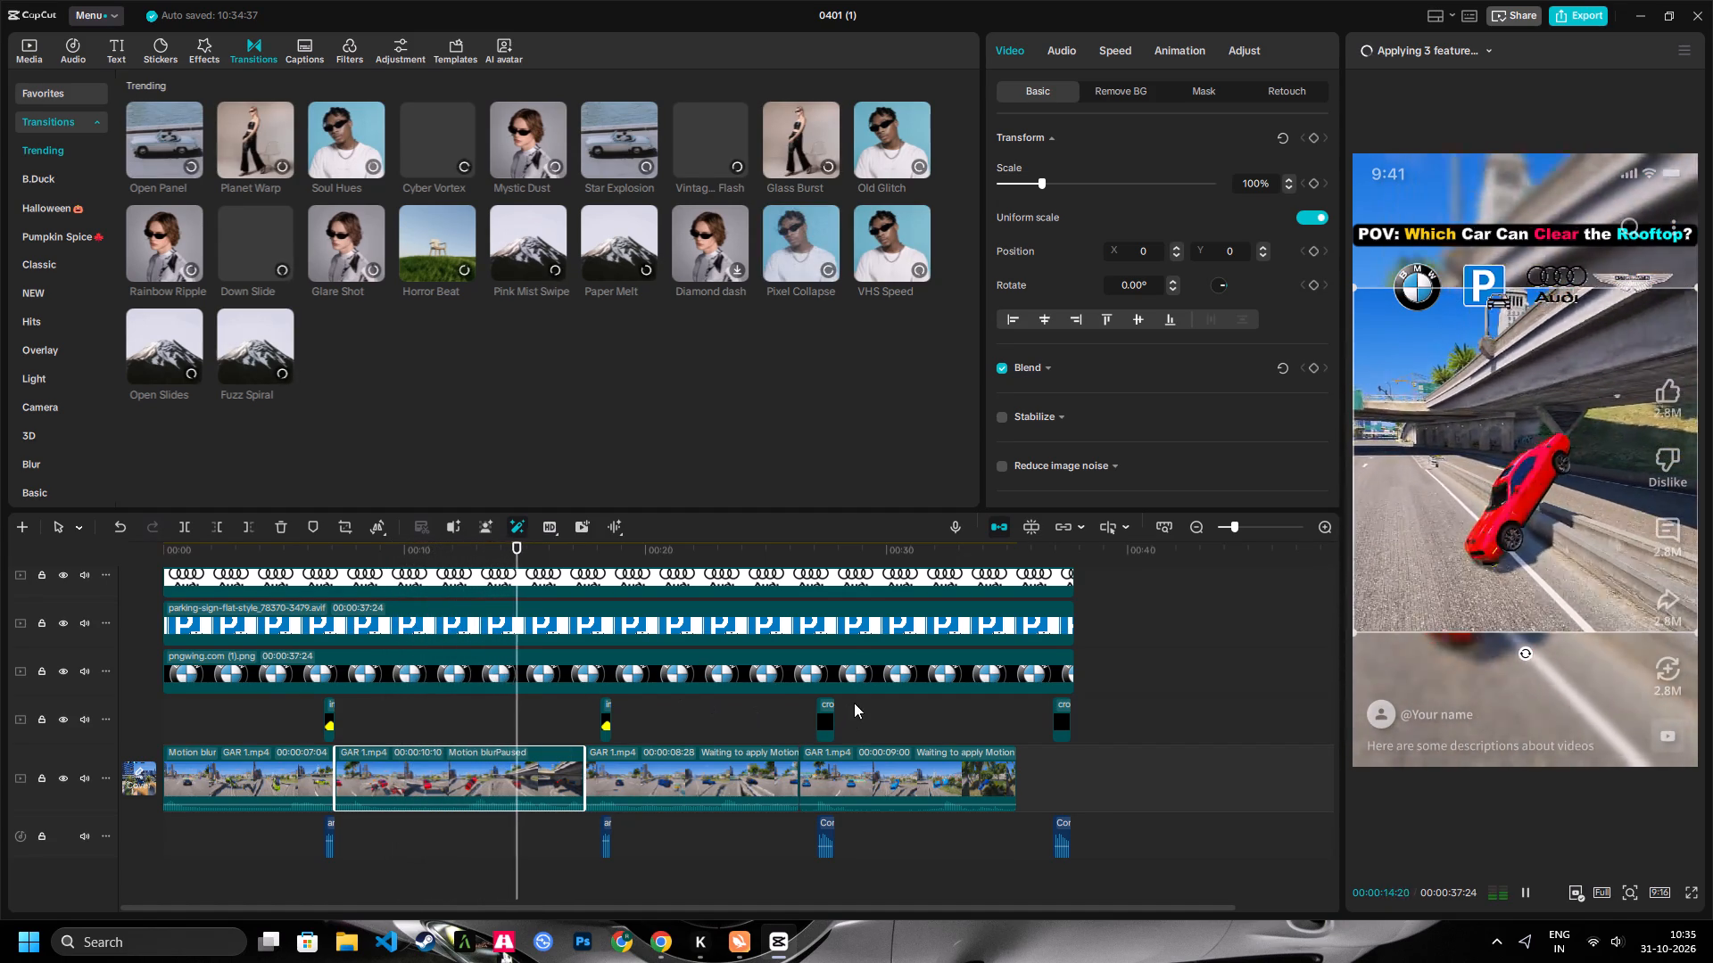
{"action": "left_click", "coordinate": [796, 562]}
{"action": "left_click_drag", "start_coordinate": [796, 563], "coordinate": [787, 571]}
{"action": "key", "text": "space"}
{"action": "key", "text": "space"}
{"action": "left_click", "coordinate": [791, 567]}
{"action": "left_click_drag", "start_coordinate": [1245, 528], "coordinate": [1254, 541]}
{"action": "key", "text": "ctrl+v"}
{"action": "left_click_drag", "start_coordinate": [817, 720], "coordinate": [801, 723]}
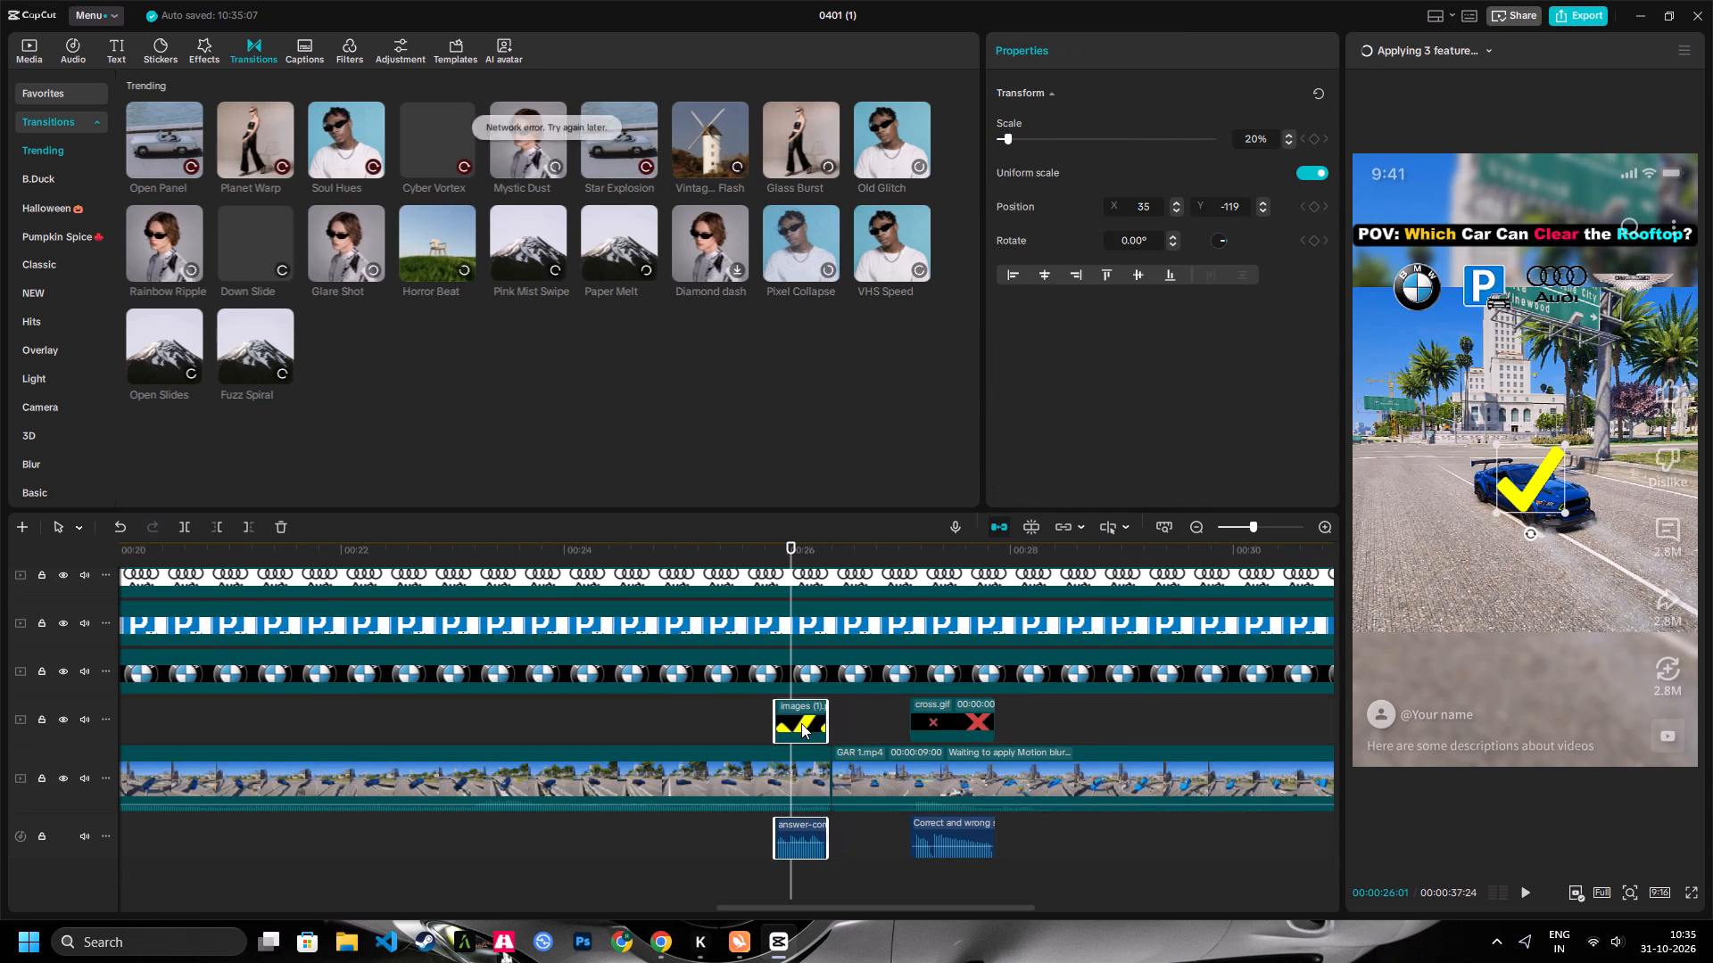
{"action": "left_click_drag", "start_coordinate": [801, 723], "coordinate": [806, 719]}
{"action": "key", "text": "space"}
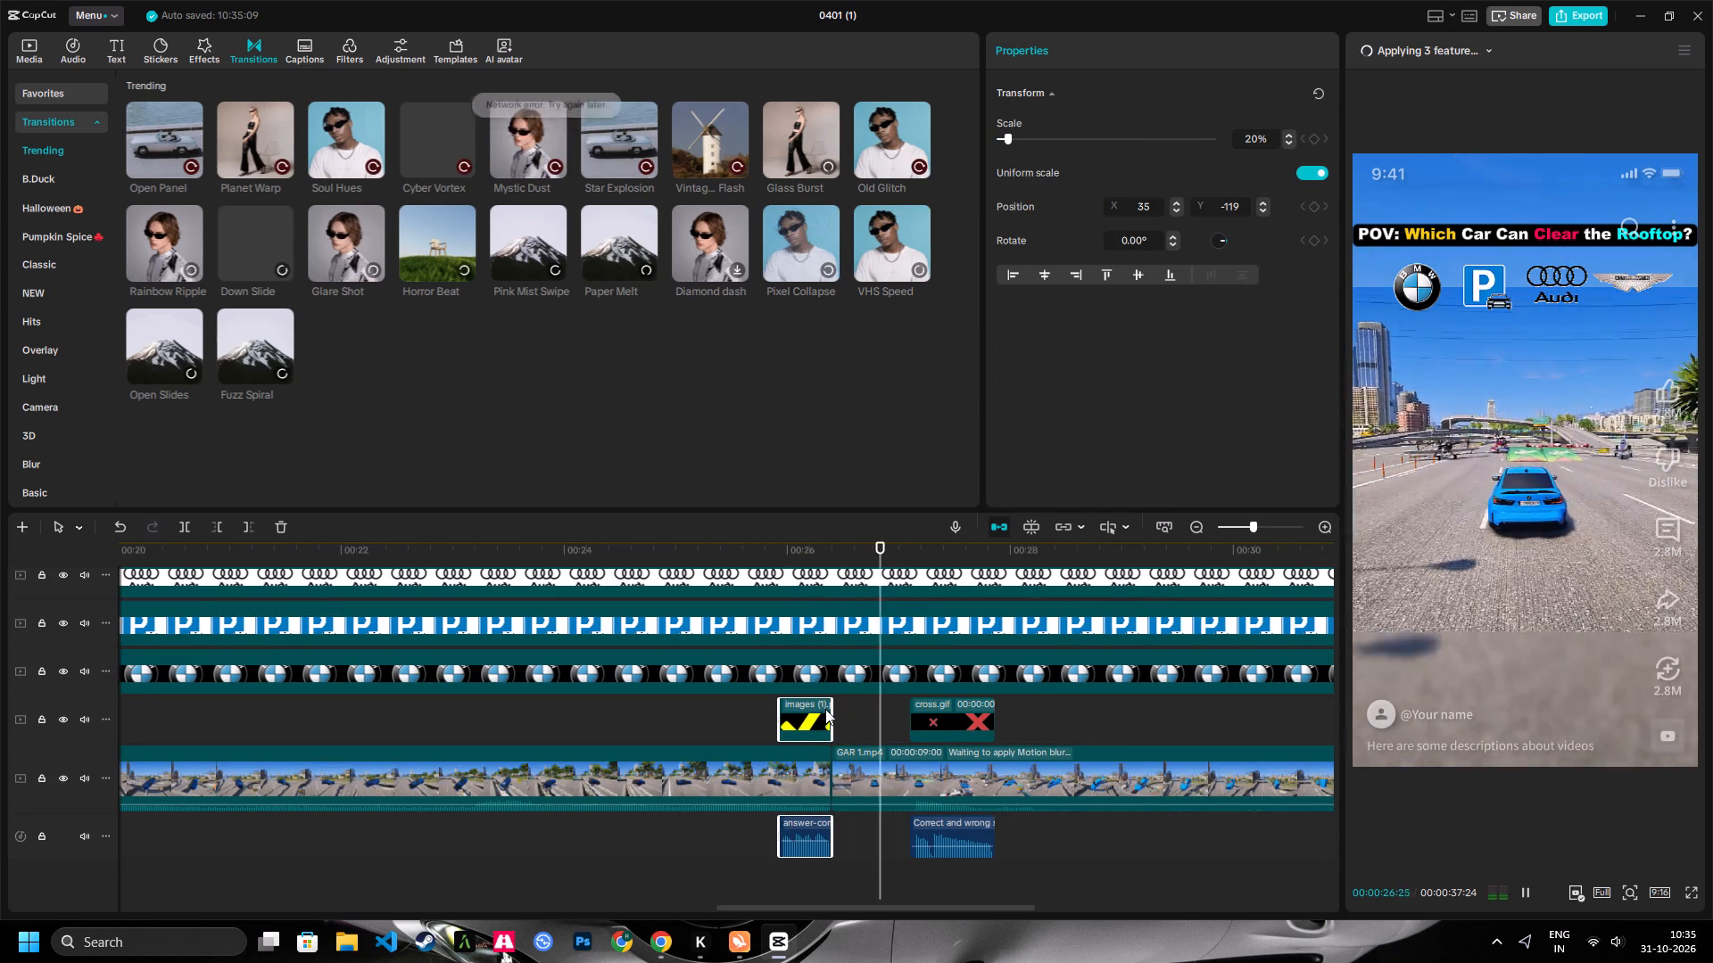
{"action": "key", "text": "z"}
{"action": "key", "text": "x"}
{"action": "key", "text": "shift+z"}
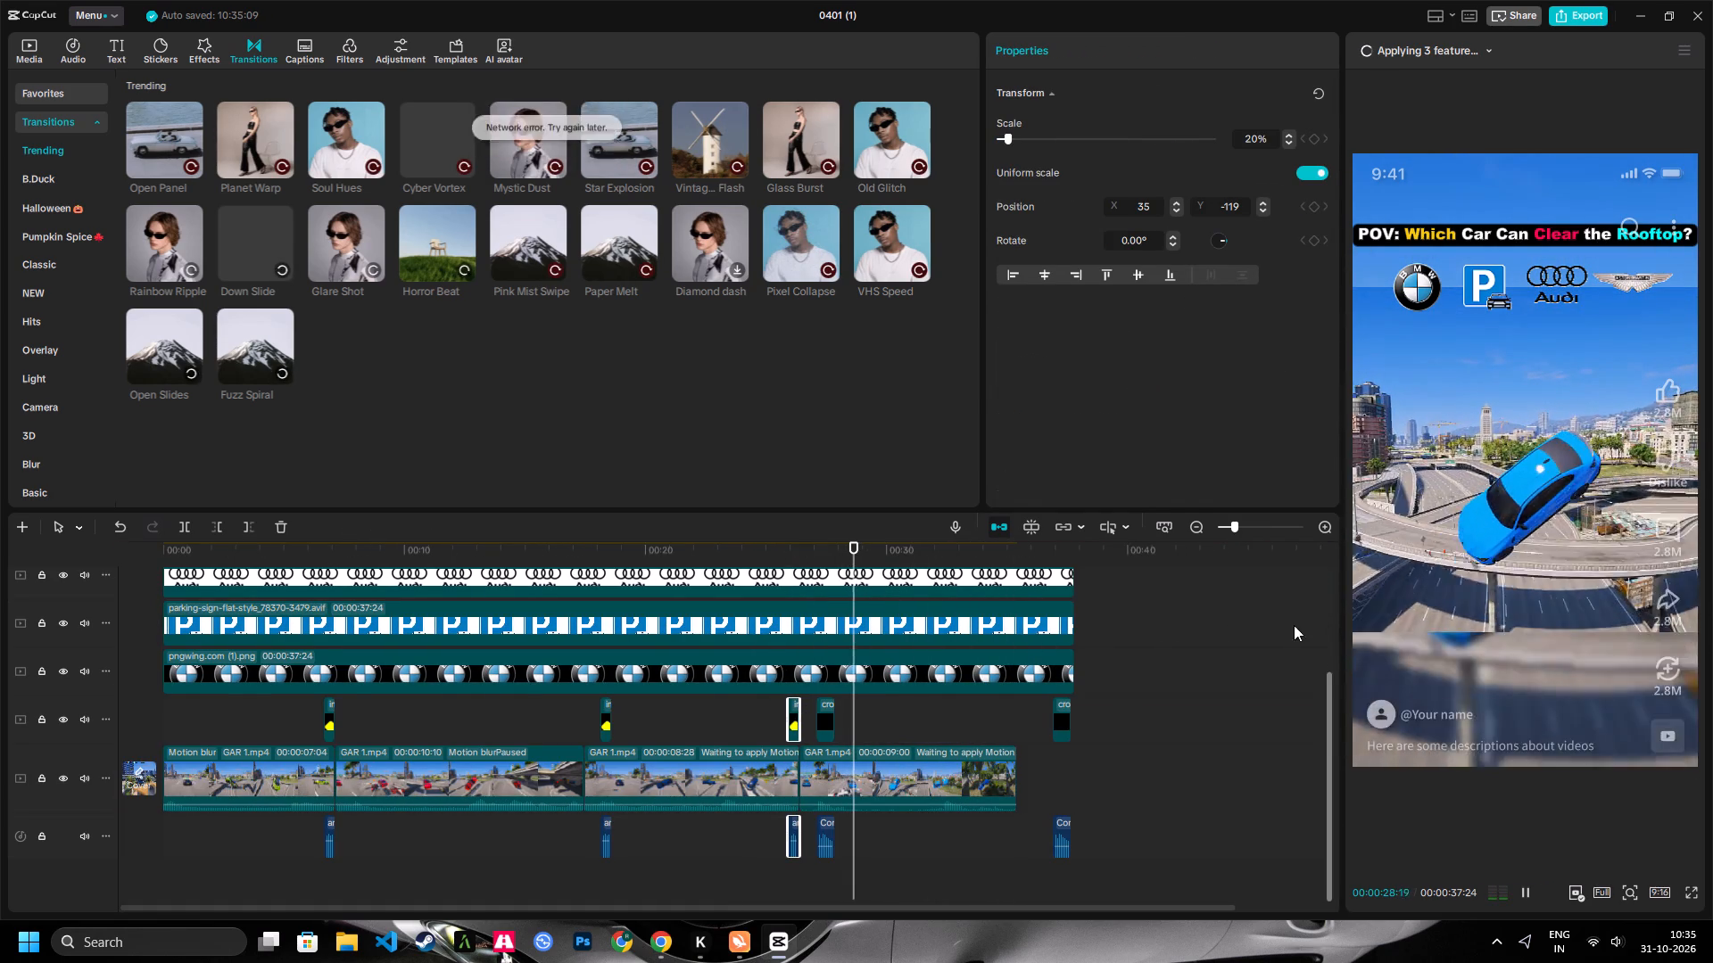
{"action": "key", "text": "space"}
Cut the cross.gif overlay together with its sound effect near 27 seconds, keeping both ready for pasting.
{"action": "left_click_drag", "start_coordinate": [848, 711], "coordinate": [823, 723]}
{"action": "left_click_drag", "start_coordinate": [842, 835], "coordinate": [834, 838]}
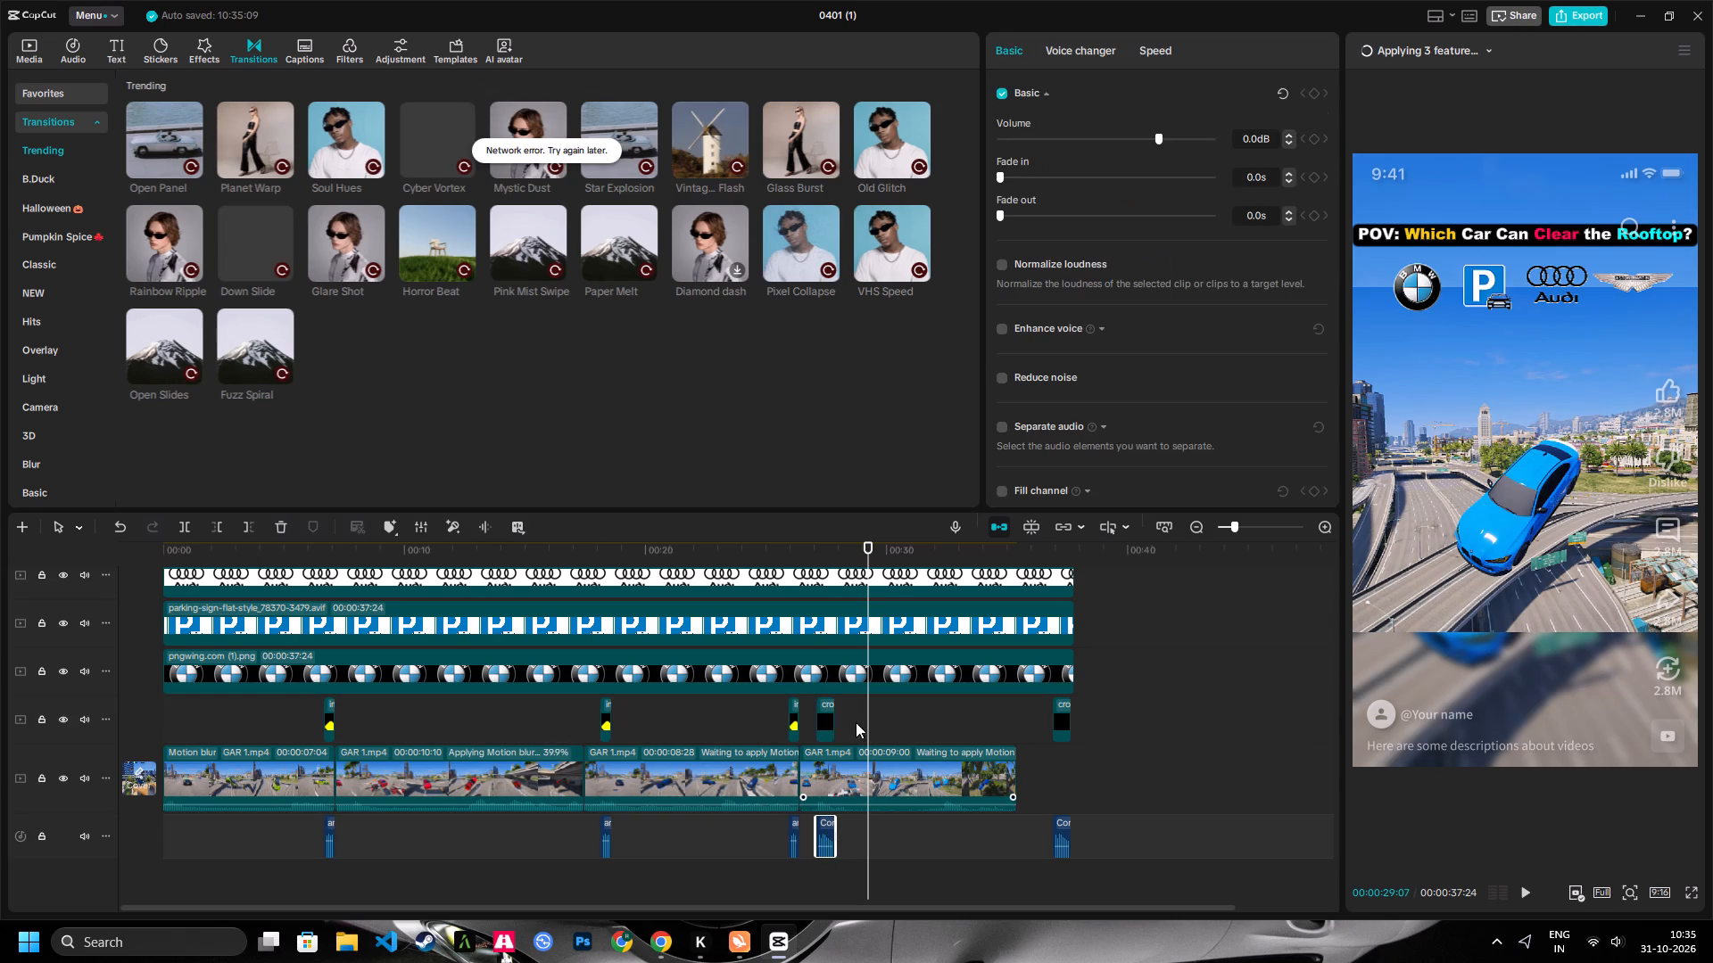
{"action": "left_click_drag", "start_coordinate": [848, 706], "coordinate": [819, 725], "text": "ctrl"}
{"action": "key", "text": "ctrl+c"}
{"action": "key", "text": "ctrl+c"}
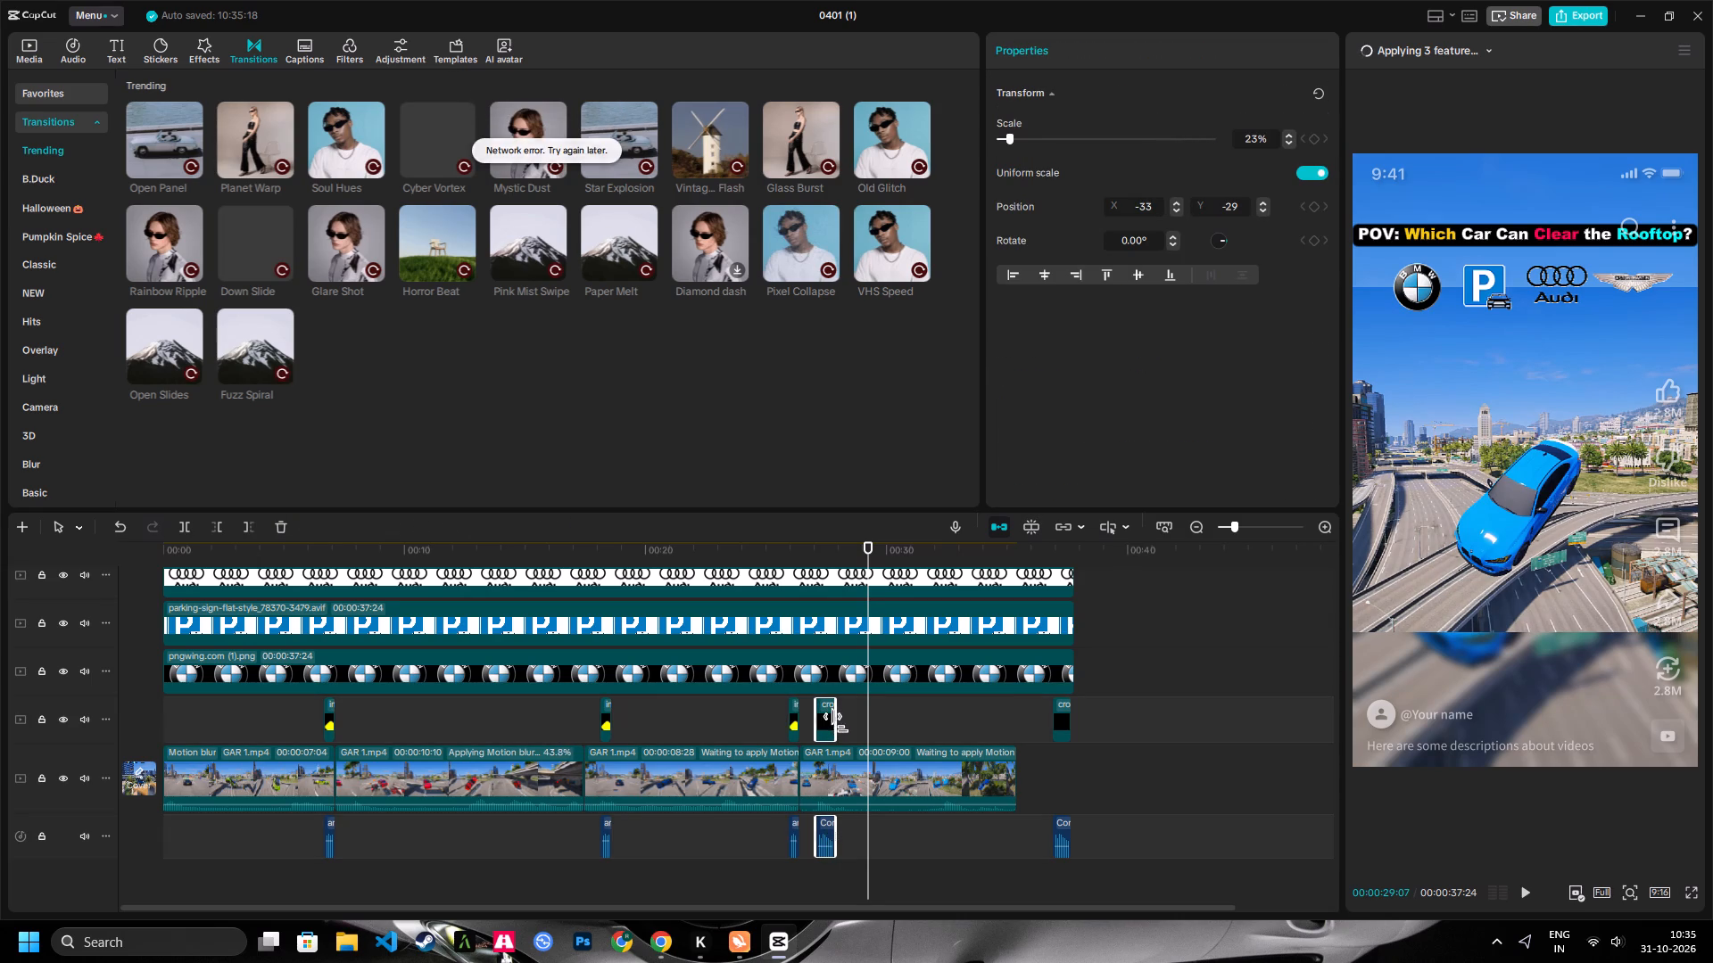
{"action": "key", "text": "ctrl+x"}
{"action": "key", "text": "ctrl+z"}
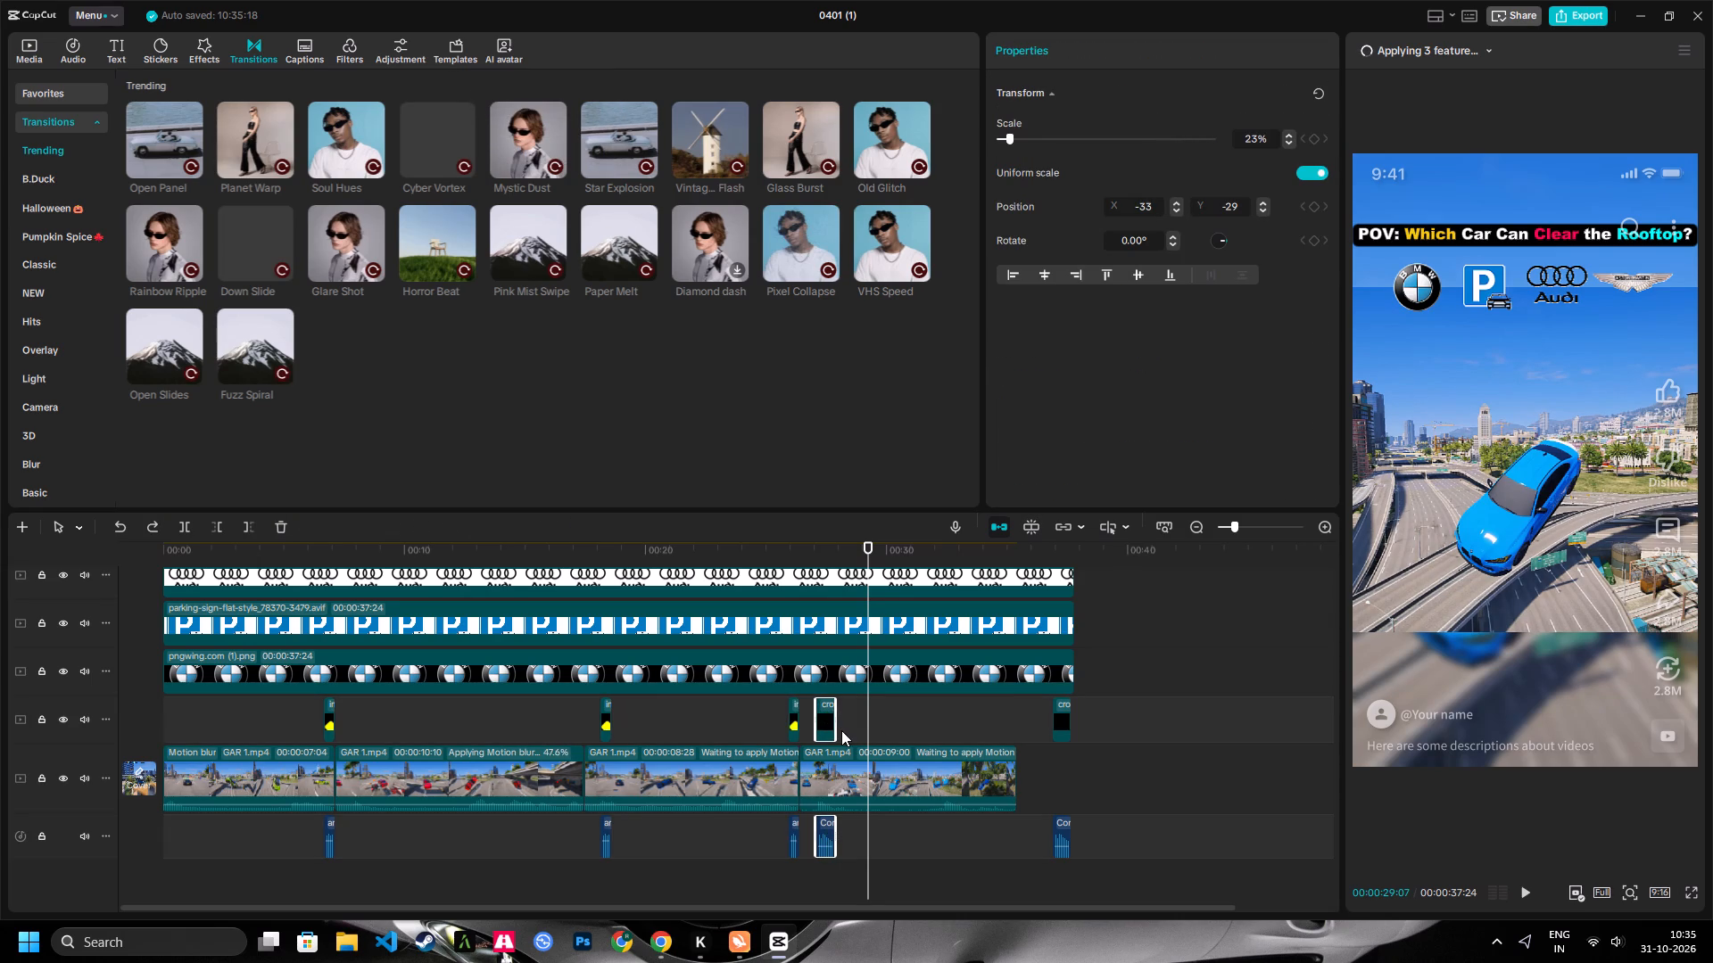
{"action": "key", "text": "ctrl+x"}
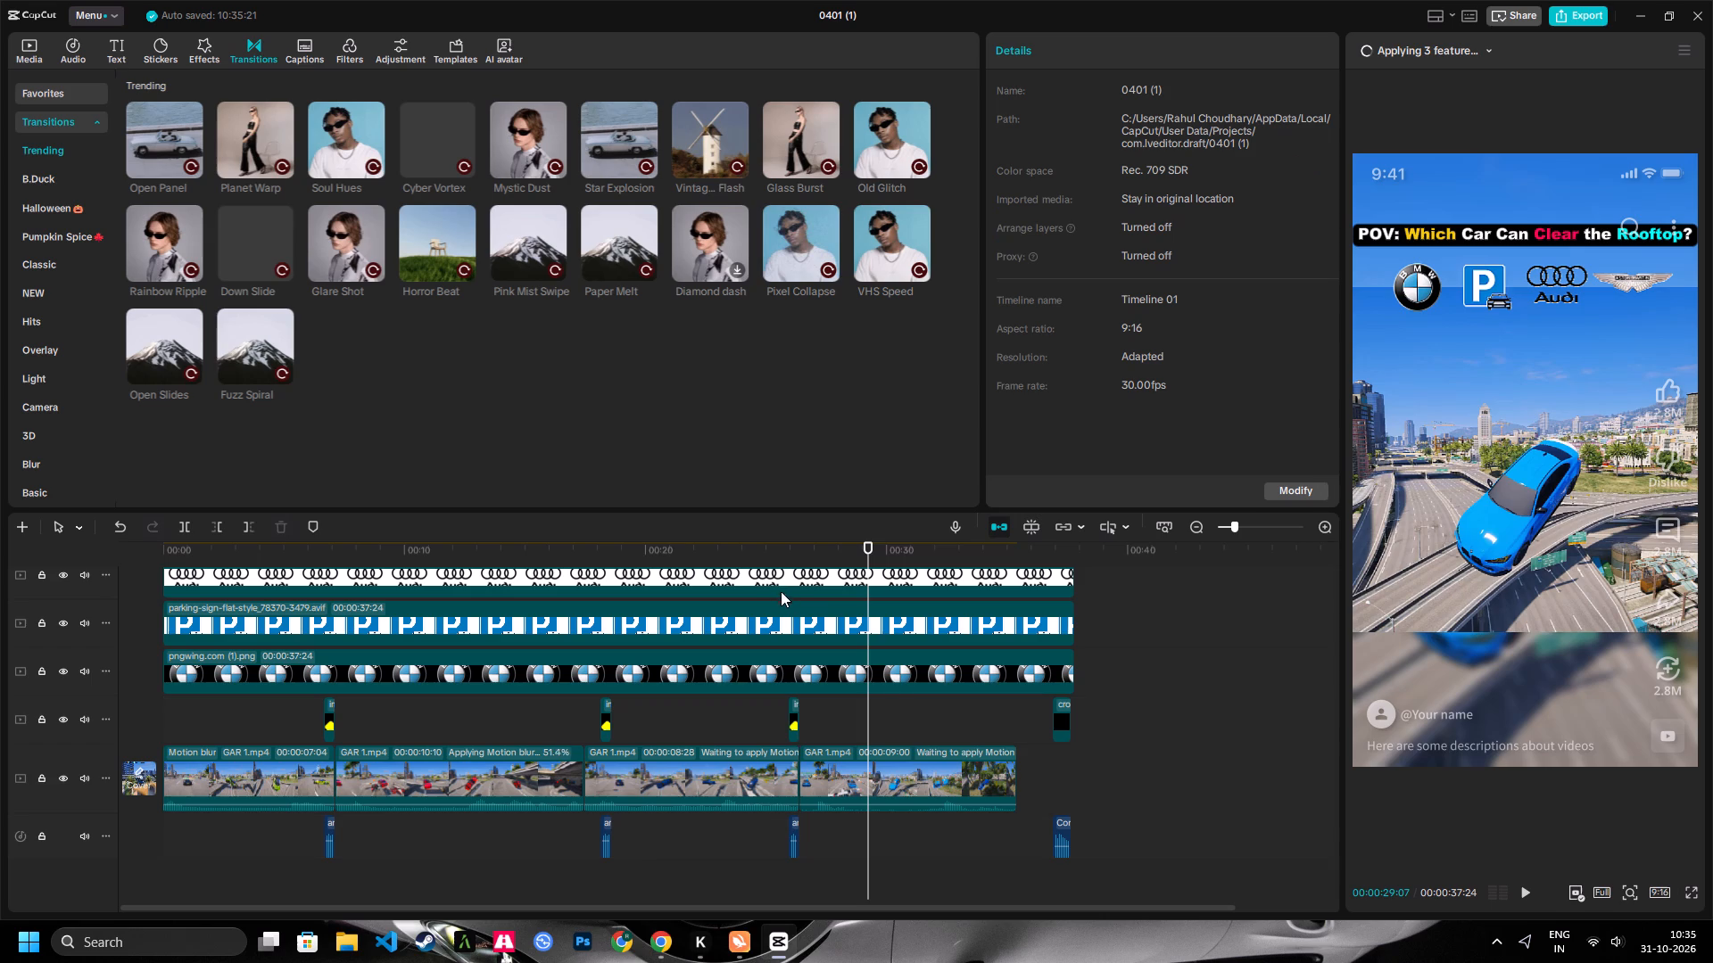
Delete the yellow check mark and its sound effect near 18 seconds.
{"action": "left_click_drag", "start_coordinate": [636, 545], "coordinate": [617, 569]}
{"action": "left_click_drag", "start_coordinate": [633, 711], "coordinate": [593, 717]}
{"action": "key", "text": "Delete"}
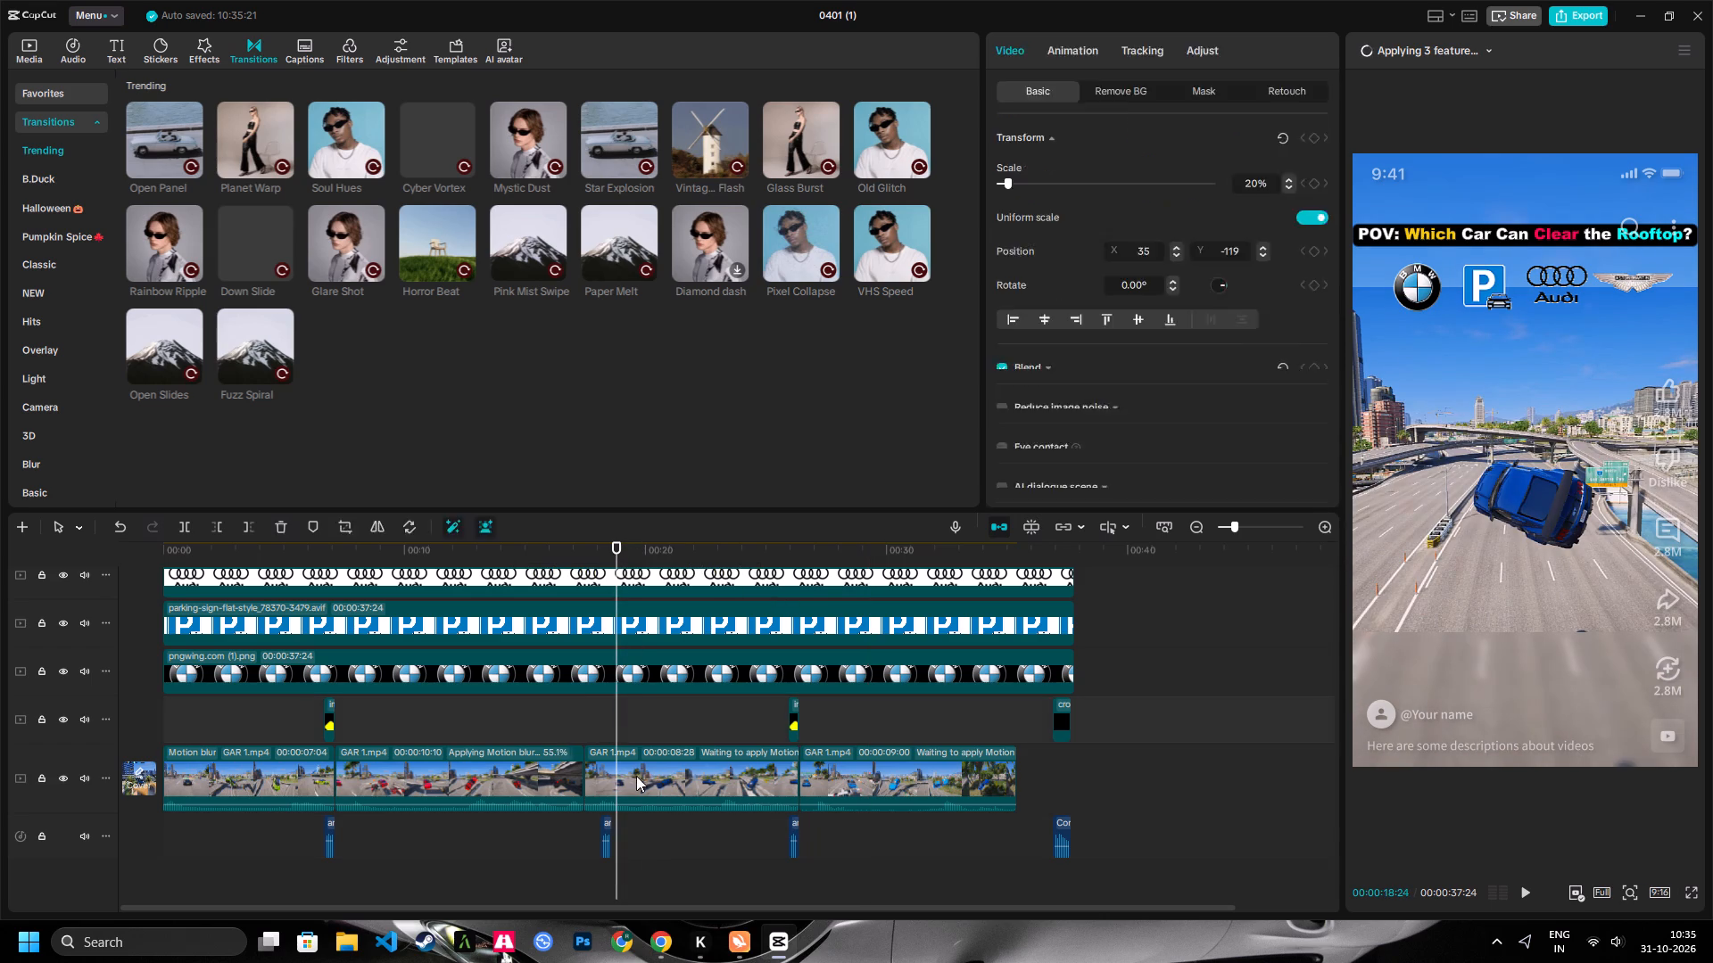
{"action": "left_click_drag", "start_coordinate": [641, 827], "coordinate": [580, 831]}
{"action": "key", "text": "Delete"}
Delete the cross.gif overlay and its sound effect beyond the end of the last GAR 1 clip.
{"action": "left_click_drag", "start_coordinate": [1126, 714], "coordinate": [1010, 726]}
{"action": "key", "text": "Delete"}
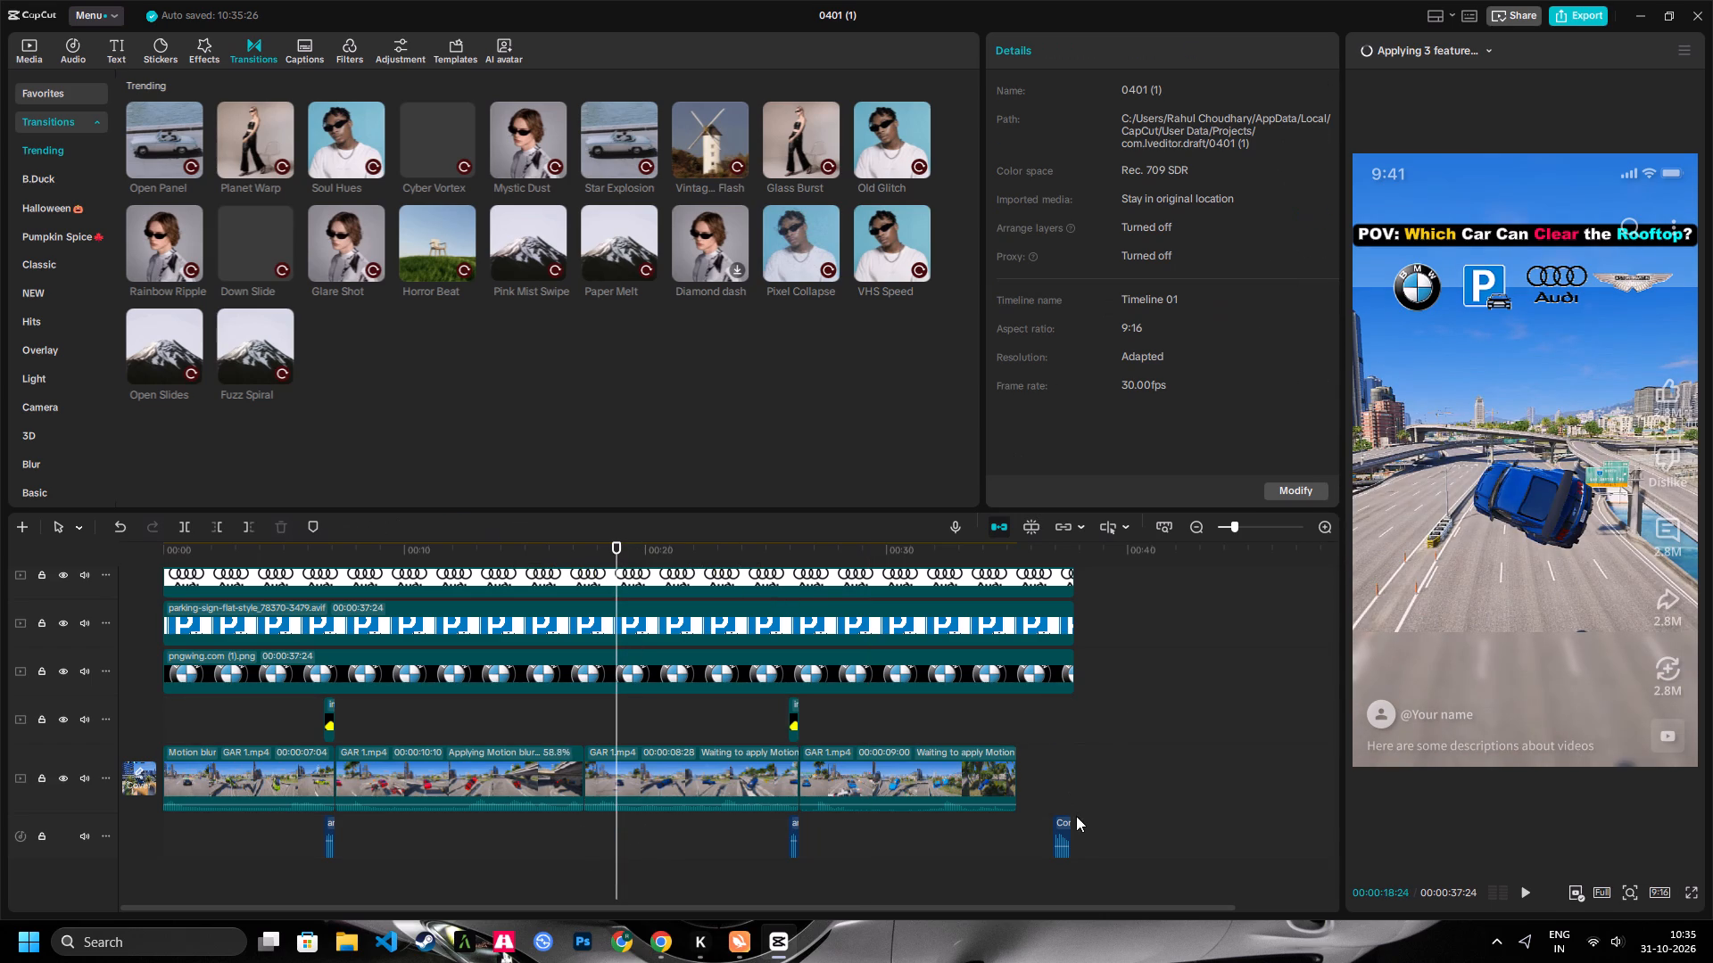
{"action": "left_click_drag", "start_coordinate": [1076, 816], "coordinate": [1055, 836]}
{"action": "key", "text": "Delete"}
Paste the cross.gif overlay with its sound effect at the end of the second GAR 1 clip, near 17 seconds.
{"action": "left_click_drag", "start_coordinate": [595, 547], "coordinate": [587, 573]}
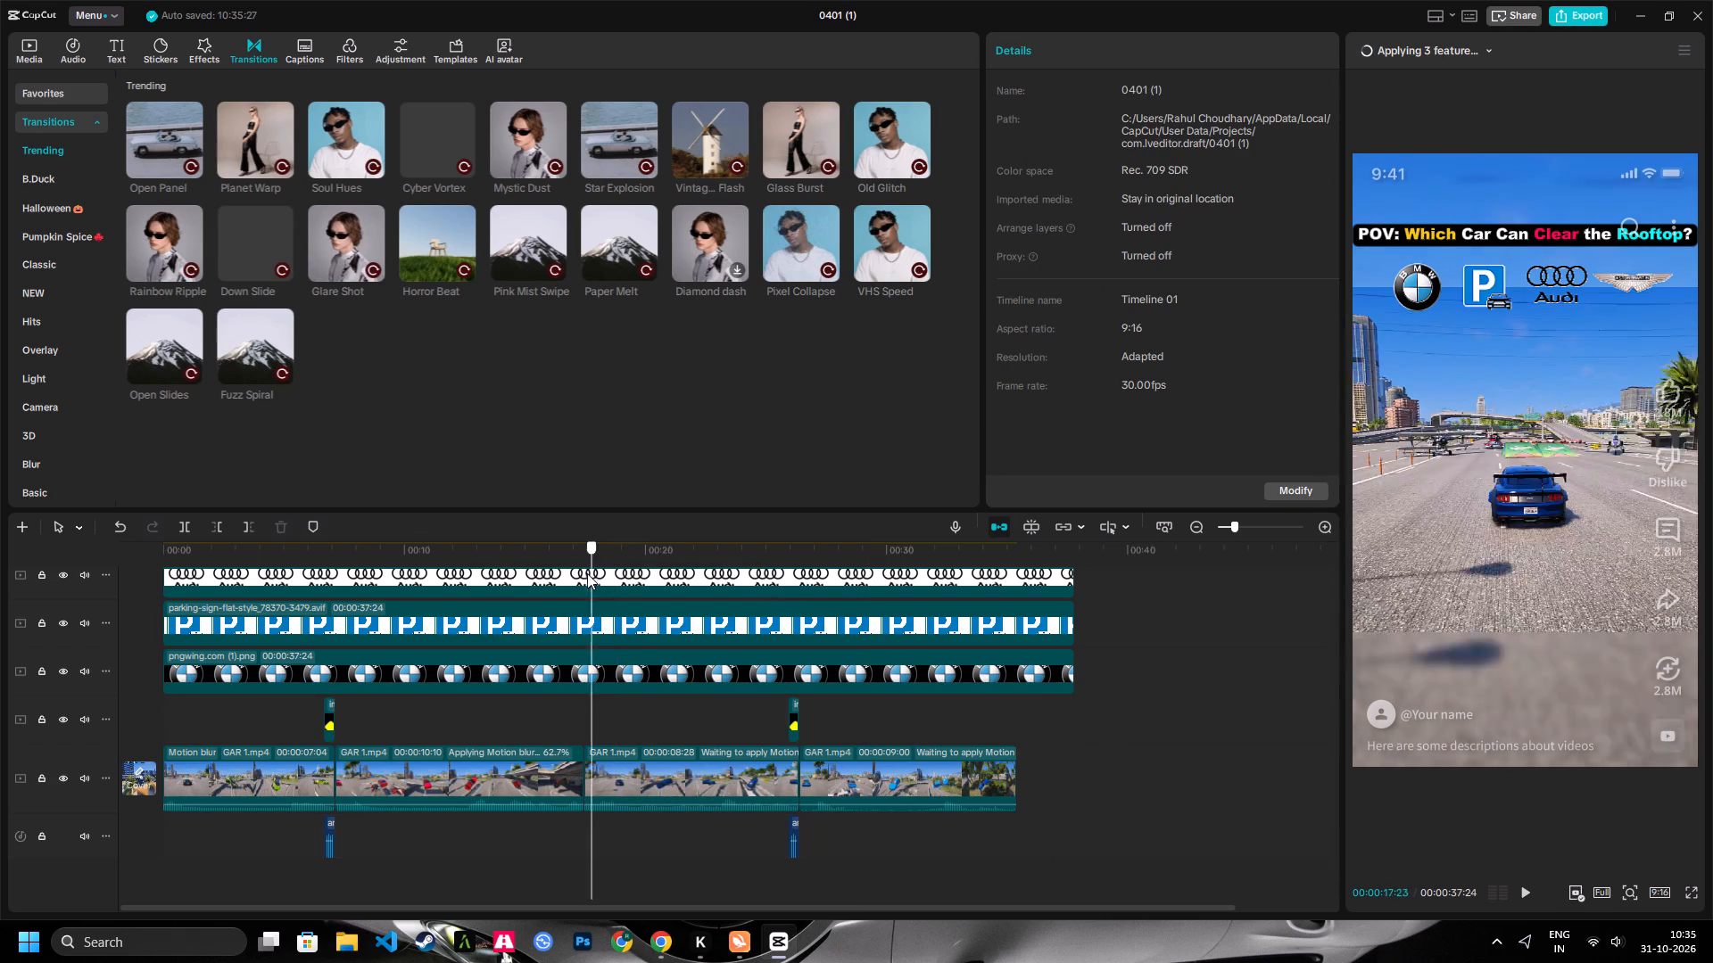
{"action": "left_click_drag", "start_coordinate": [587, 573], "coordinate": [573, 596]}
{"action": "left_click_drag", "start_coordinate": [1237, 528], "coordinate": [1261, 537]}
{"action": "key", "text": "ctrl+v"}
{"action": "left_click_drag", "start_coordinate": [639, 714], "coordinate": [595, 718]}
{"action": "key", "text": "shift+z"}
{"action": "key", "text": "space"}
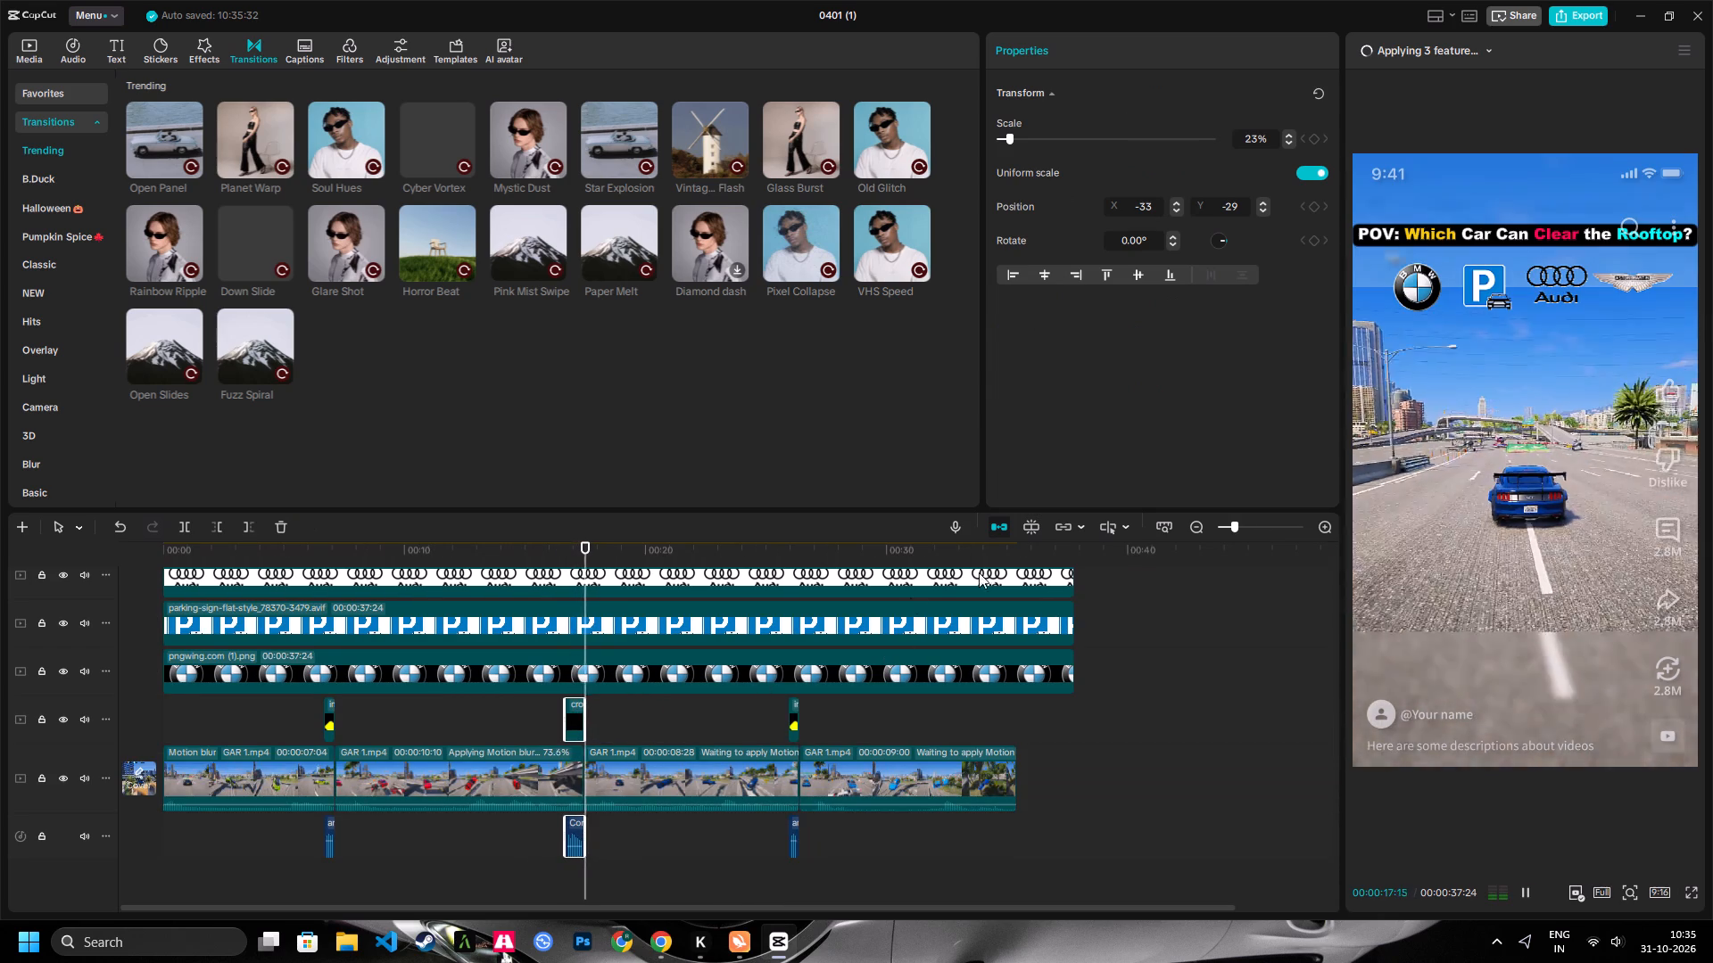
Paste the cross.gif overlay with its sound effect near 35 seconds, ending just before the fourth GAR 1 clip does.
{"action": "left_click_drag", "start_coordinate": [1019, 556], "coordinate": [999, 571]}
{"action": "key", "text": "ctrl+v"}
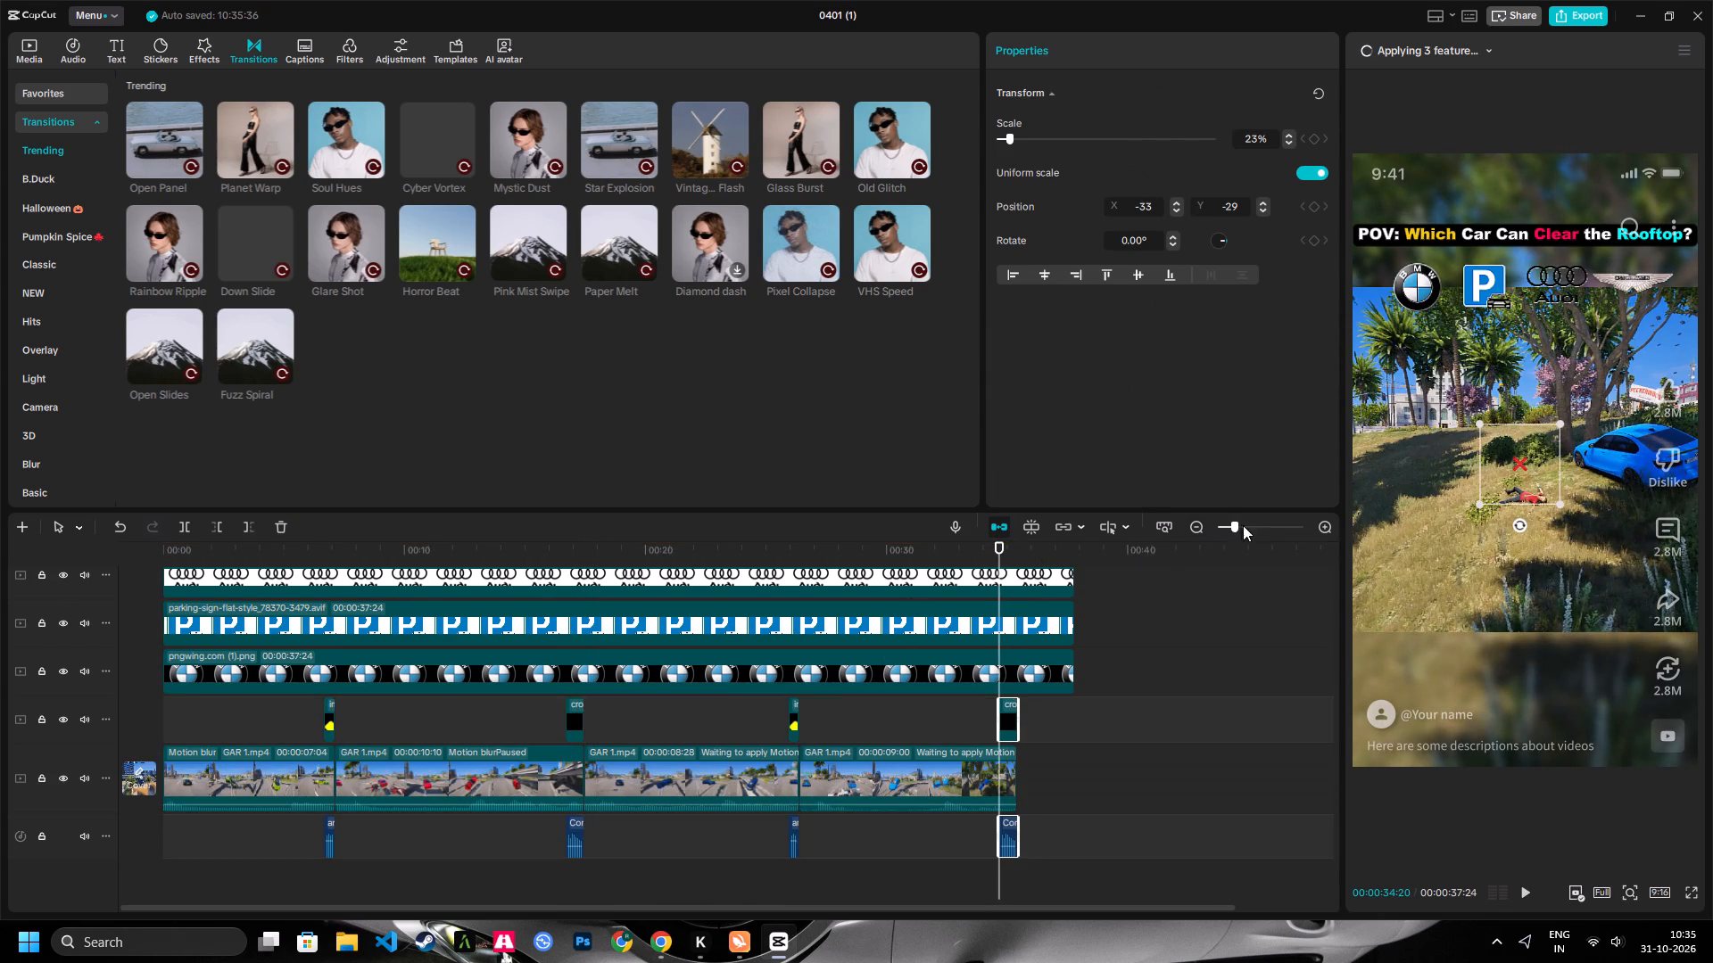
{"action": "left_click_drag", "start_coordinate": [1243, 523], "coordinate": [1269, 537]}
{"action": "left_click_drag", "start_coordinate": [1167, 714], "coordinate": [1138, 716]}
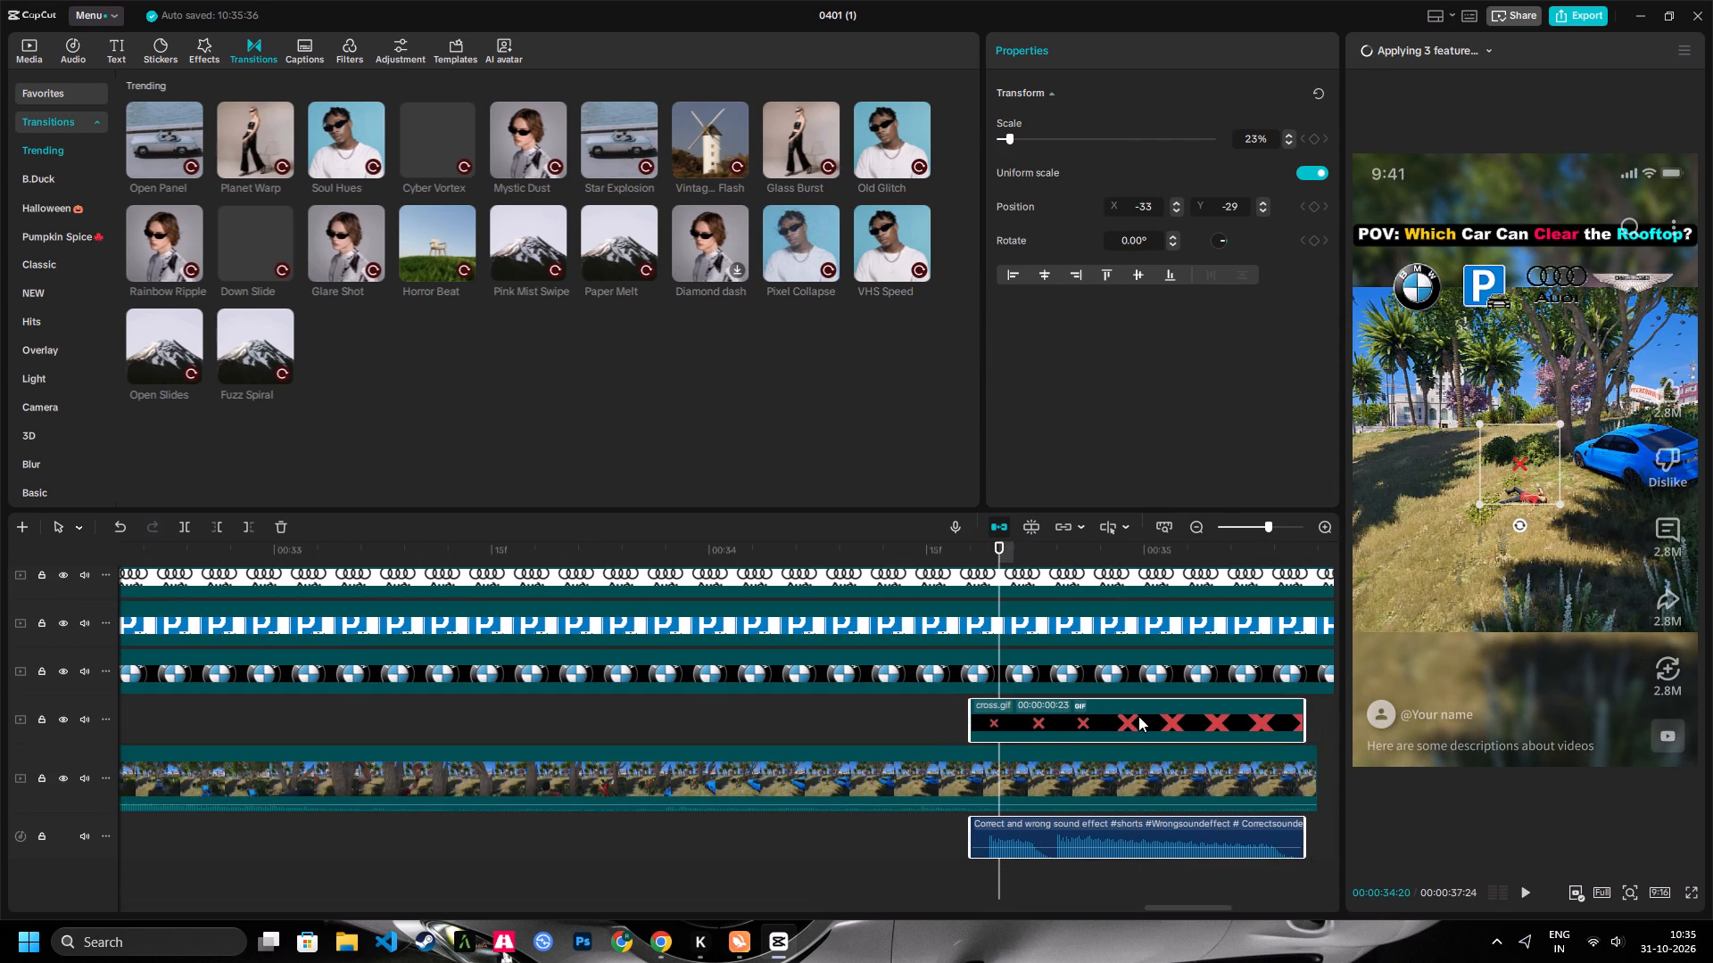
{"action": "left_click_drag", "start_coordinate": [1138, 716], "coordinate": [1139, 716]}
{"action": "key", "text": "shift+z"}
{"action": "key", "text": "space"}
{"action": "key", "text": "space"}
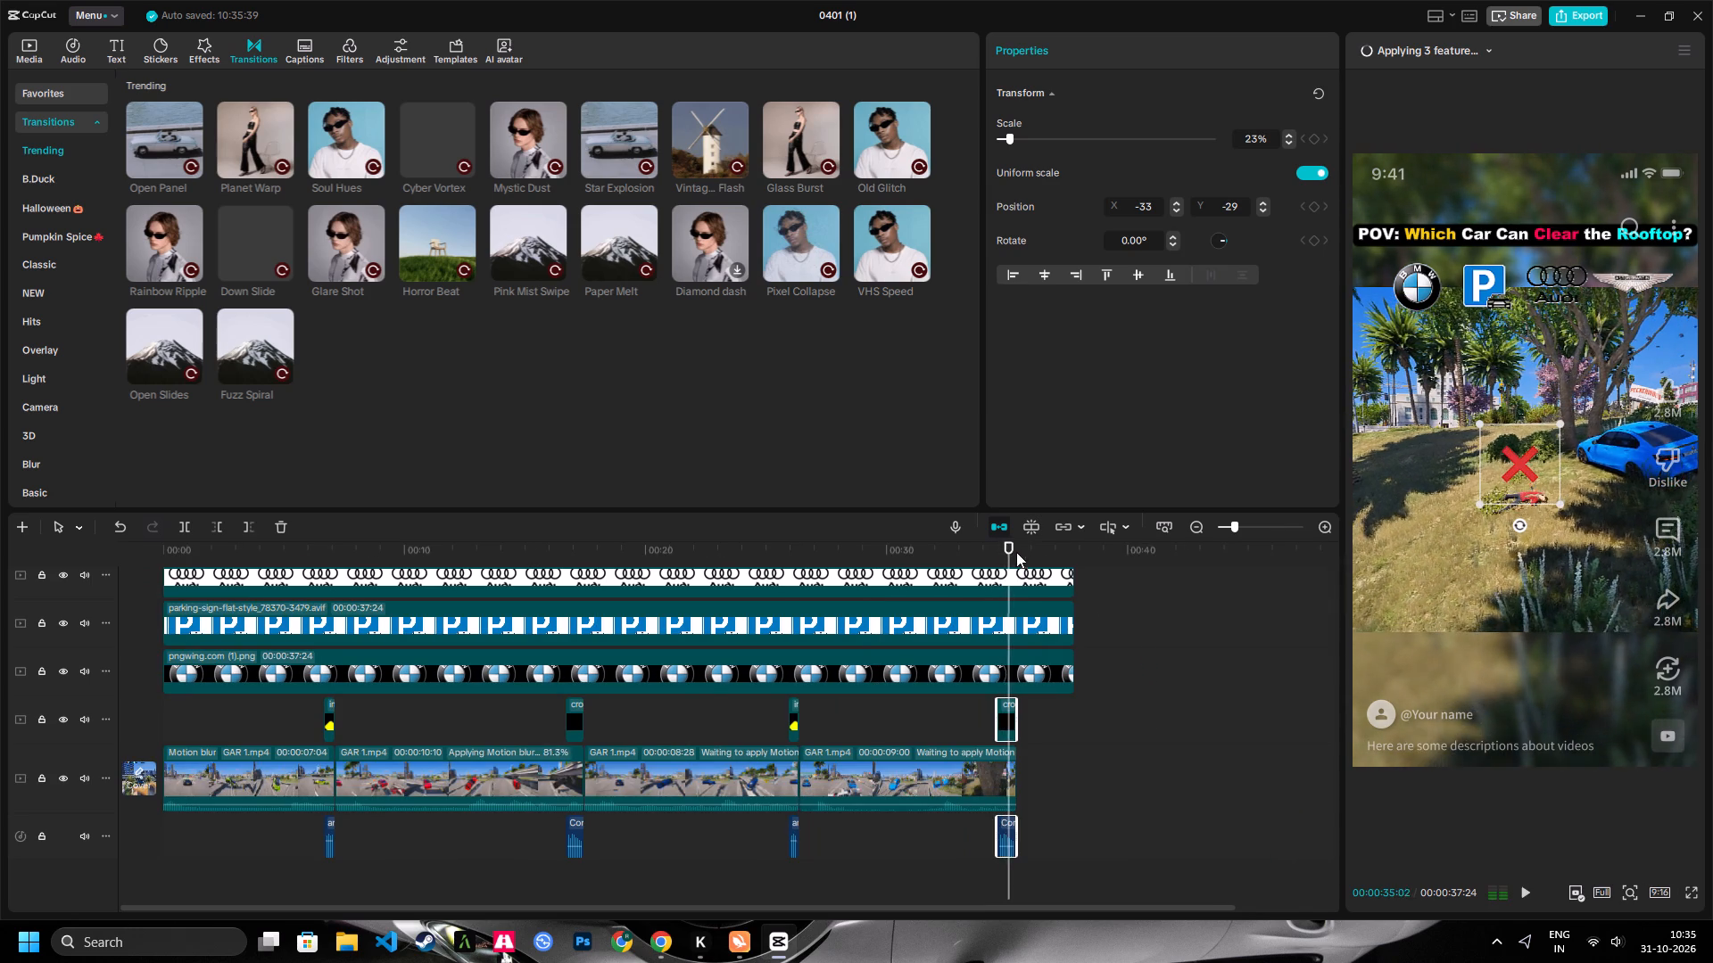
Trim the title and logo overlays to end with the last GAR 1 clip at 00:00:35:12.
{"action": "left_click_drag", "start_coordinate": [1022, 541], "coordinate": [1015, 557]}
{"action": "left_click_drag", "start_coordinate": [1248, 527], "coordinate": [1266, 532]}
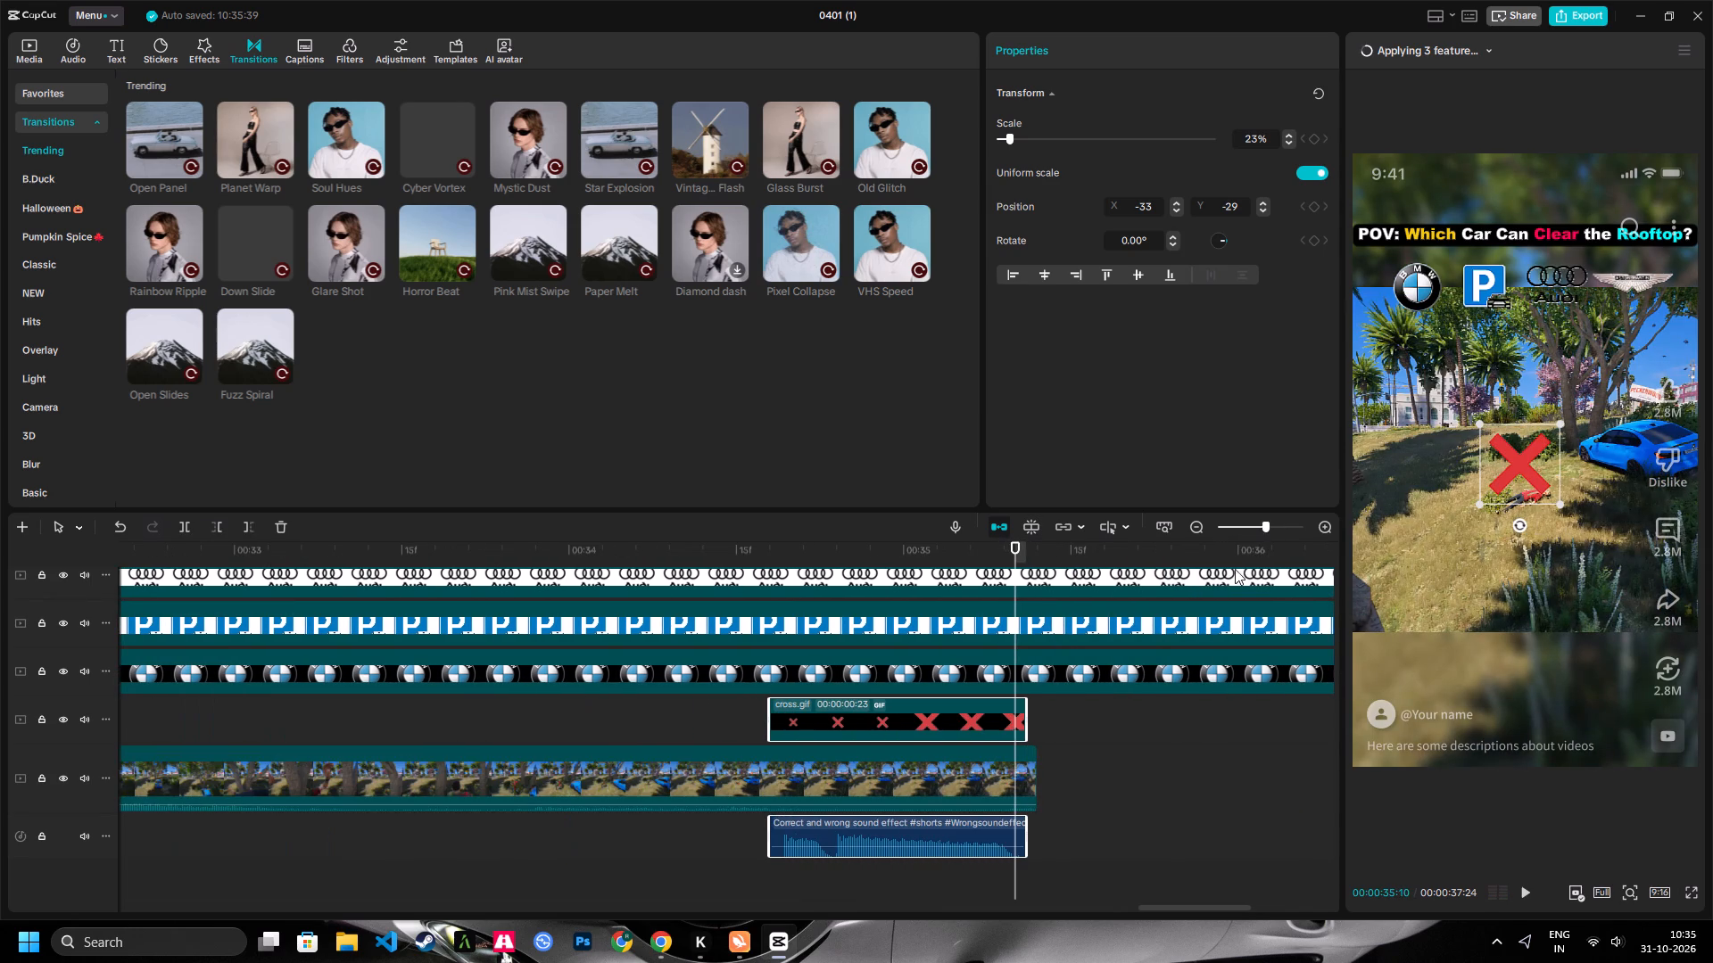
{"action": "left_click_drag", "start_coordinate": [1026, 543], "coordinate": [1034, 603]}
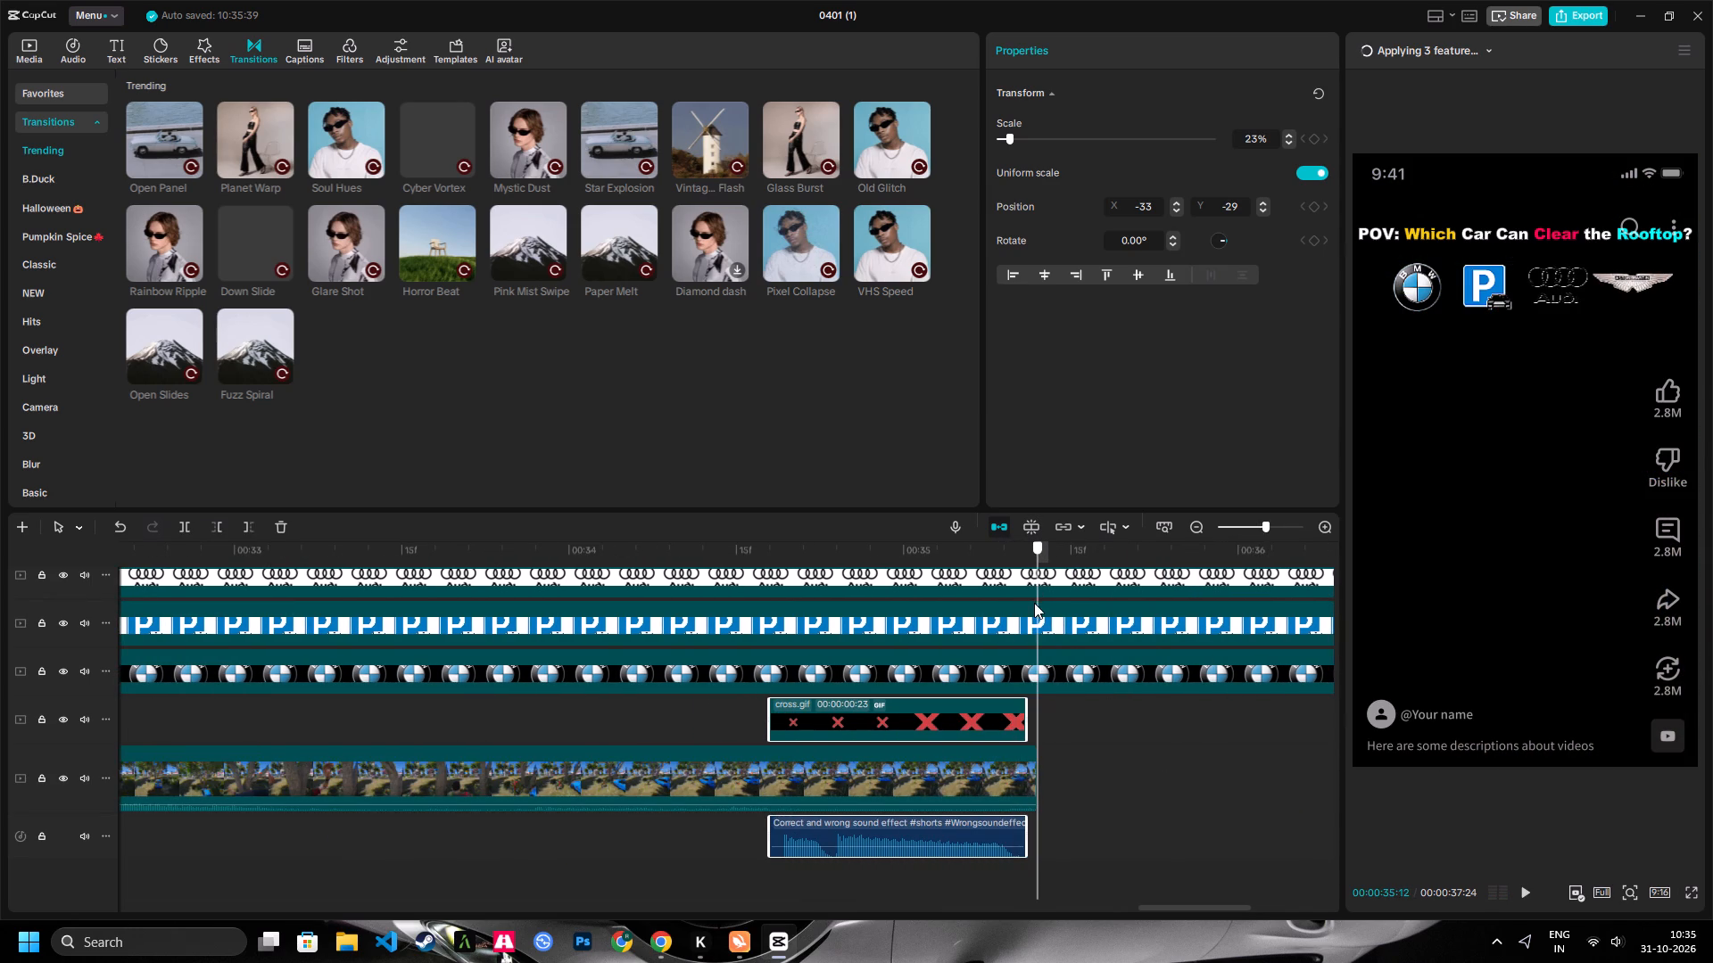
{"action": "left_click_drag", "start_coordinate": [1034, 603], "coordinate": [1034, 604]}
{"action": "left_click_drag", "start_coordinate": [1101, 748], "coordinate": [1098, 279]}
{"action": "left_click", "coordinate": [257, 526]}
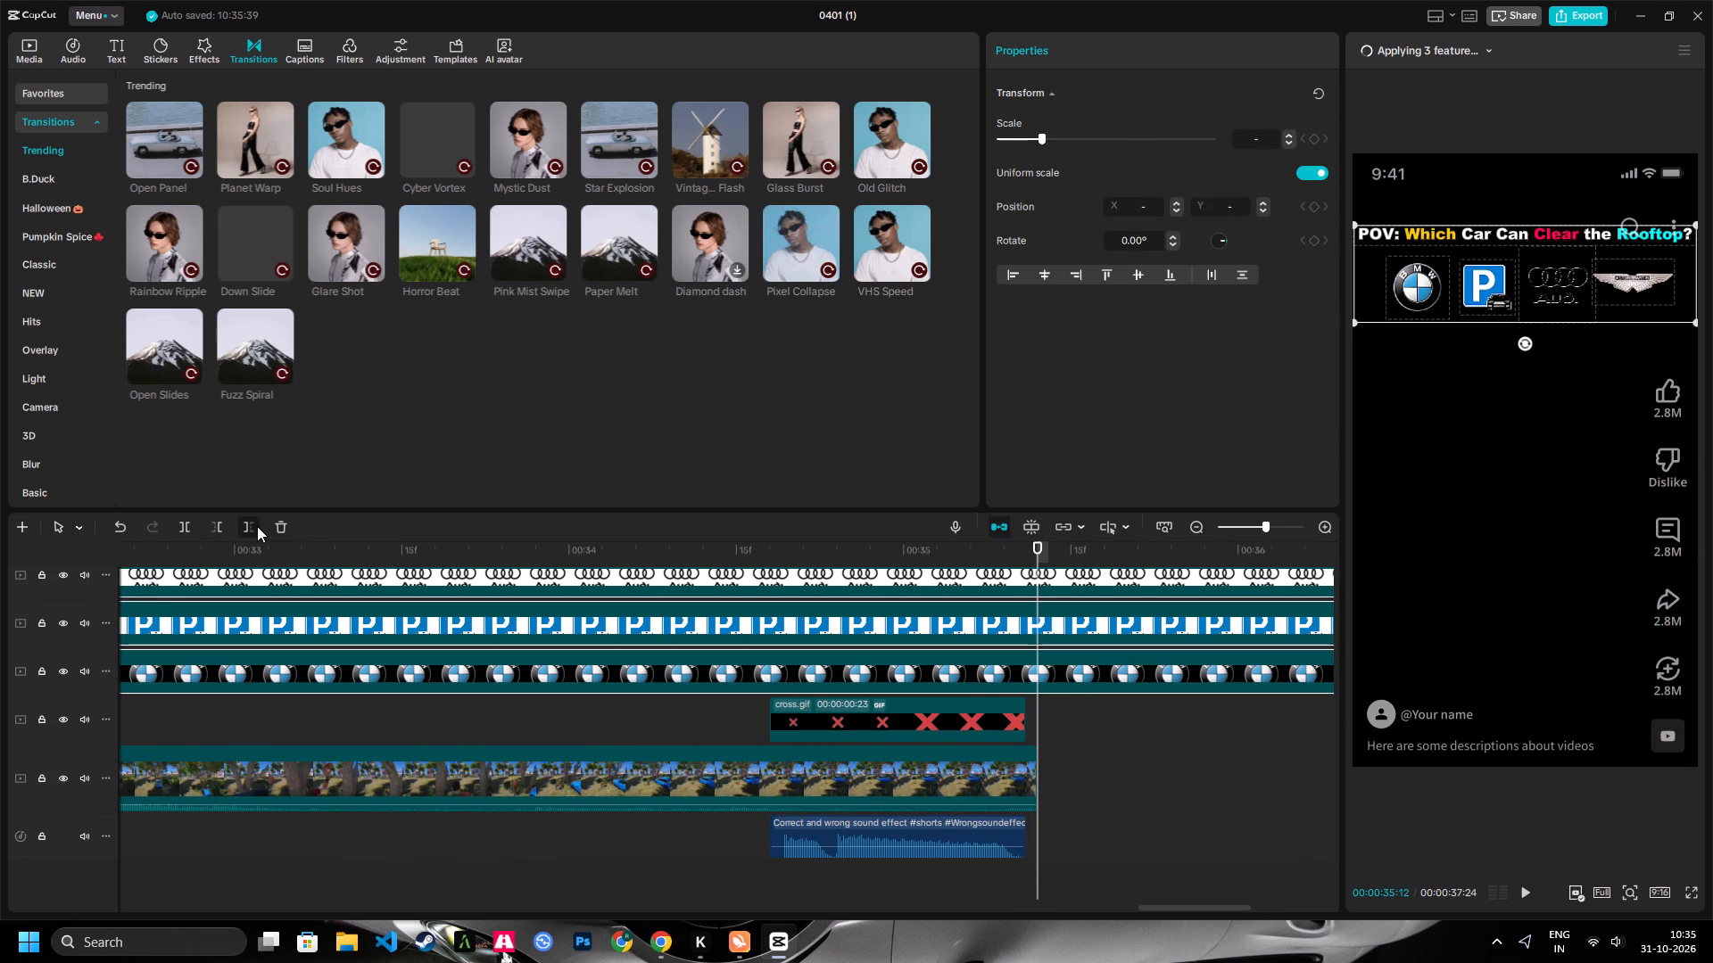
{"action": "key", "text": "shift+z"}
Play through the edited video to review the four car attempts and the check and cross marker timing.
{"action": "key", "text": "space"}
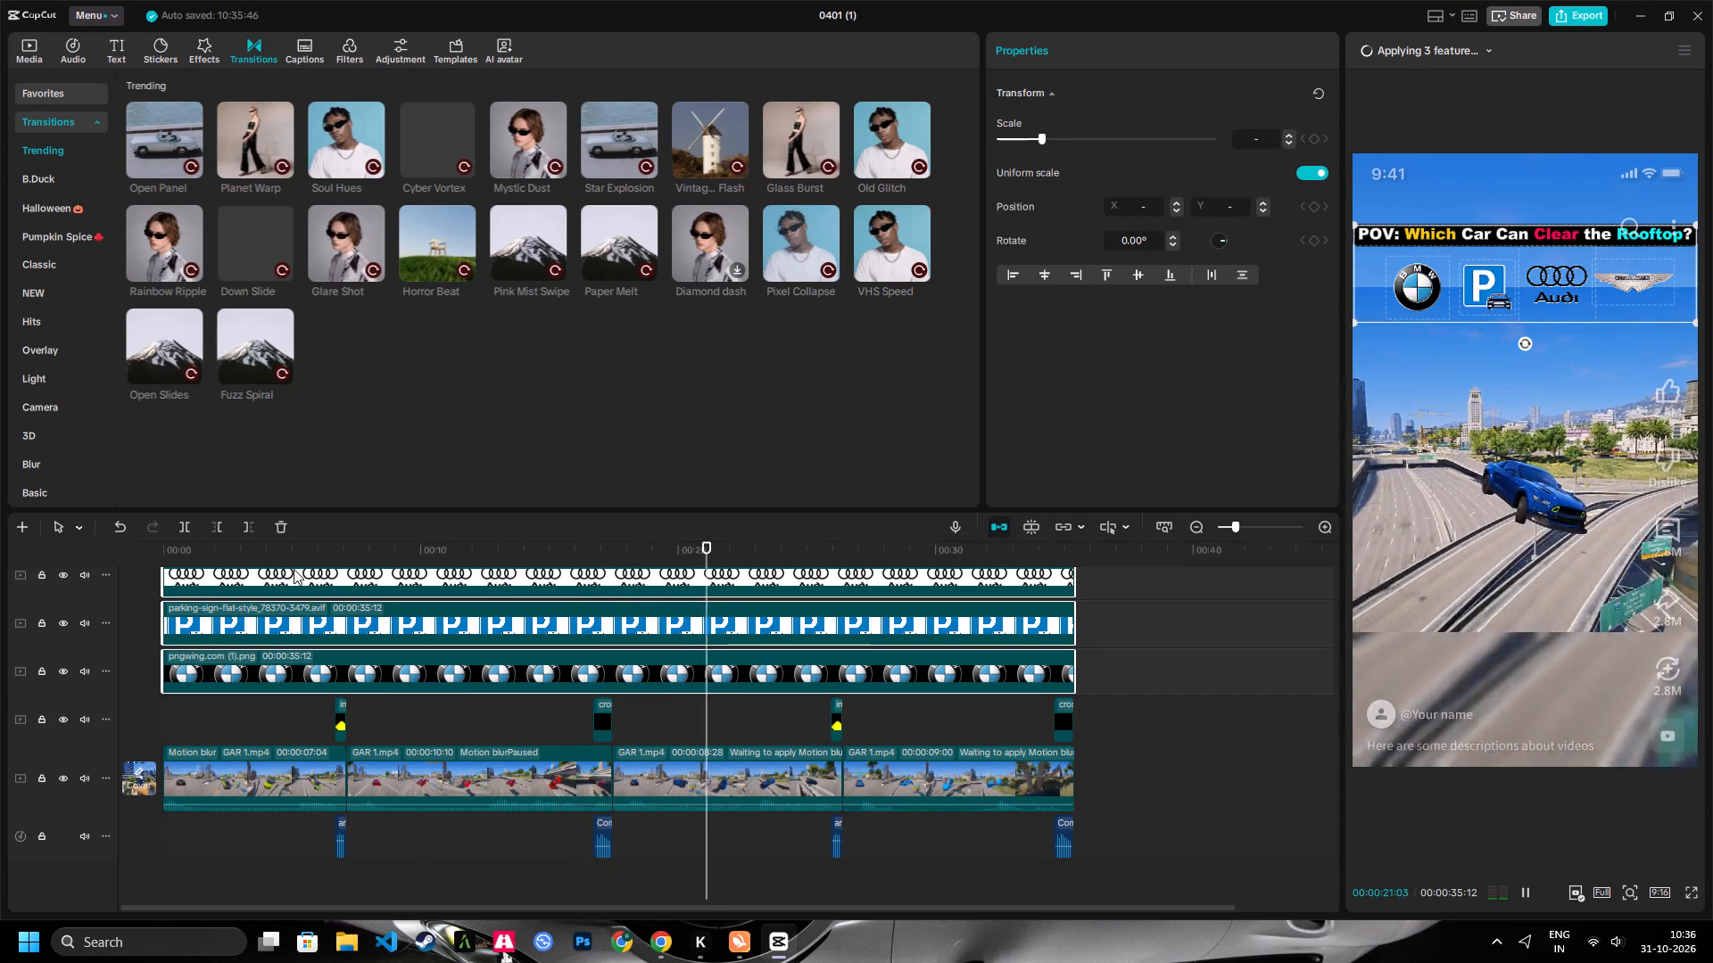
{"action": "key", "text": "space"}
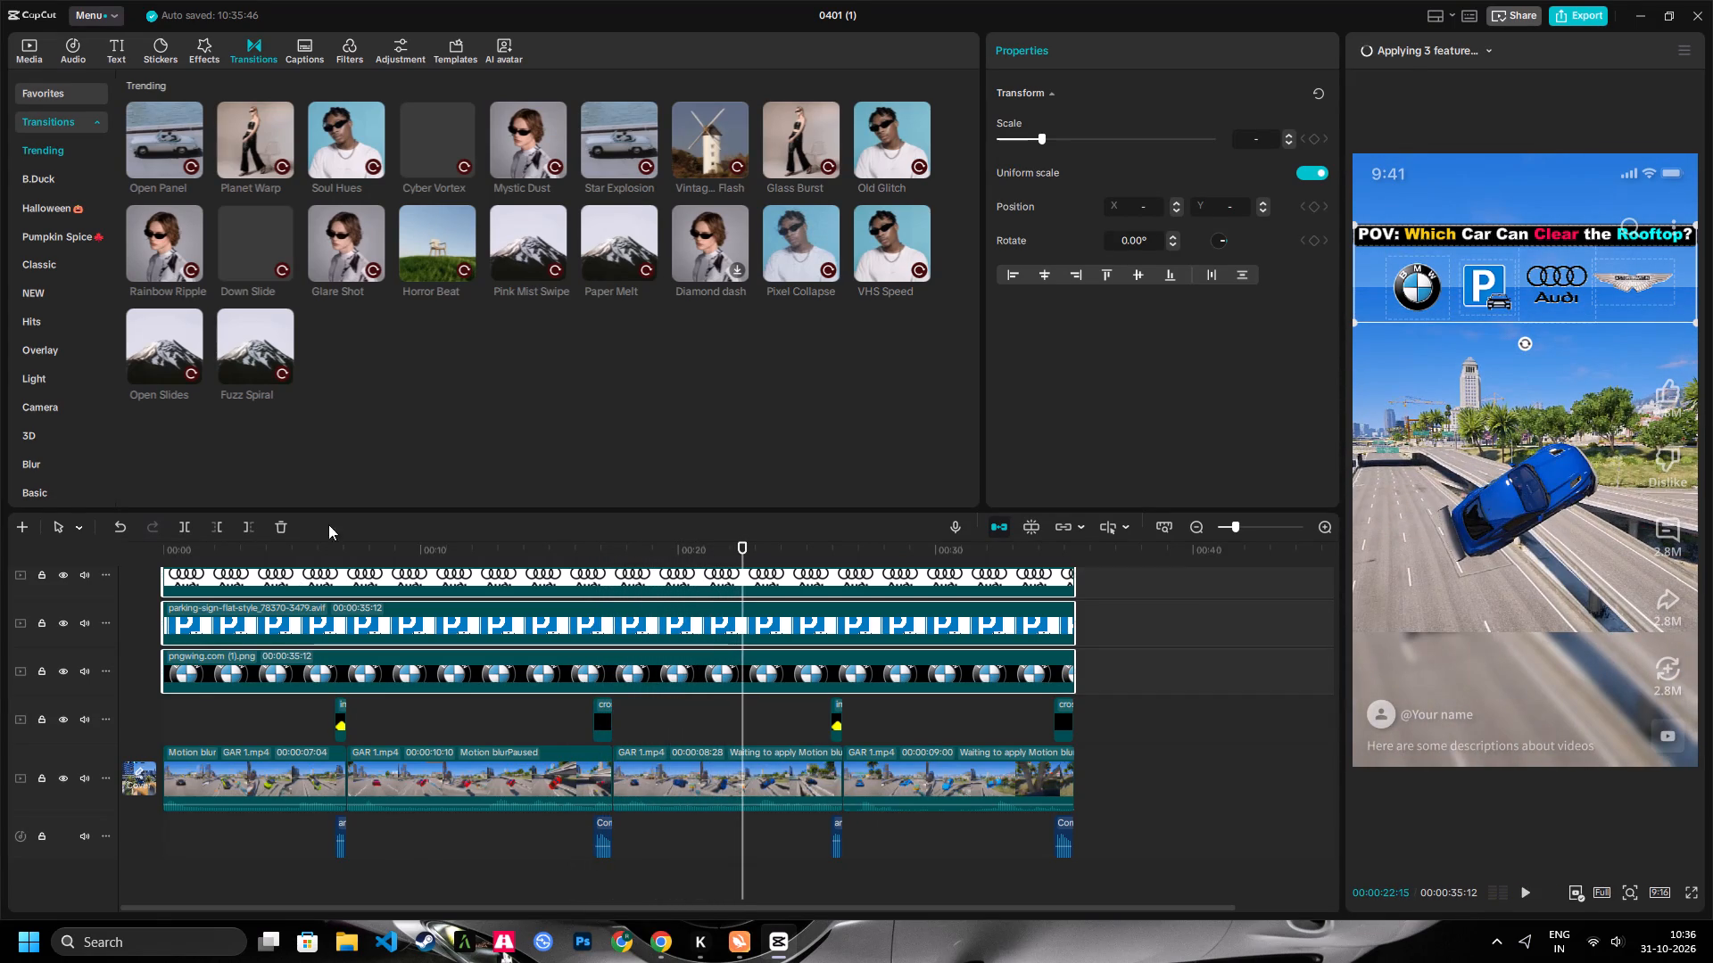
{"action": "left_click_drag", "start_coordinate": [275, 562], "coordinate": [0, 580]}
{"action": "key", "text": "space"}
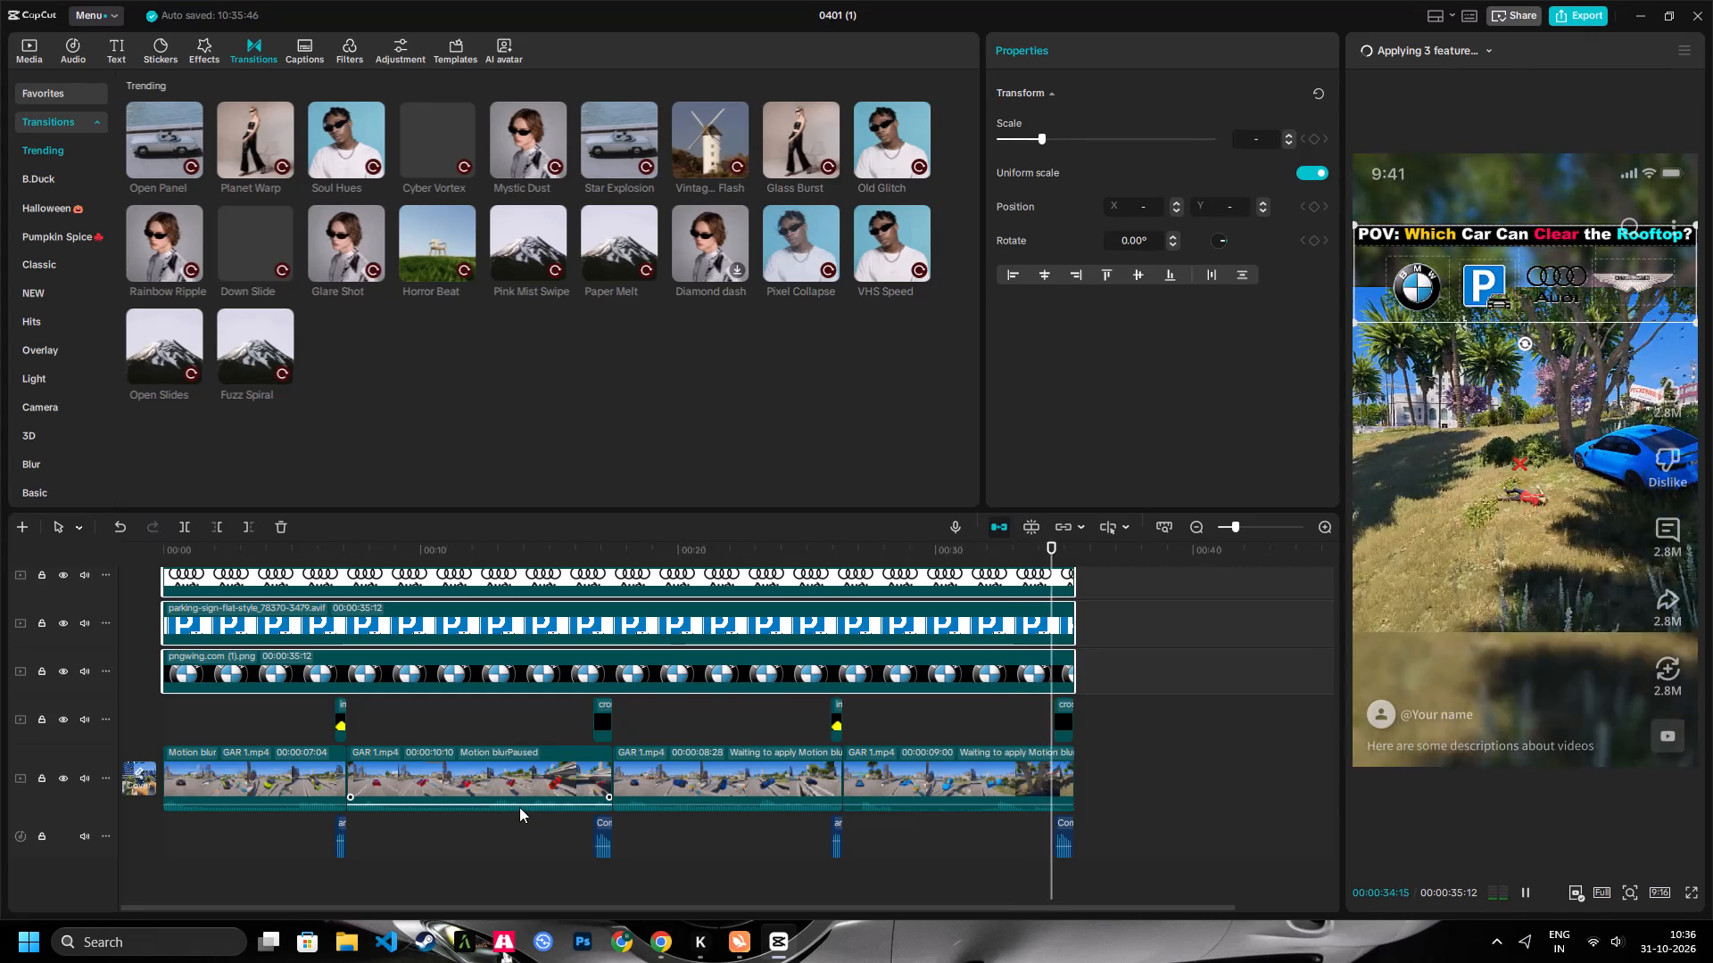
{"action": "key", "text": "space"}
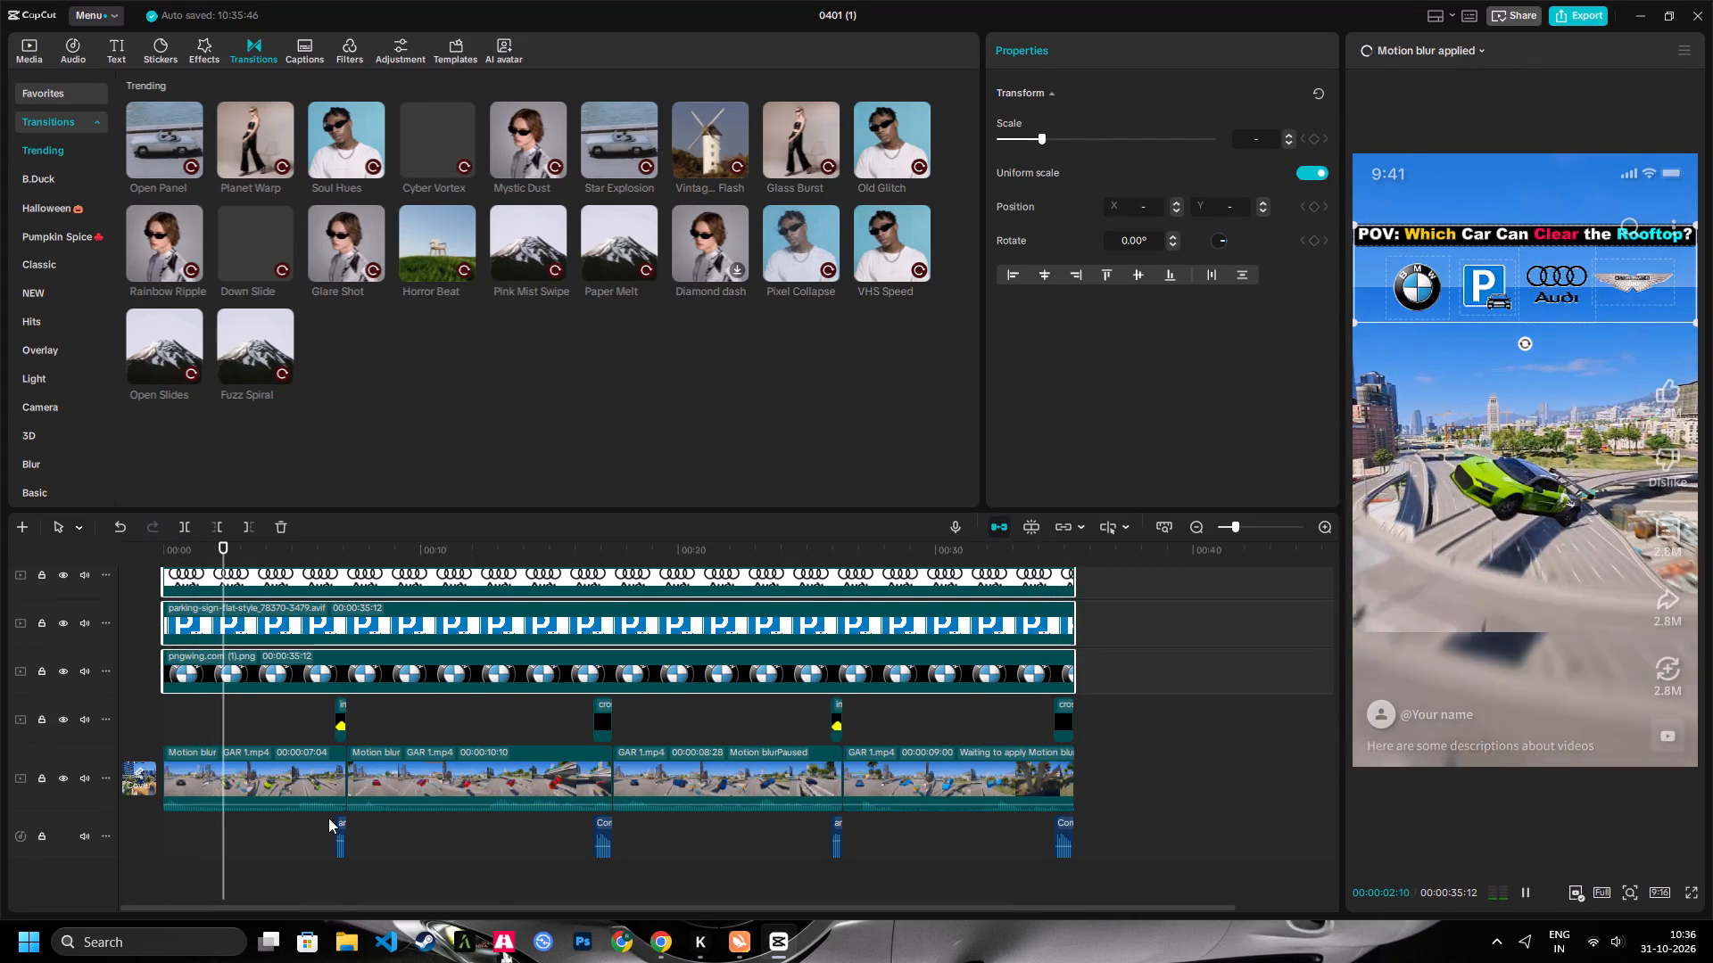
{"action": "key", "text": "space"}
Delete the BMW logo and parking-sign overlays from the timeline.
{"action": "scroll", "coordinate": [240, 718], "scroll_direction": "up", "scroll_amount": 3}
{"action": "left_click", "coordinate": [306, 727]}
{"action": "key", "text": "Delete"}
{"action": "left_click", "coordinate": [305, 691]}
{"action": "key", "text": "Delete"}
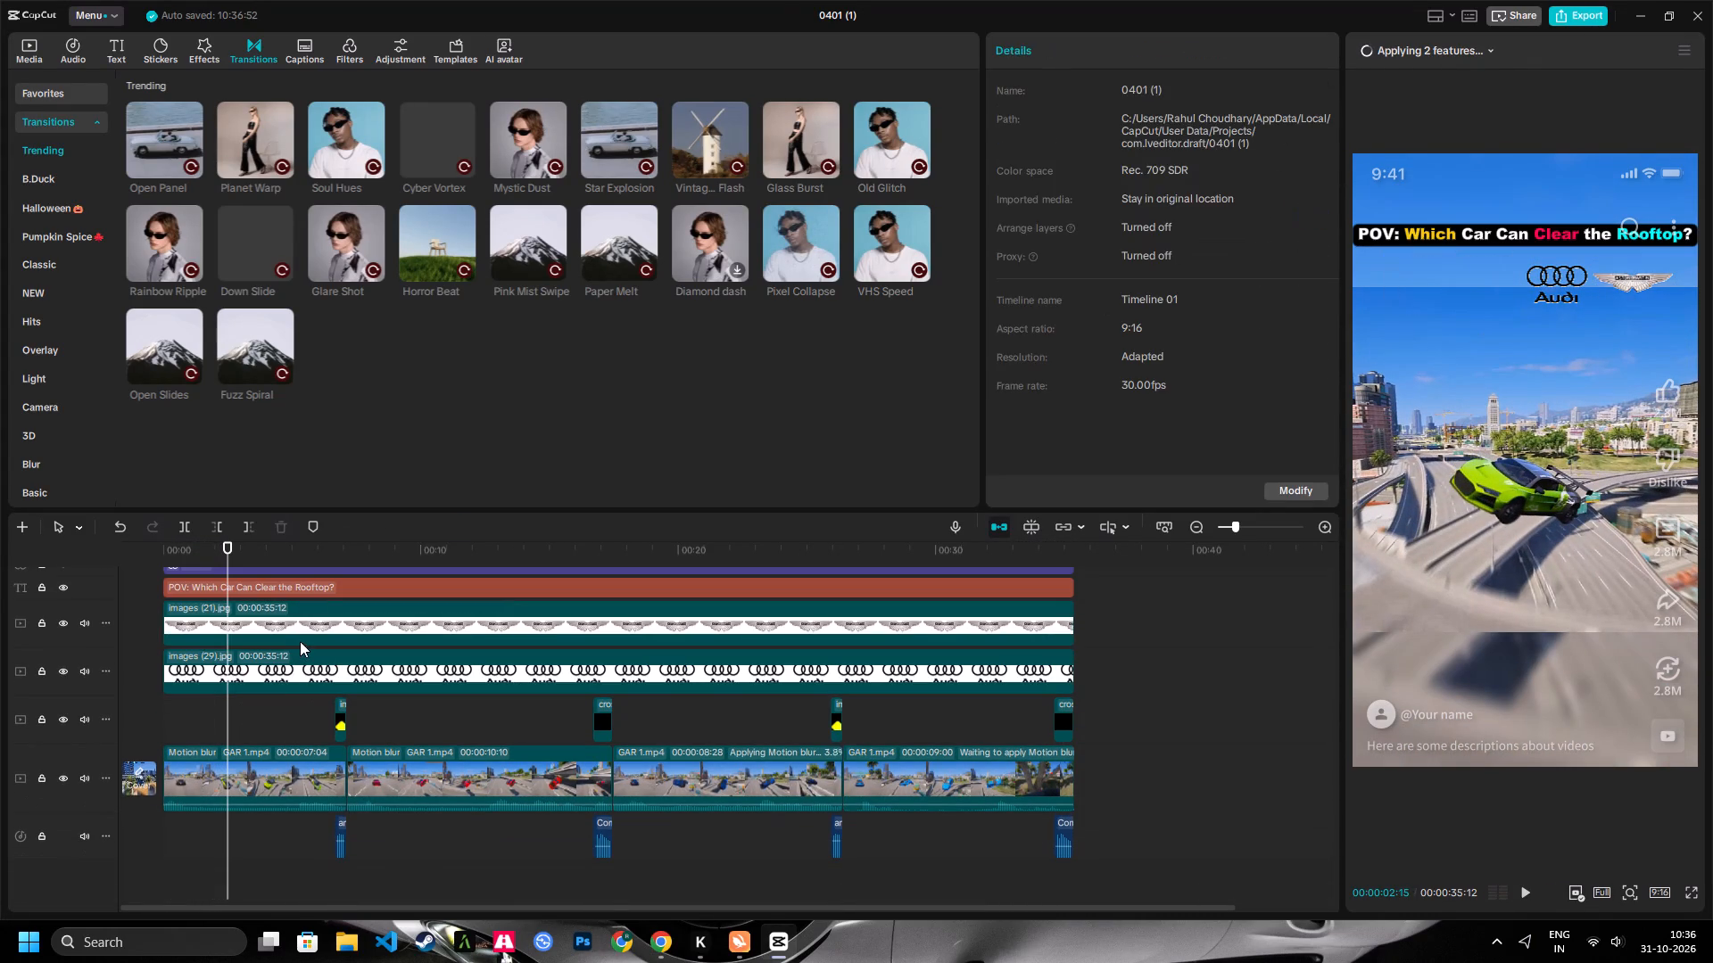
Delete the remaining winged logo and Audi logo overlays from the timeline.
{"action": "left_click", "coordinate": [300, 641]}
{"action": "key", "text": "Delete"}
{"action": "left_click", "coordinate": [298, 653]}
{"action": "key", "text": "Delete"}
Add the Audi logo images (29).jpg as an overlay from the video's start and extend it to 00:00:36:17.
{"action": "left_click_drag", "start_coordinate": [197, 542], "coordinate": [194, 543]}
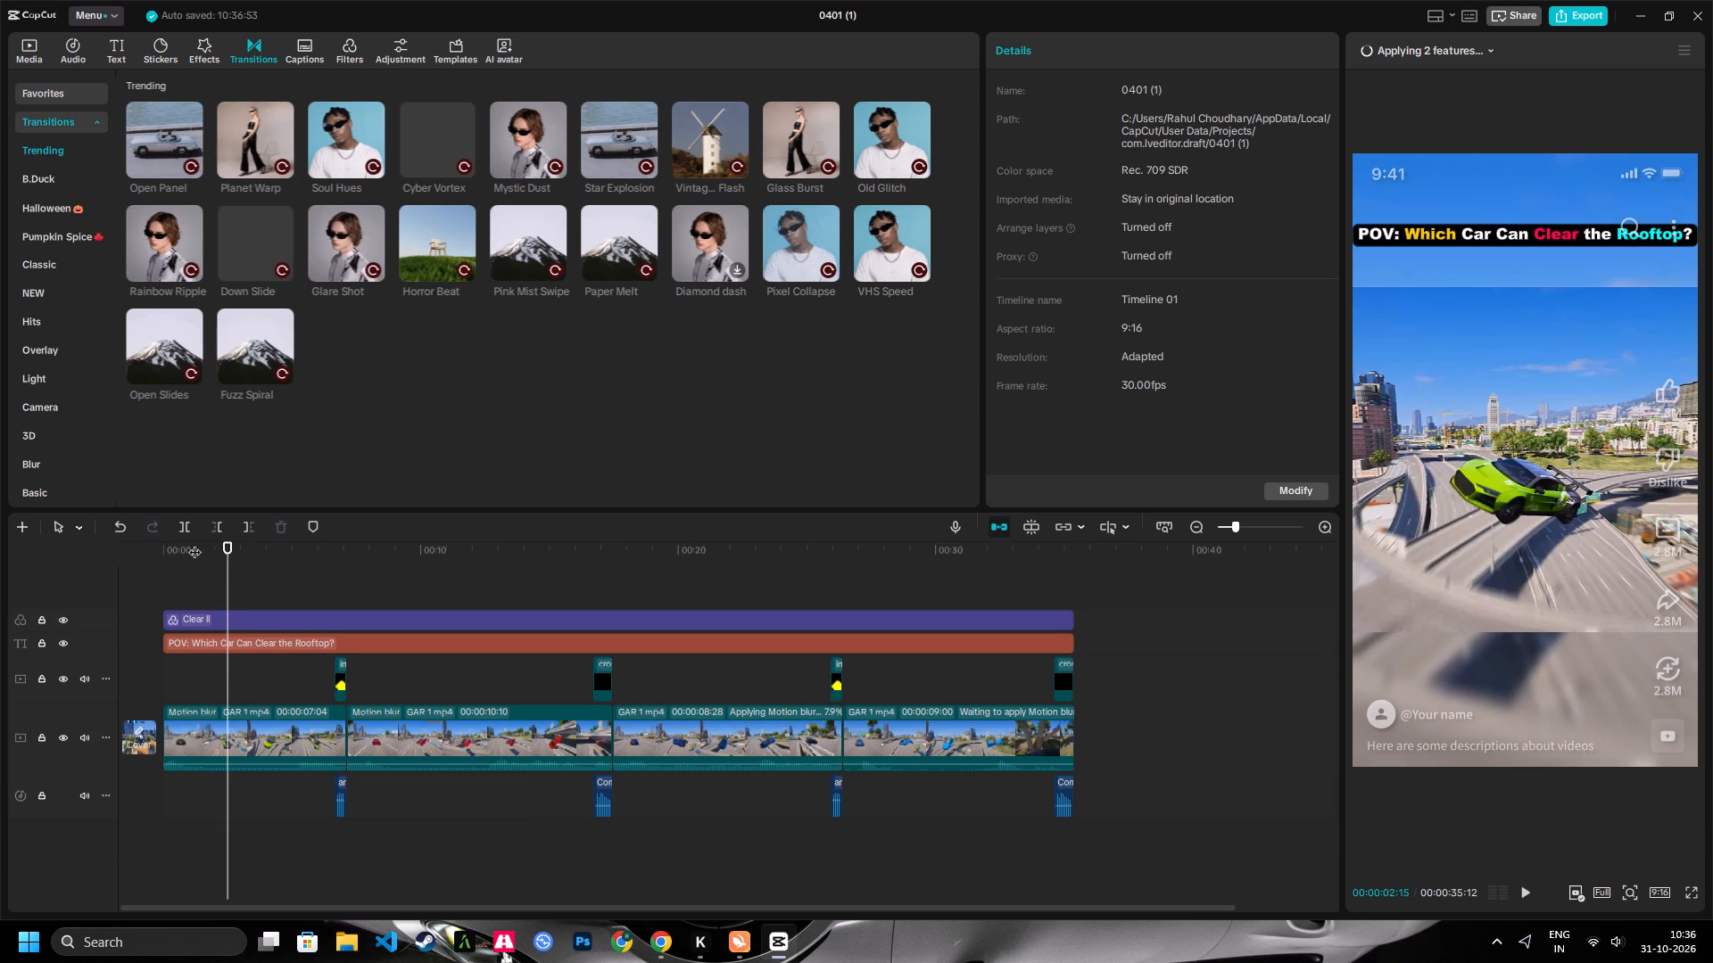
{"action": "left_click_drag", "start_coordinate": [194, 543], "coordinate": [137, 564]}
{"action": "scroll", "coordinate": [730, 316], "scroll_direction": "up", "scroll_amount": 4}
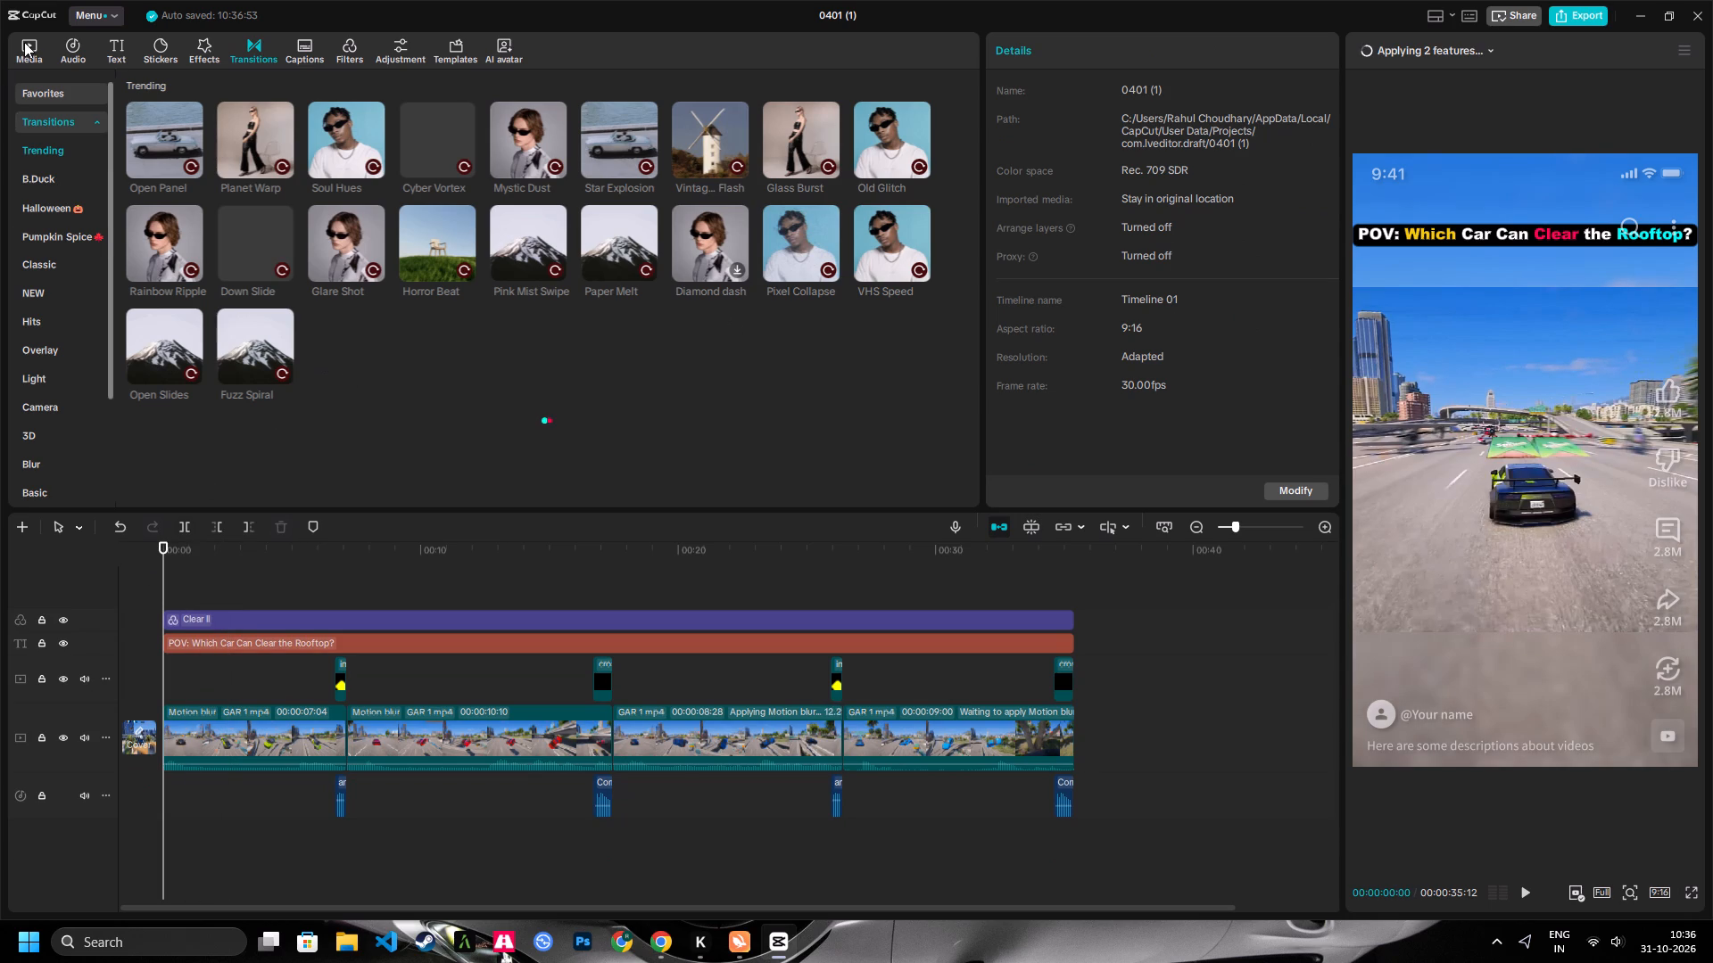
{"action": "left_click", "coordinate": [25, 42]}
{"action": "scroll", "coordinate": [611, 250], "scroll_direction": "up", "scroll_amount": 4}
{"action": "scroll", "coordinate": [713, 274], "scroll_direction": "up", "scroll_amount": 1}
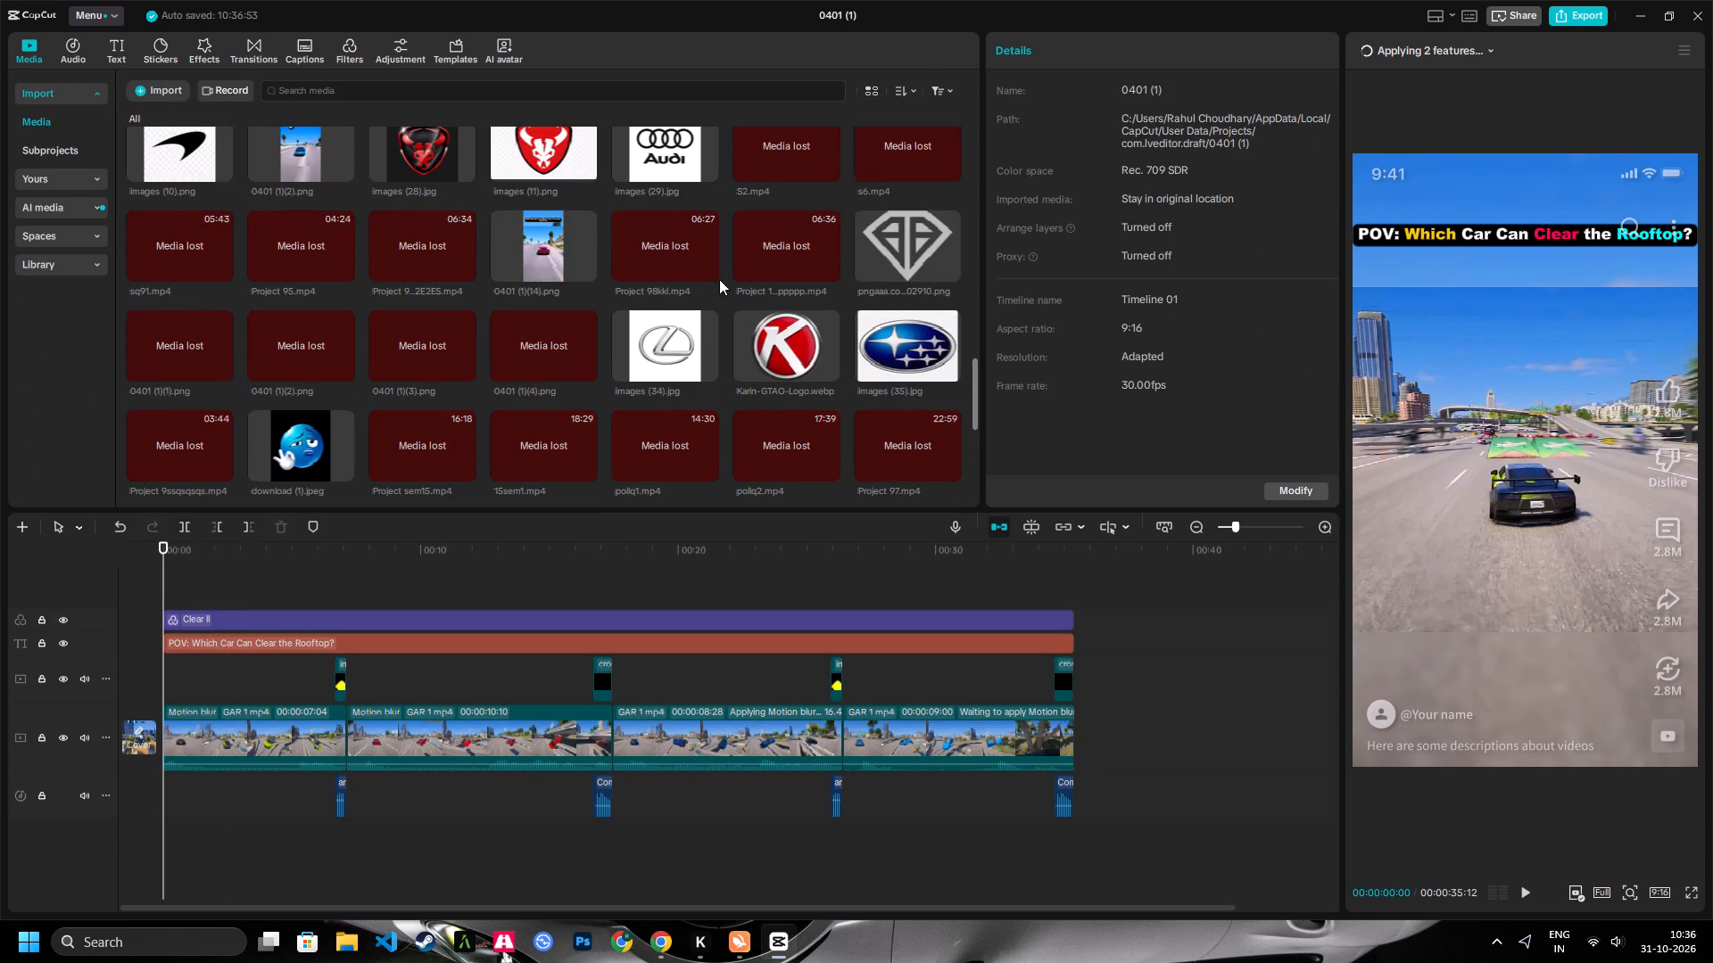
{"action": "scroll", "coordinate": [719, 279], "scroll_direction": "up", "scroll_amount": 1}
{"action": "left_click_drag", "start_coordinate": [669, 232], "coordinate": [112, 580]}
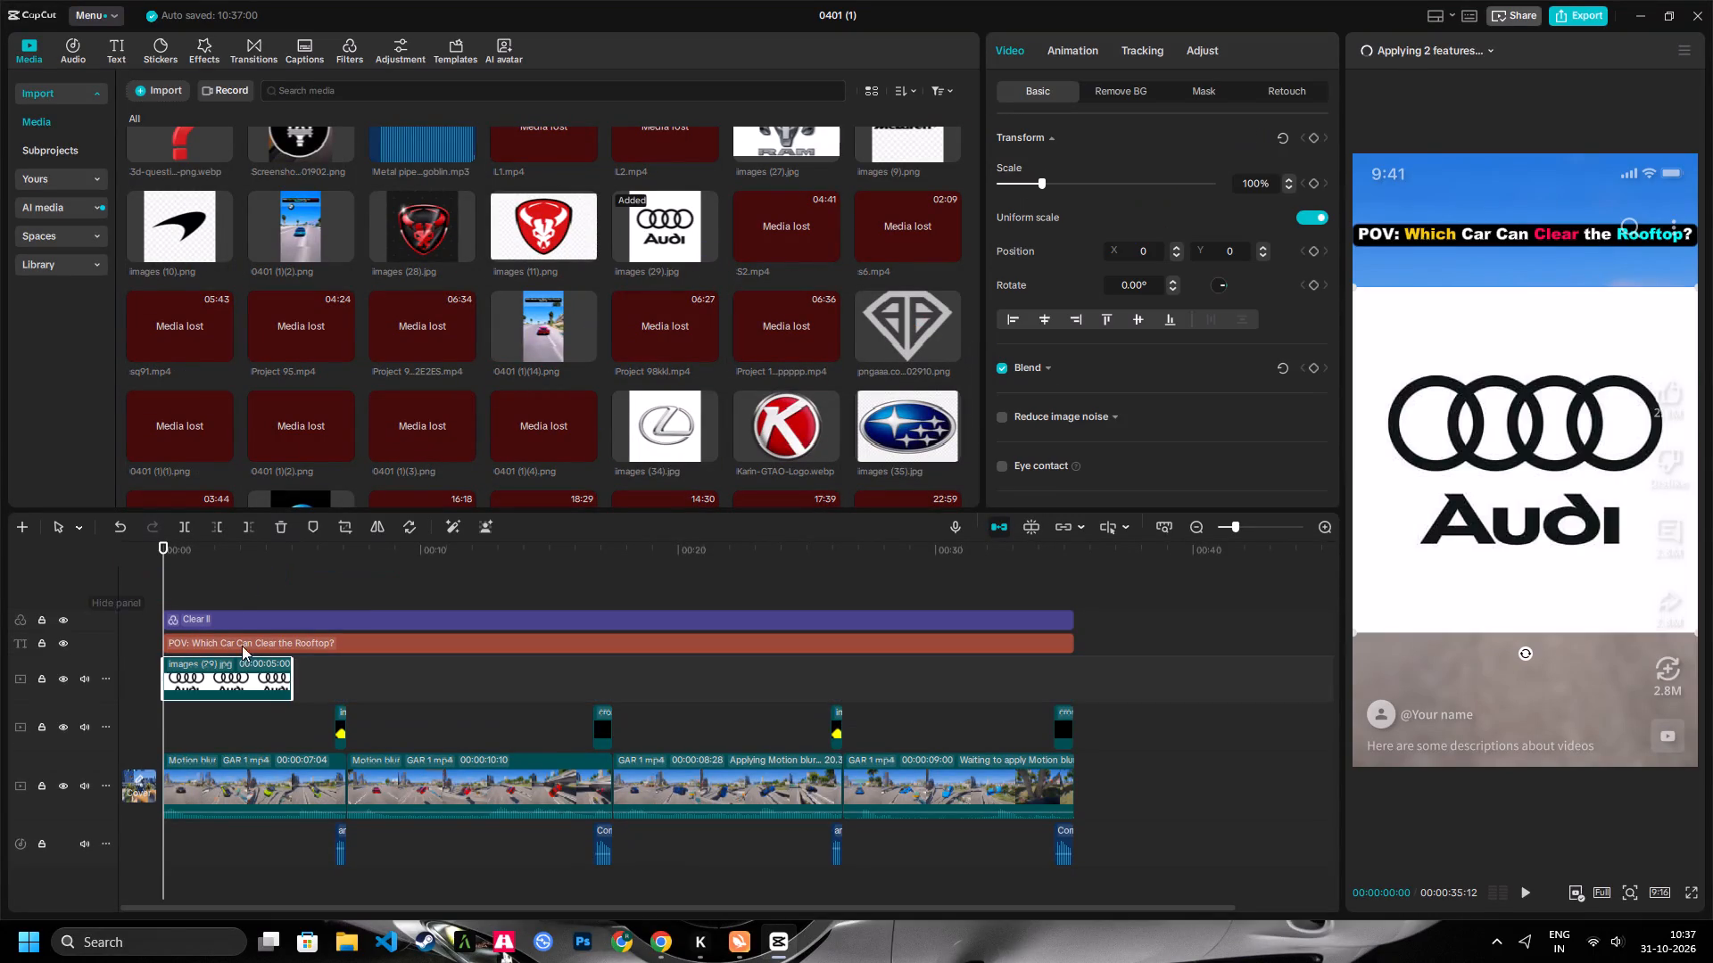
{"action": "left_click_drag", "start_coordinate": [291, 667], "coordinate": [1075, 661]}
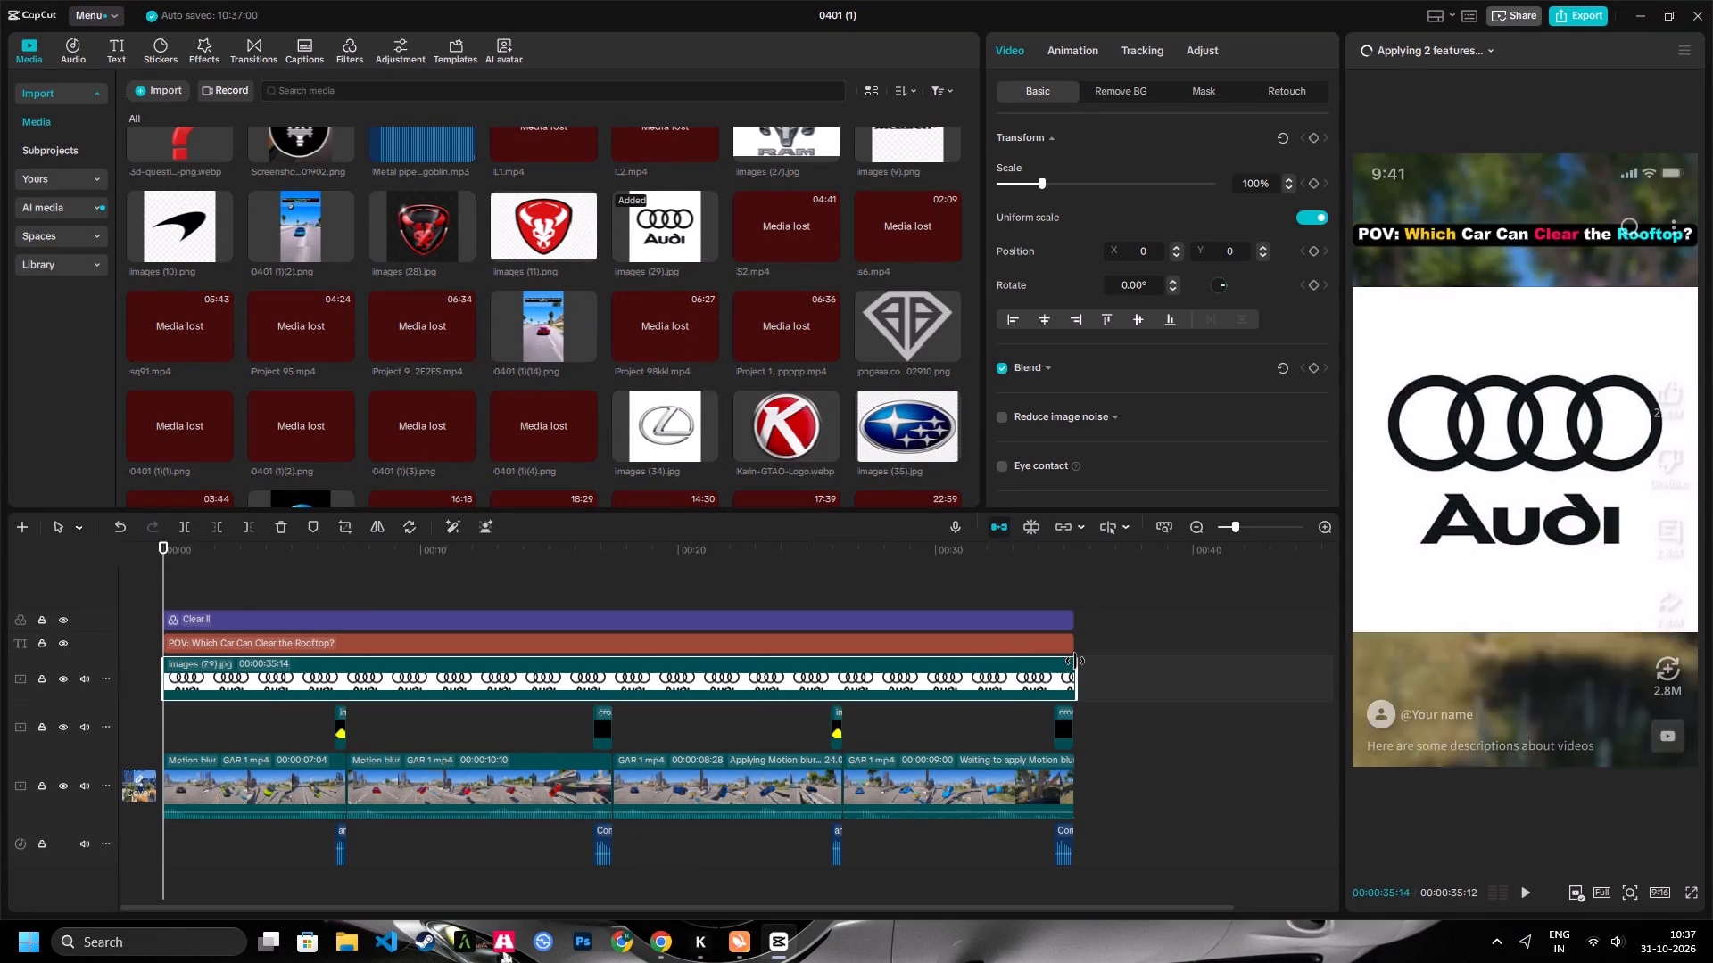
{"action": "left_click_drag", "start_coordinate": [1075, 661], "coordinate": [1104, 662]}
Remove the Audi logo's background, scale it to 23%, and place it below the title's left end at about X -700, Y 1094.
{"action": "left_click", "coordinate": [485, 530]}
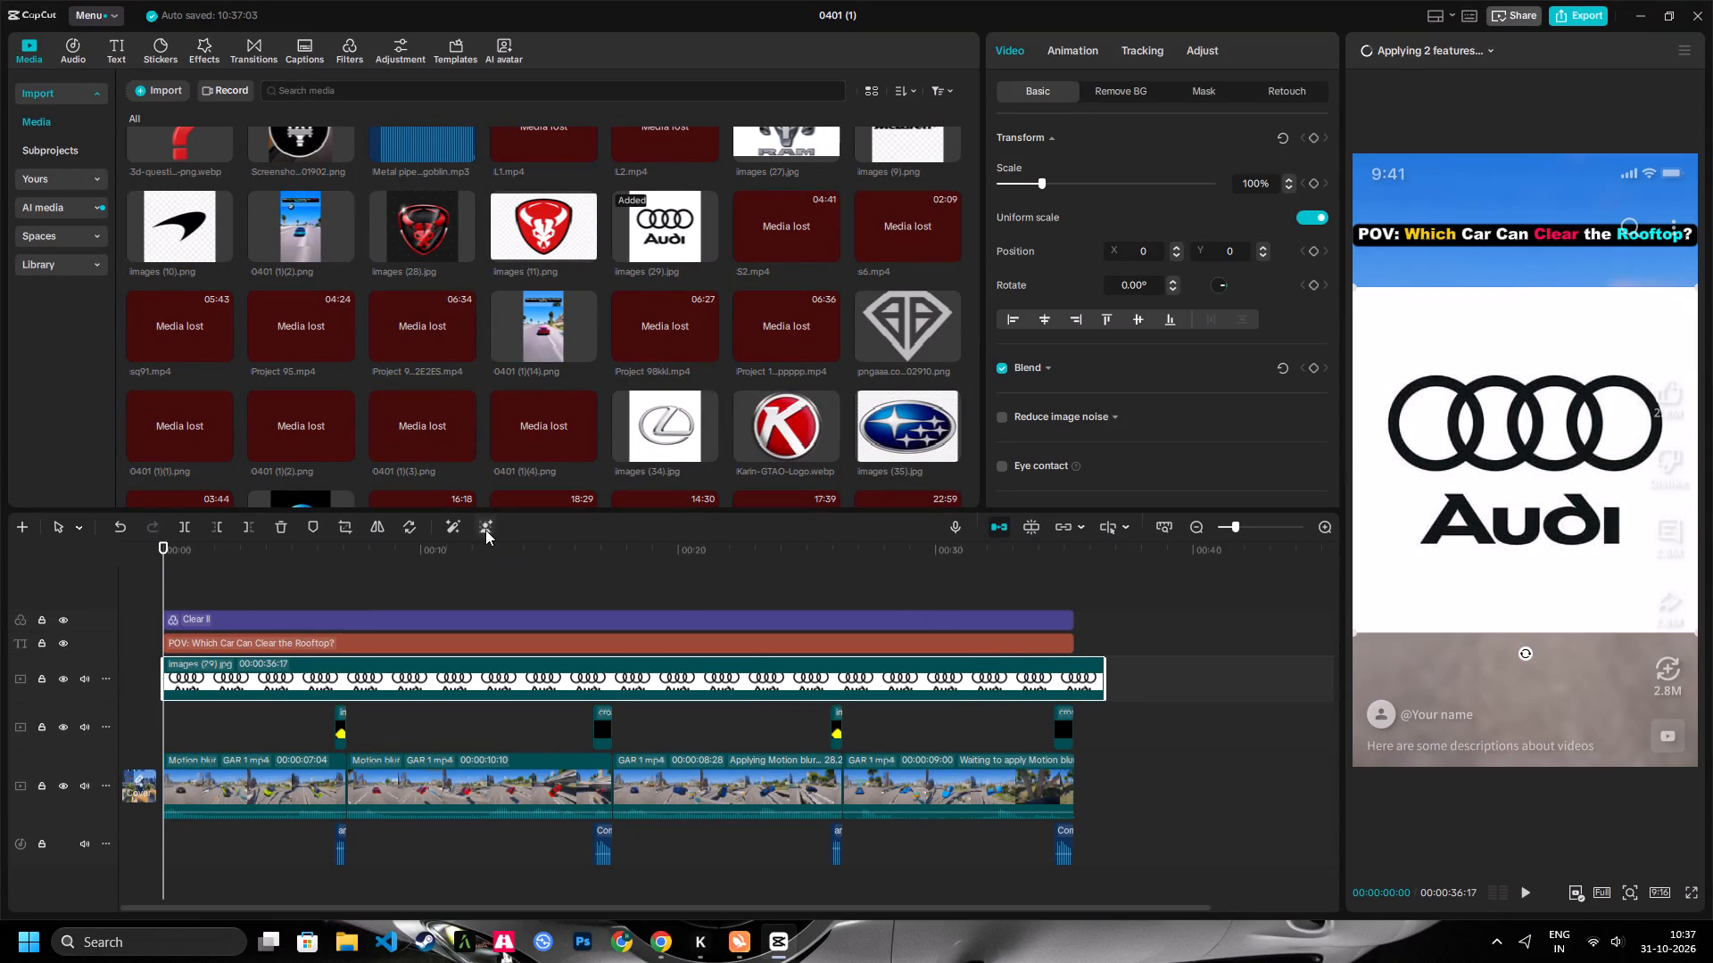
{"action": "left_click_drag", "start_coordinate": [1358, 630], "coordinate": [1481, 468]}
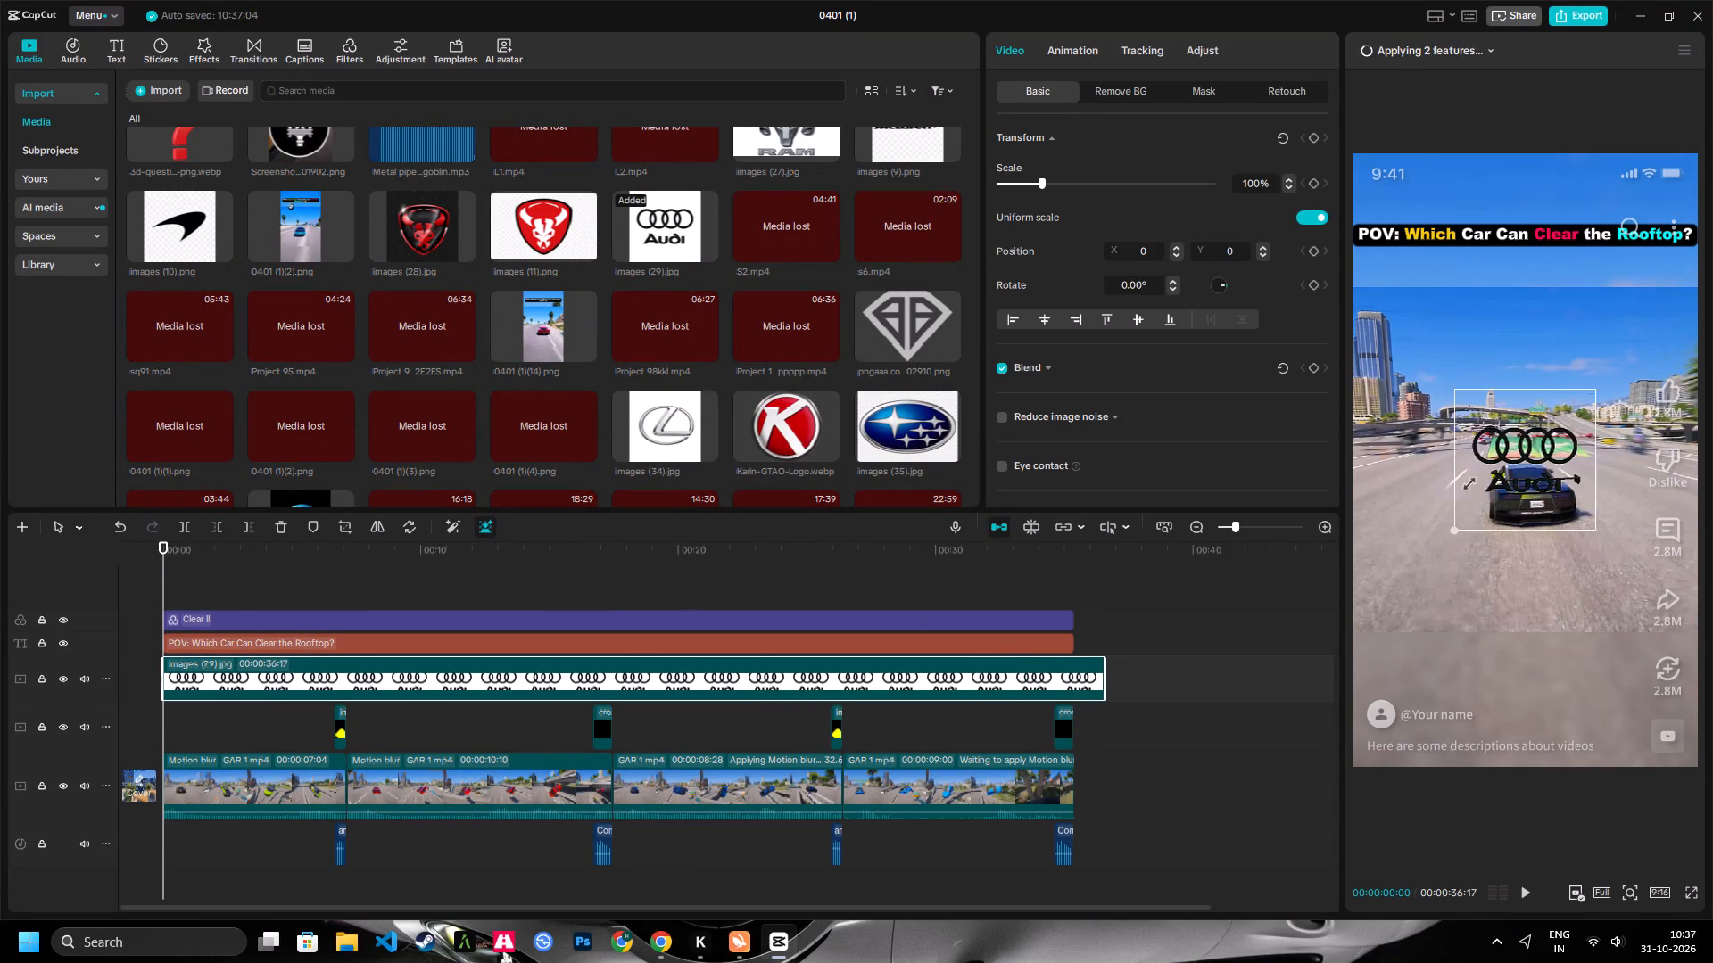
{"action": "left_click_drag", "start_coordinate": [1481, 468], "coordinate": [1503, 438]}
{"action": "left_click_drag", "start_coordinate": [1529, 461], "coordinate": [1416, 283]}
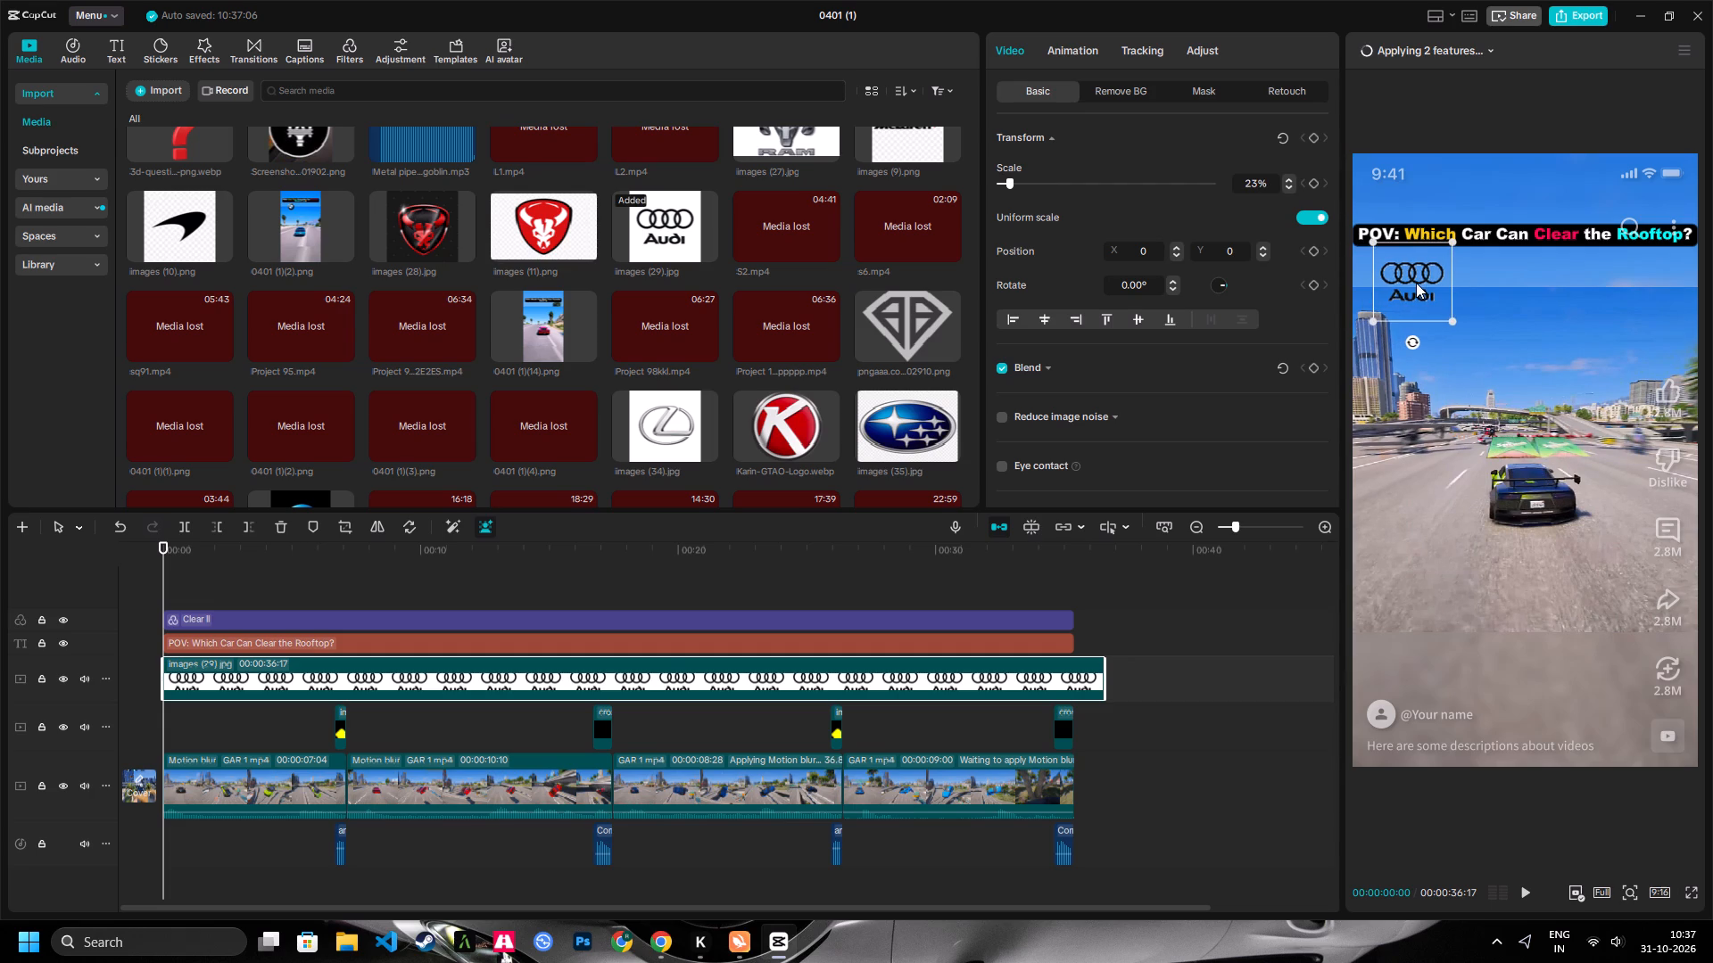
{"action": "left_click_drag", "start_coordinate": [1416, 283], "coordinate": [1417, 286]}
Add the Ford logo as an overlay from the start, above the Audi track, and extend it to 00:00:38:07.
{"action": "left_click", "coordinate": [458, 557]}
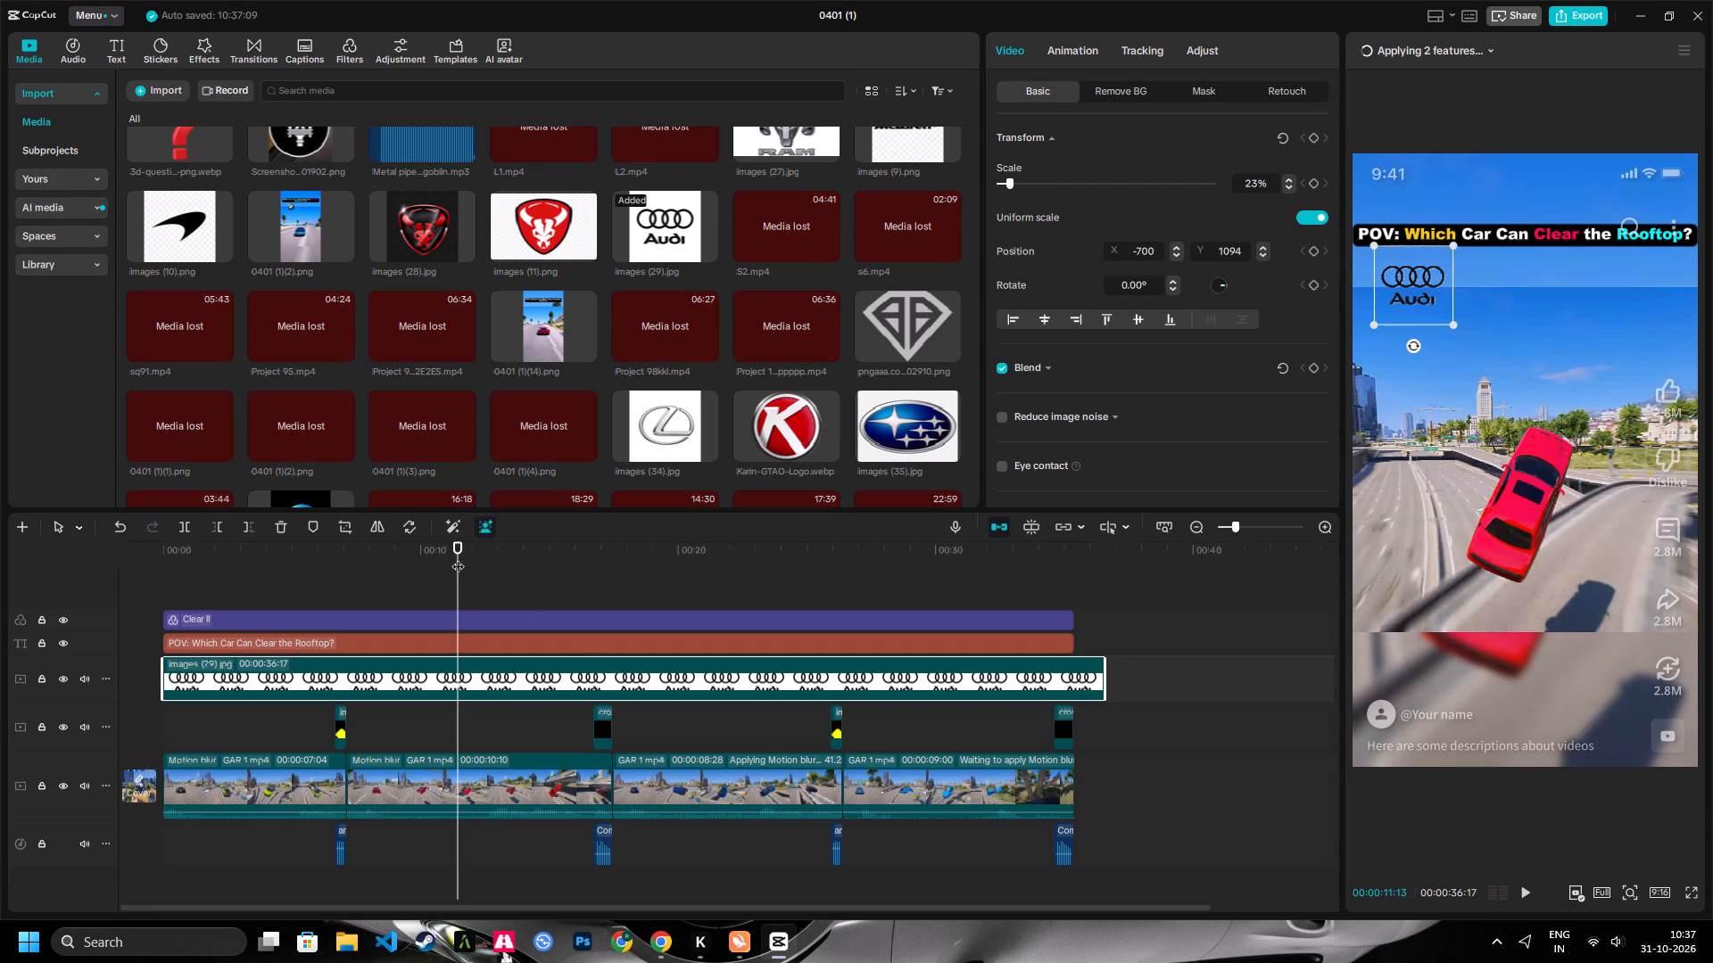
{"action": "scroll", "coordinate": [444, 394], "scroll_direction": "down", "scroll_amount": 6}
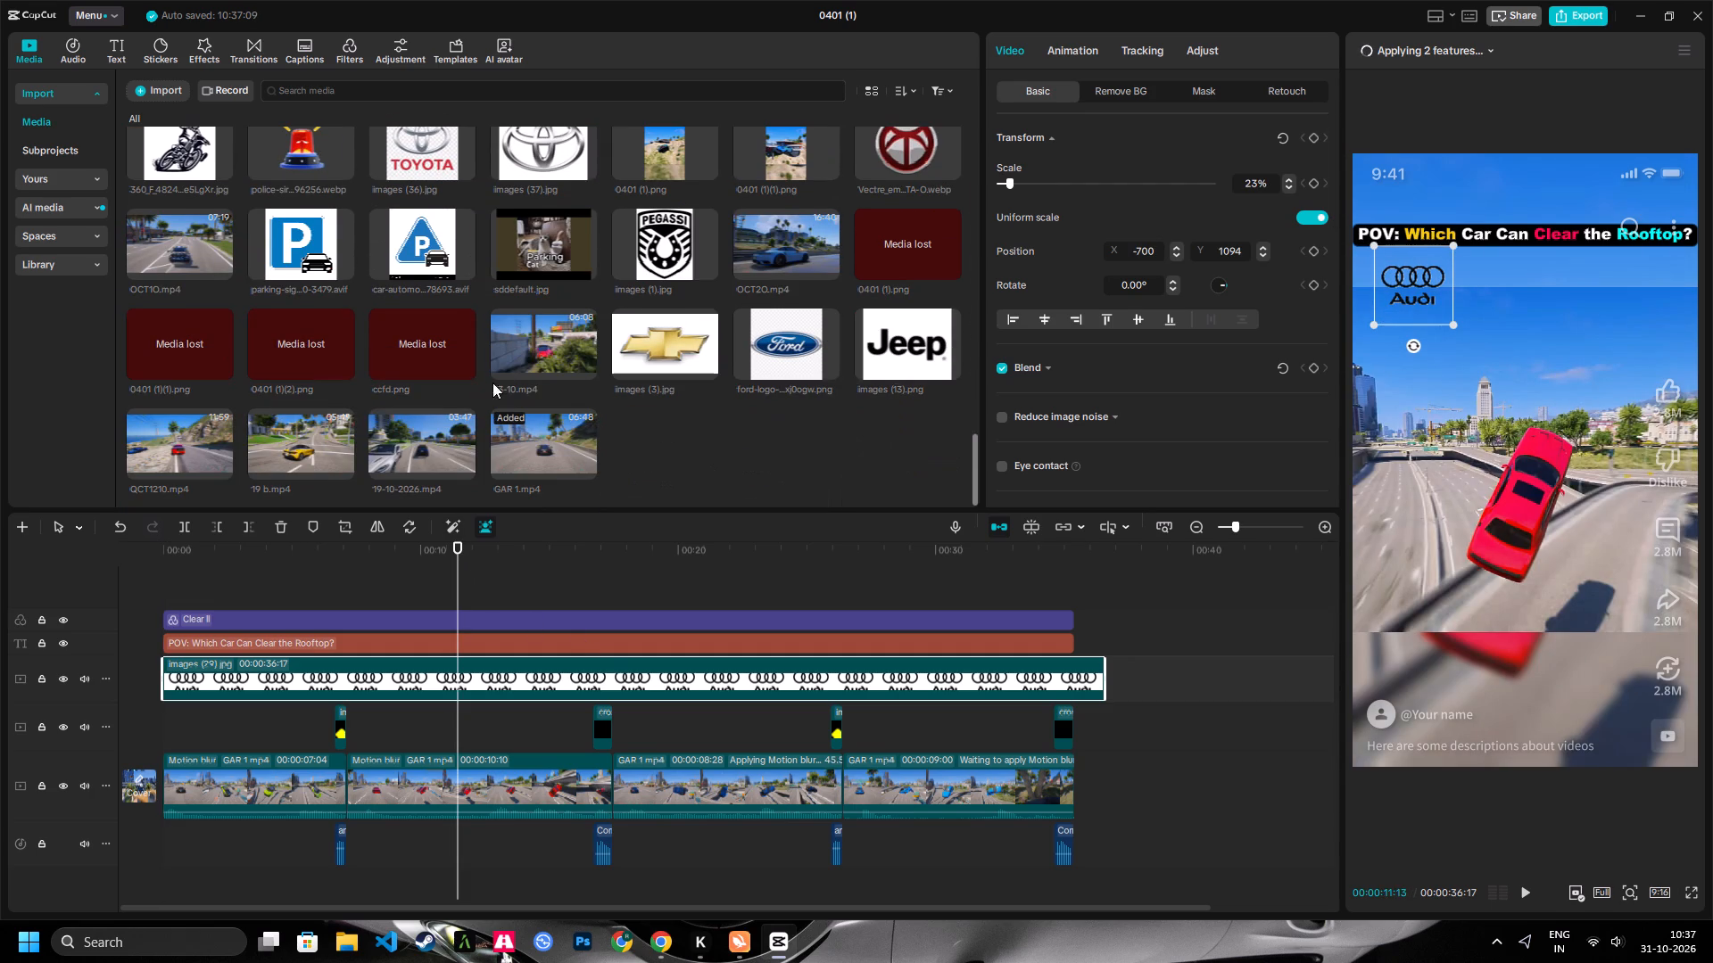
{"action": "left_click_drag", "start_coordinate": [786, 342], "coordinate": [120, 592]}
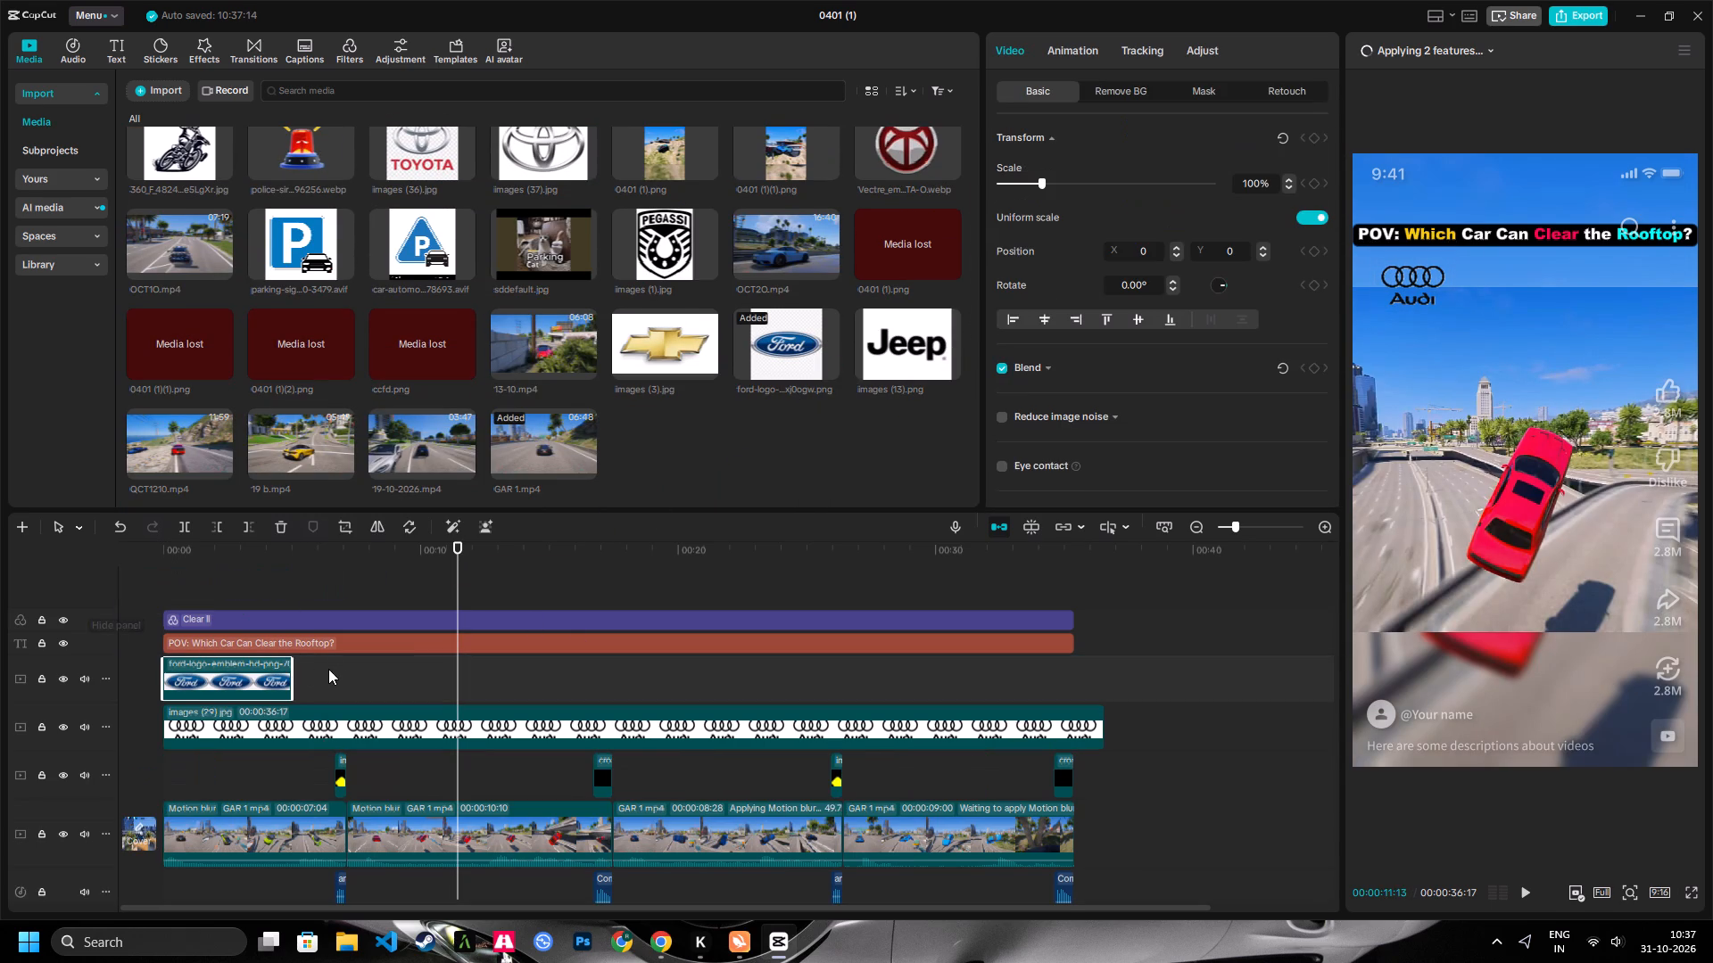
{"action": "left_click_drag", "start_coordinate": [295, 678], "coordinate": [1146, 638]}
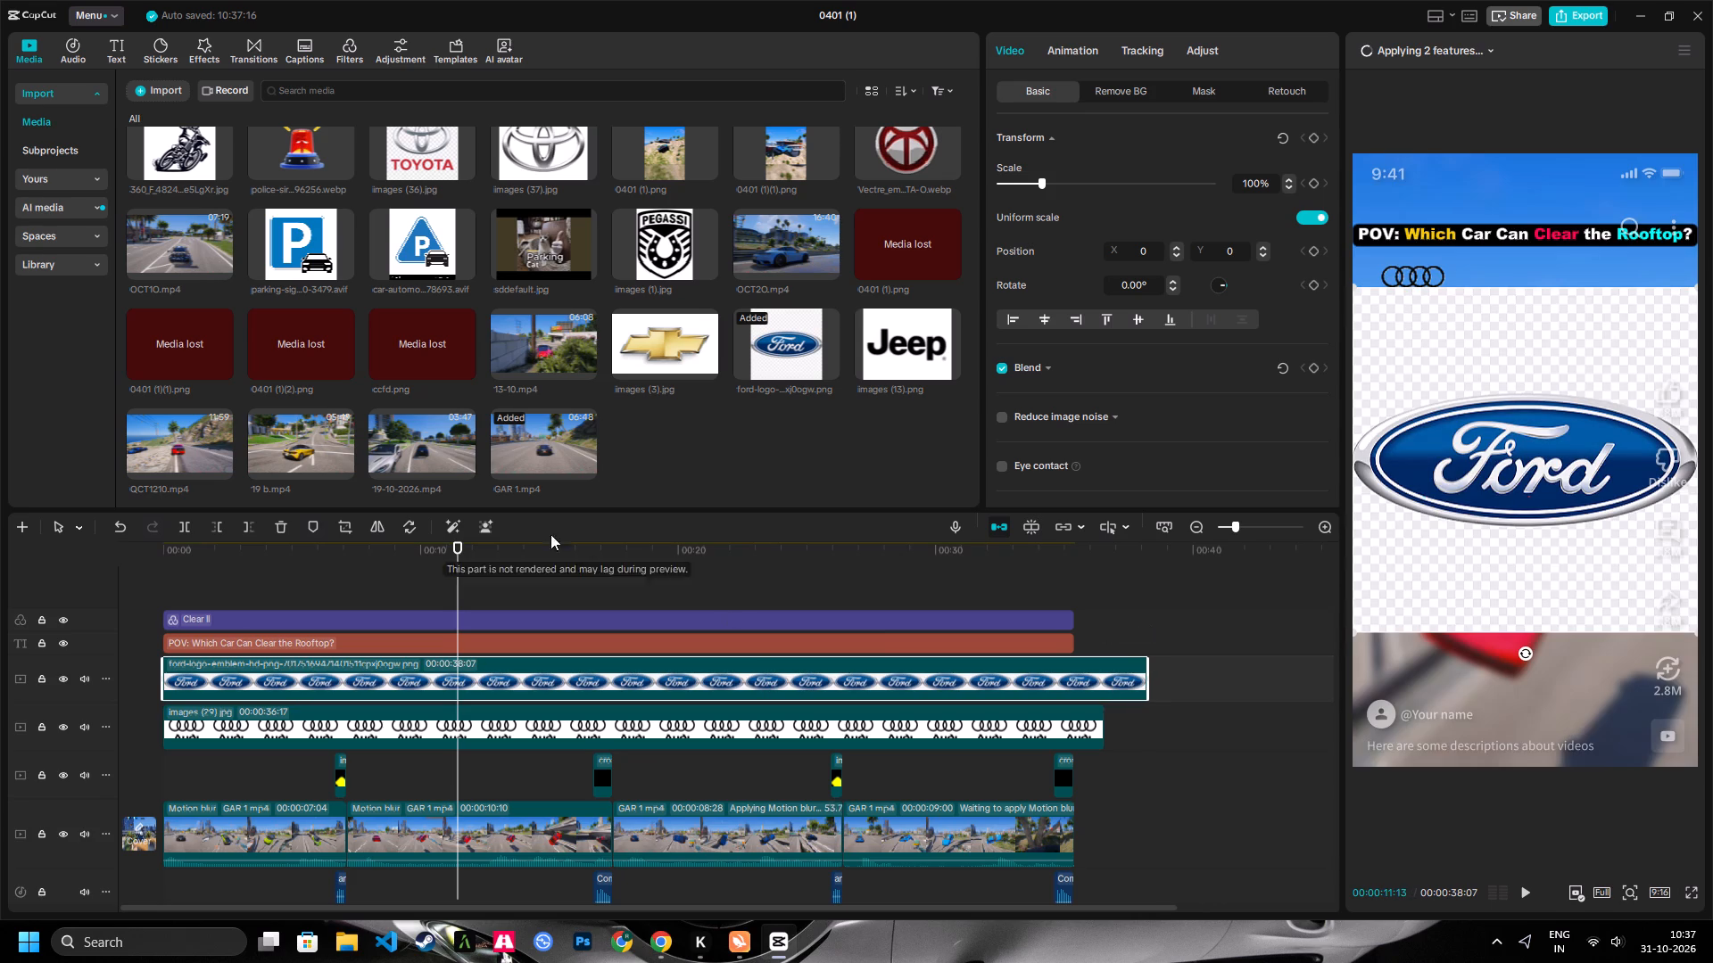
Remove the Ford logo's background, scale it to 27%, and place it beside the Audi logo at about X -142, Y 1122.
{"action": "left_click", "coordinate": [492, 523]}
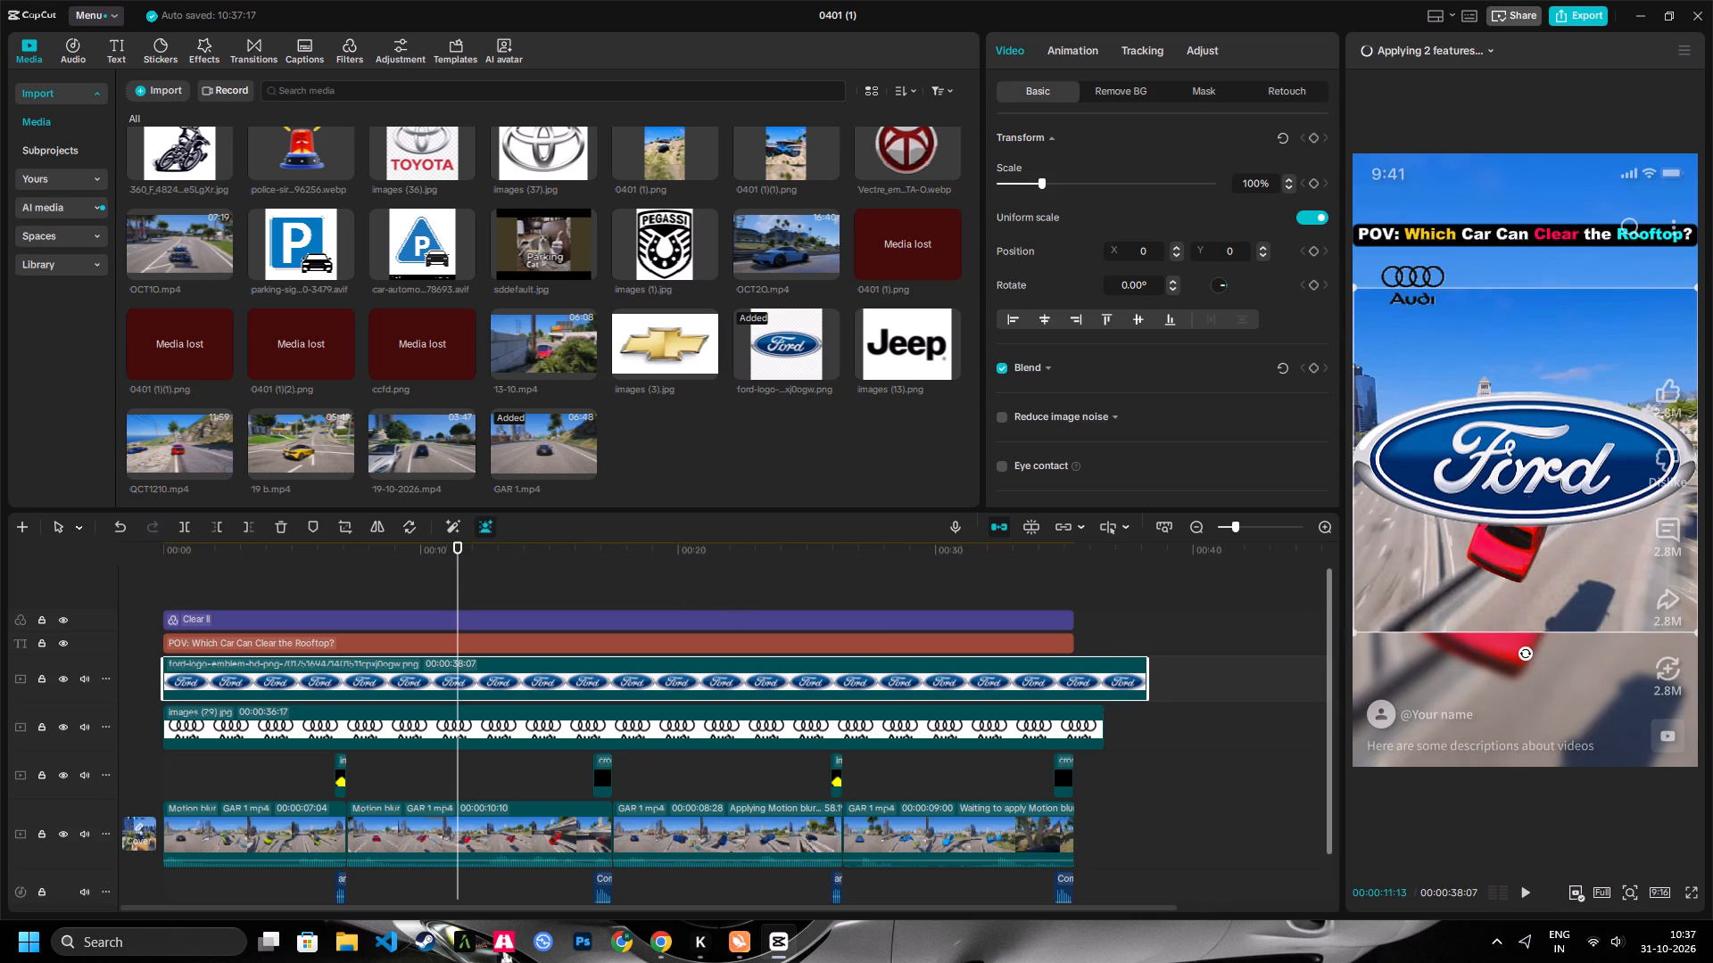
{"action": "left_click_drag", "start_coordinate": [1353, 630], "coordinate": [1488, 481]}
{"action": "left_click_drag", "start_coordinate": [1506, 454], "coordinate": [1493, 292]}
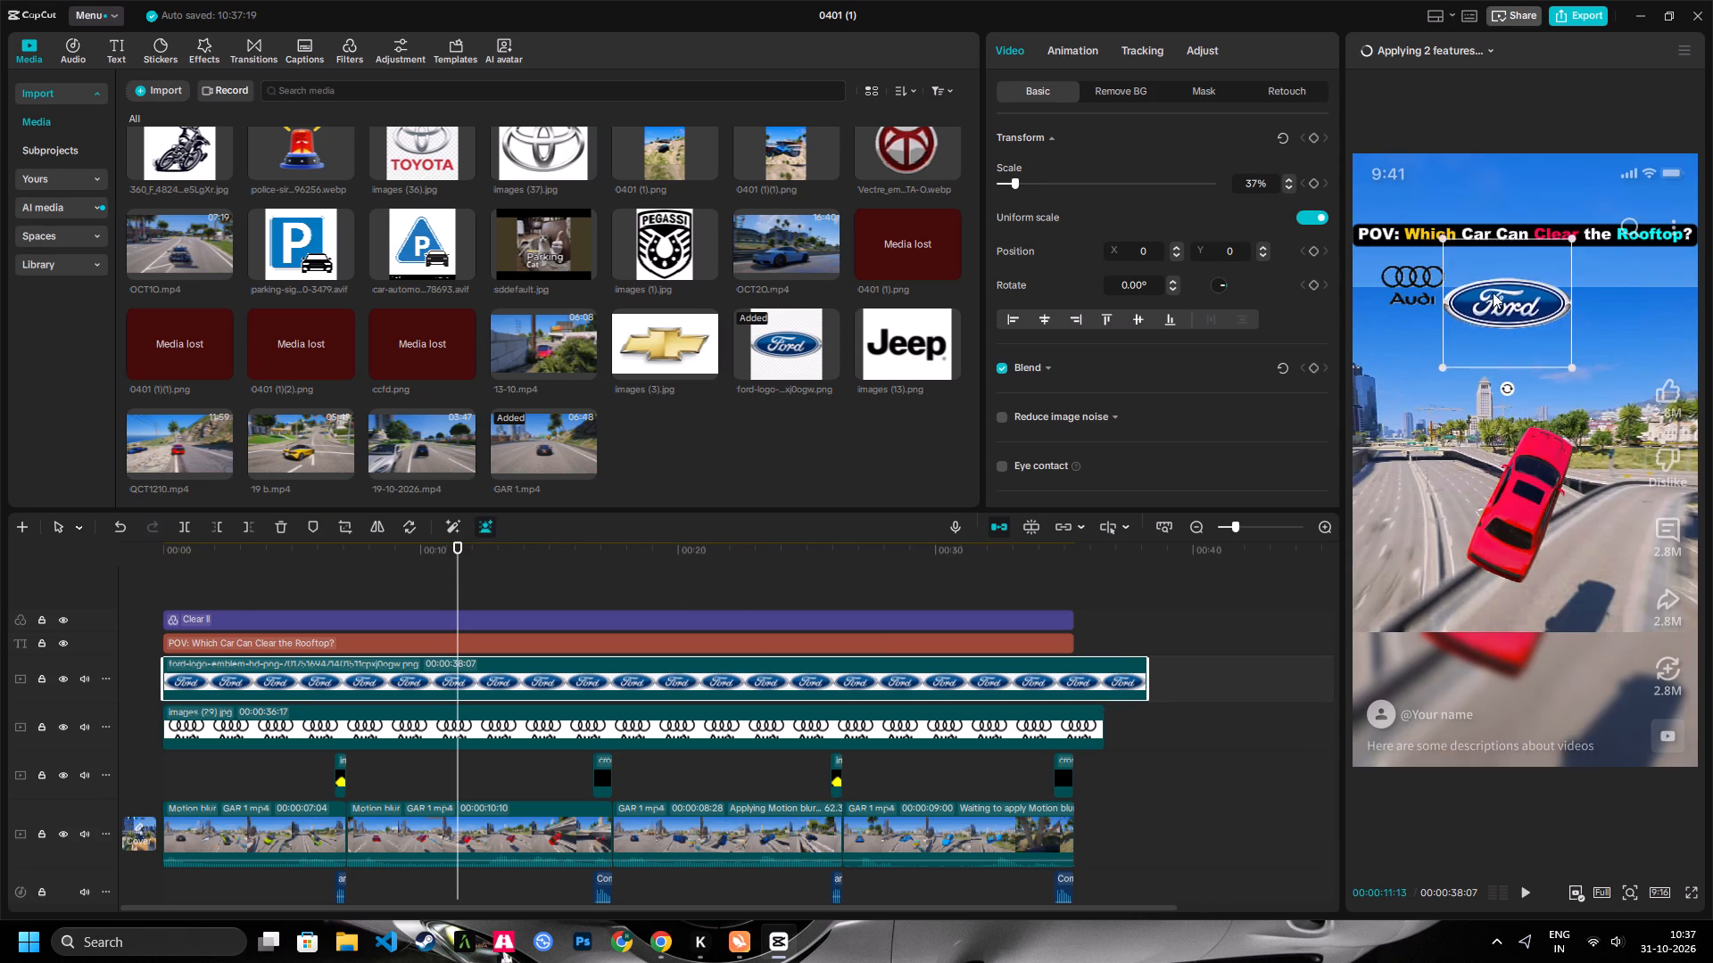
{"action": "left_click_drag", "start_coordinate": [1493, 292], "coordinate": [1499, 280]}
{"action": "left_click_drag", "start_coordinate": [1455, 349], "coordinate": [1470, 336]}
{"action": "left_click_drag", "start_coordinate": [1506, 312], "coordinate": [1494, 317]}
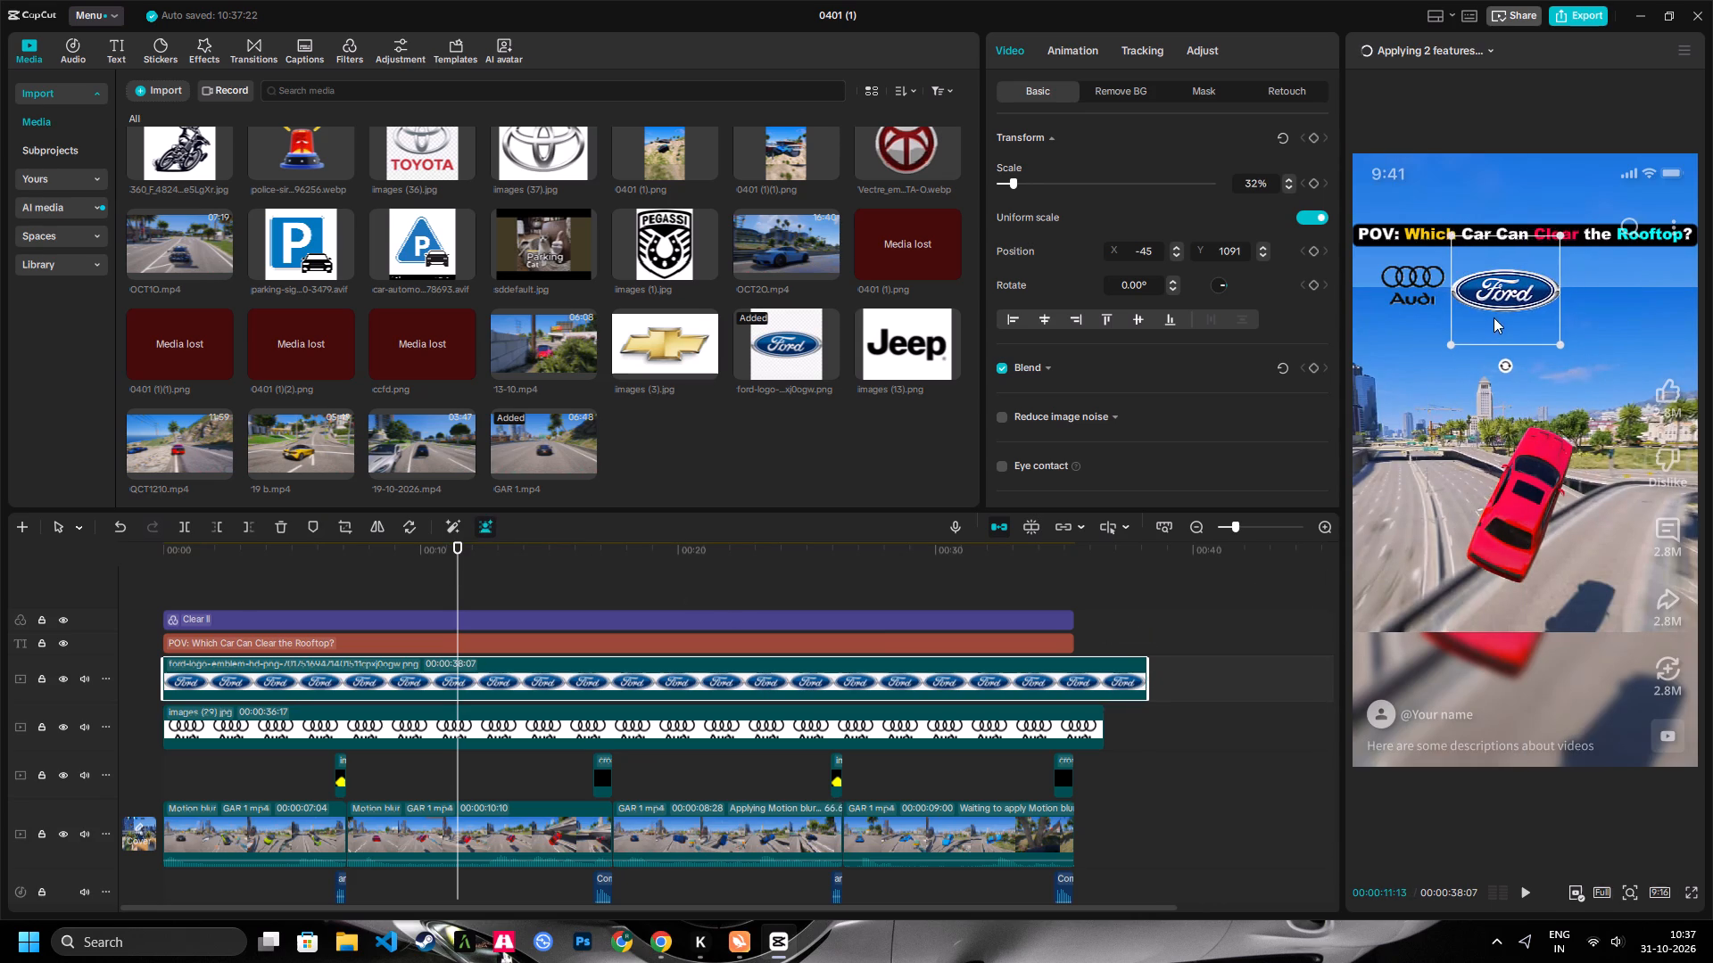
{"action": "left_click_drag", "start_coordinate": [1494, 317], "coordinate": [1496, 312]}
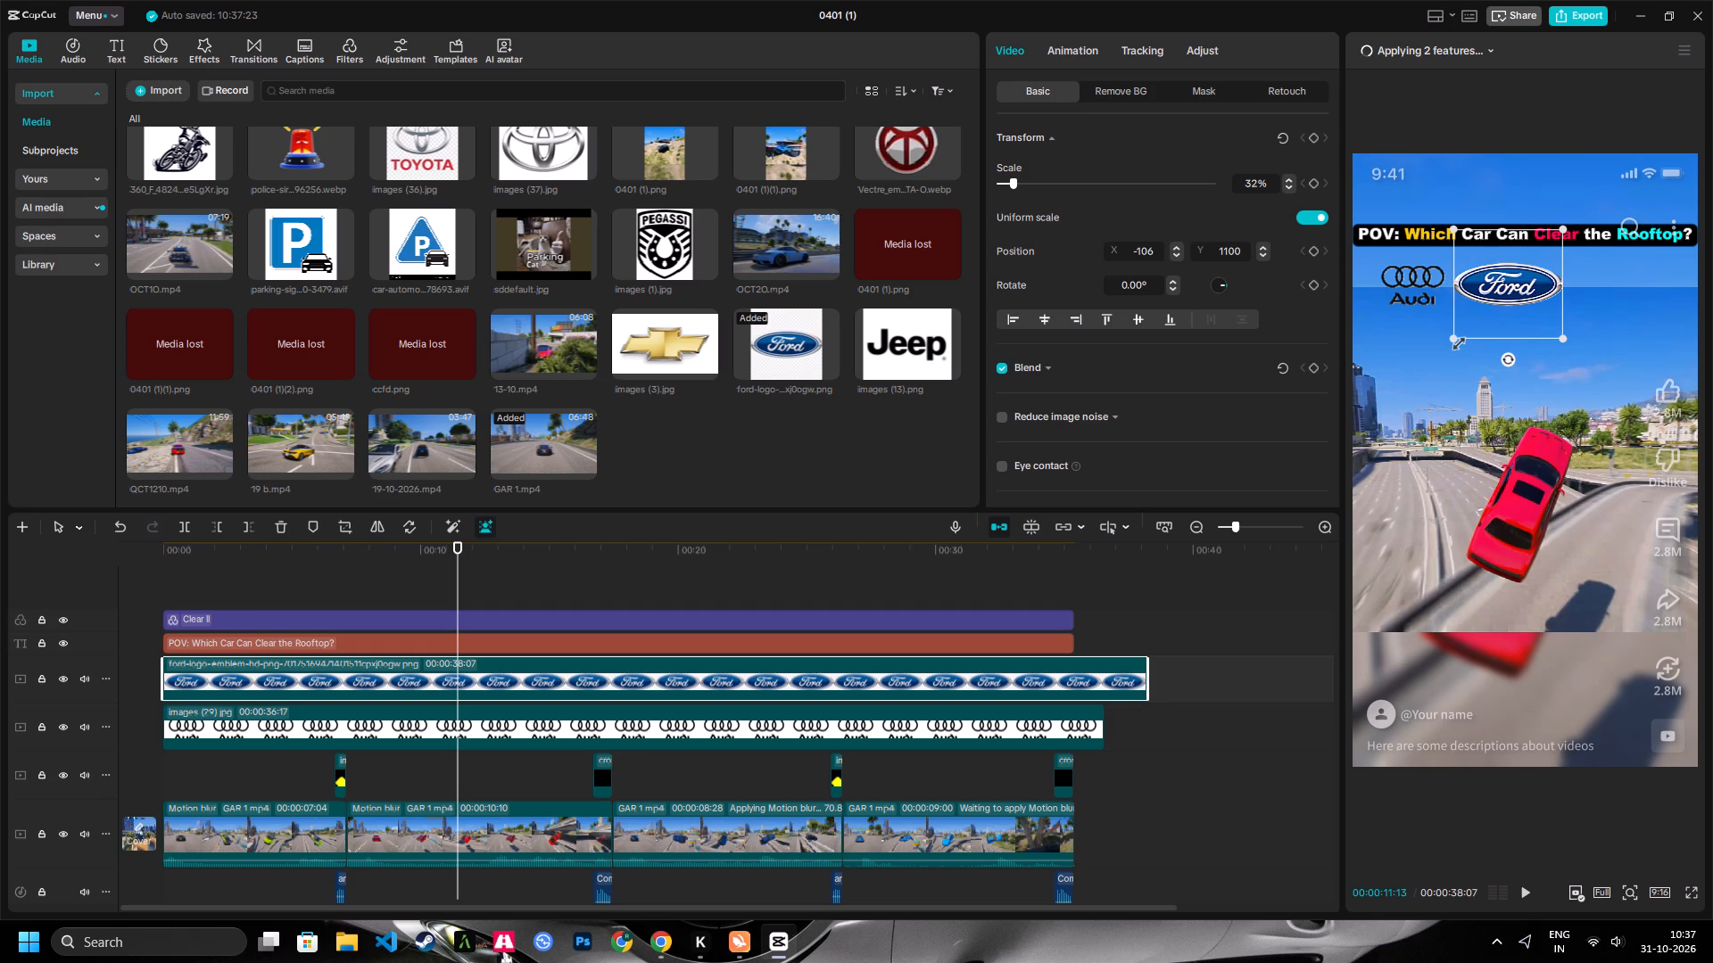
{"action": "left_click_drag", "start_coordinate": [1456, 341], "coordinate": [1469, 331]}
{"action": "left_click", "coordinate": [1501, 309]}
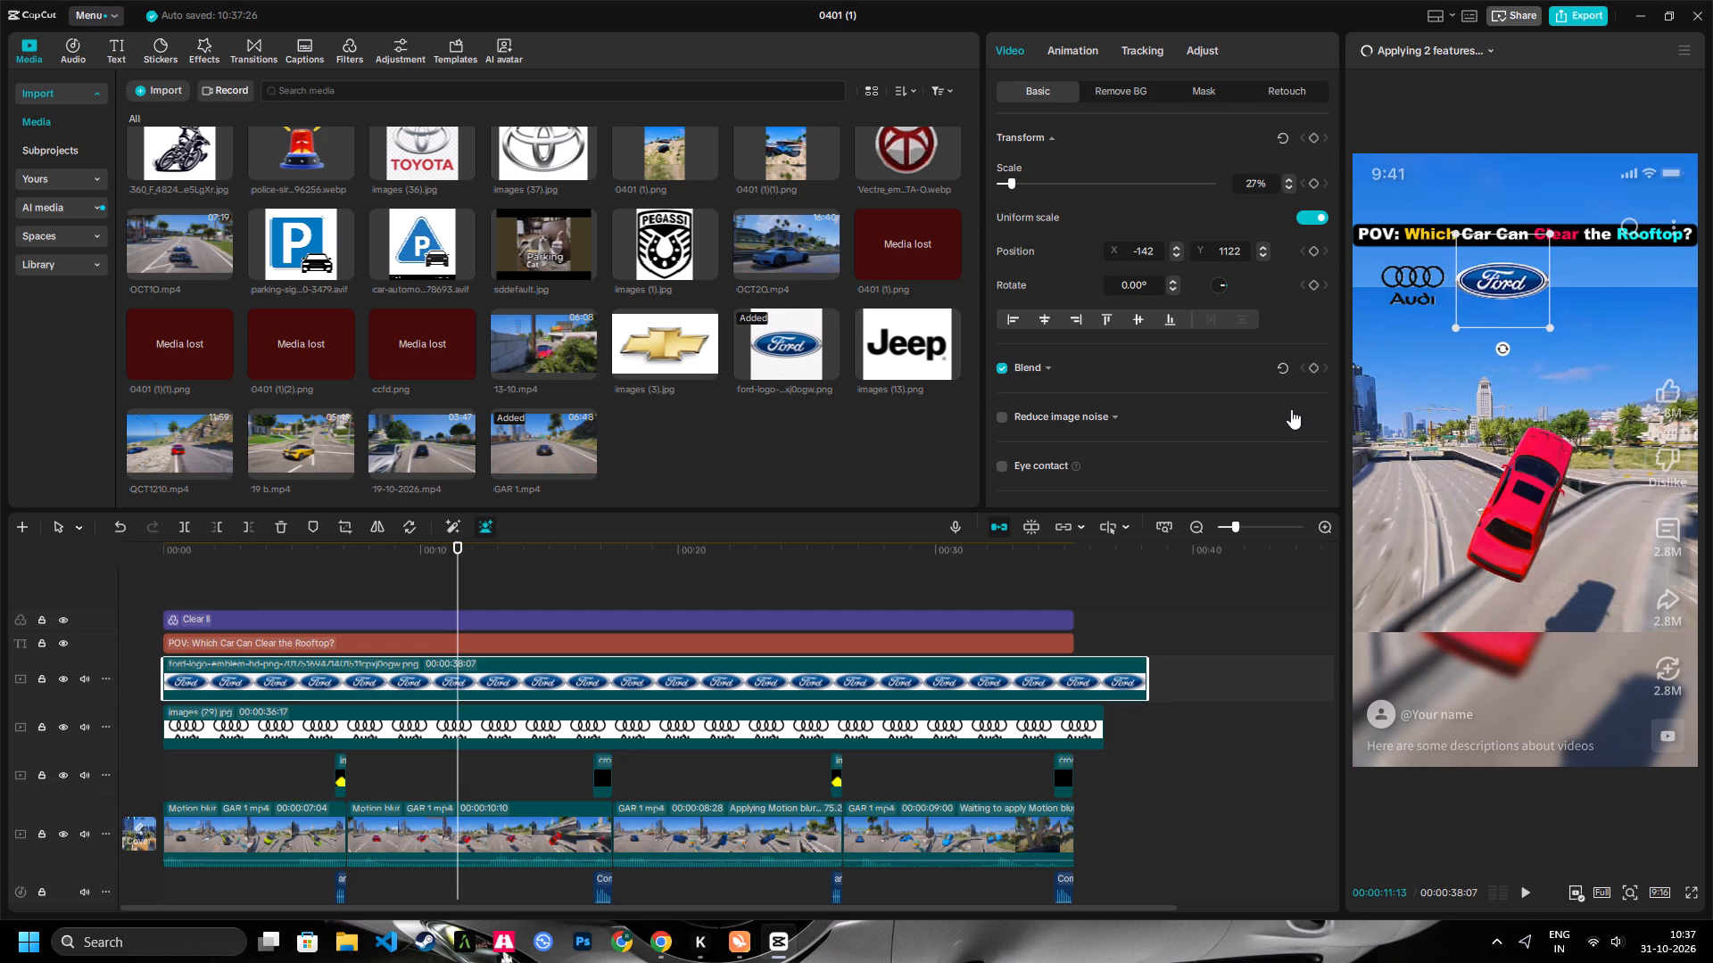
Add the Mustang logo images (12).jpg as an overlay from the start, above the Ford track, and extend it to 00:00:38:11.
{"action": "key", "text": "space"}
{"action": "left_click", "coordinate": [741, 573]}
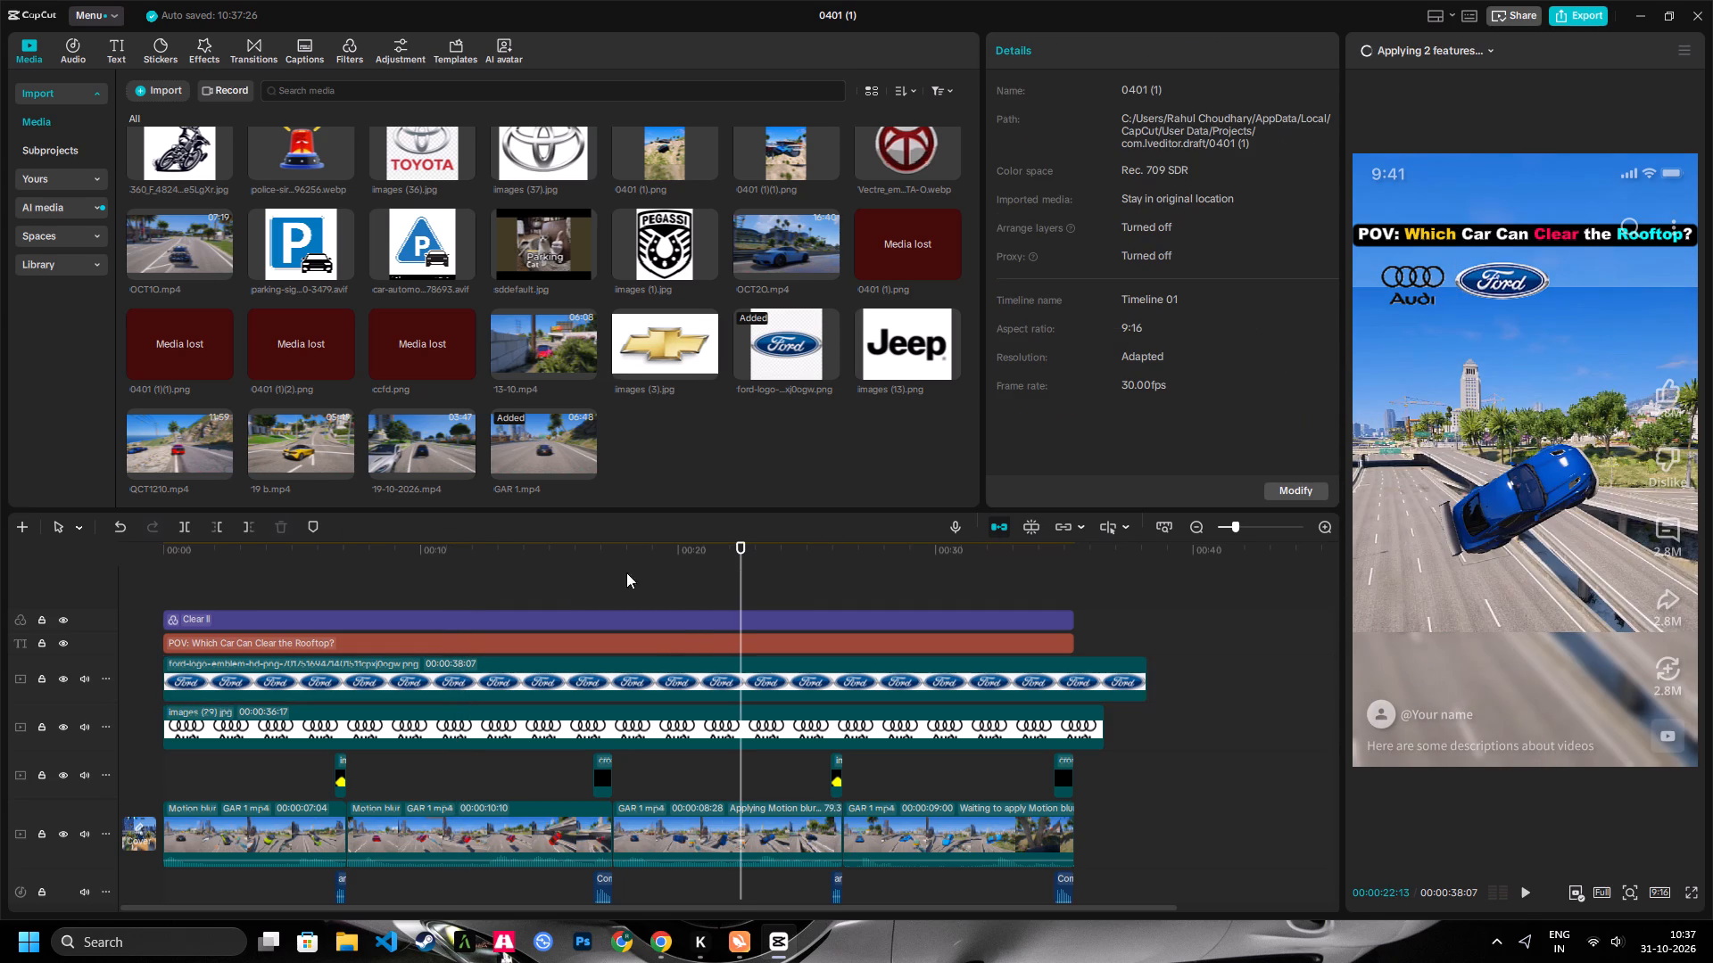
{"action": "scroll", "coordinate": [563, 378], "scroll_direction": "up", "scroll_amount": 5}
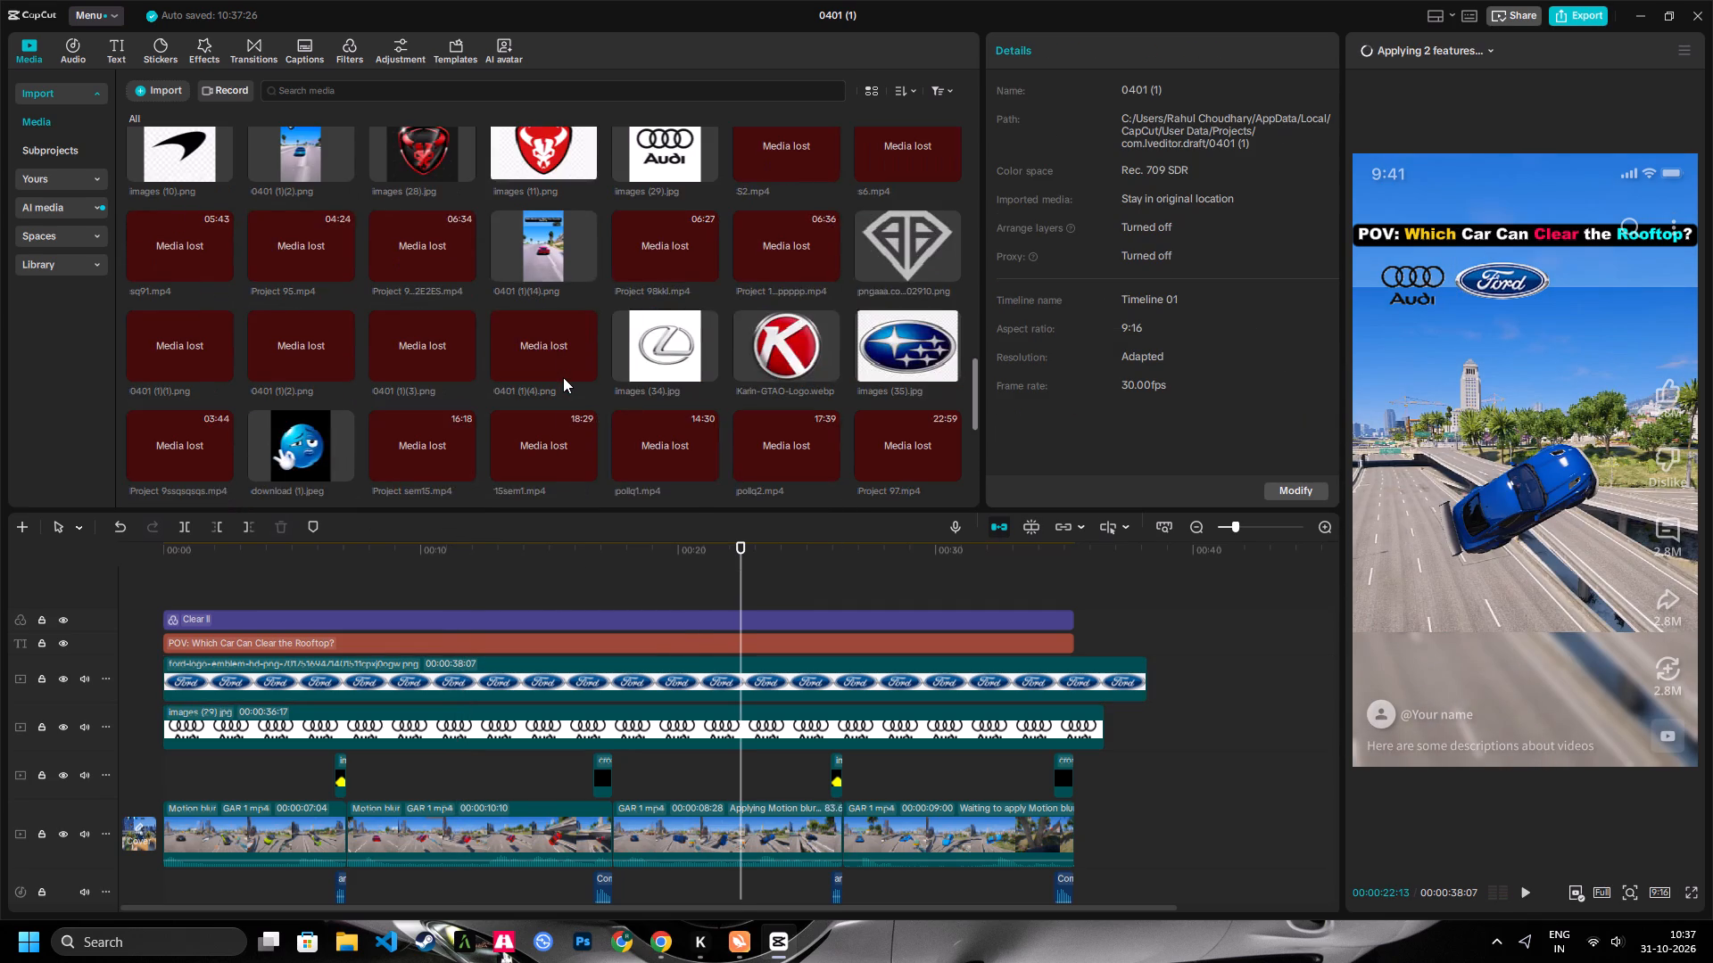
{"action": "scroll", "coordinate": [563, 377], "scroll_direction": "up", "scroll_amount": 12}
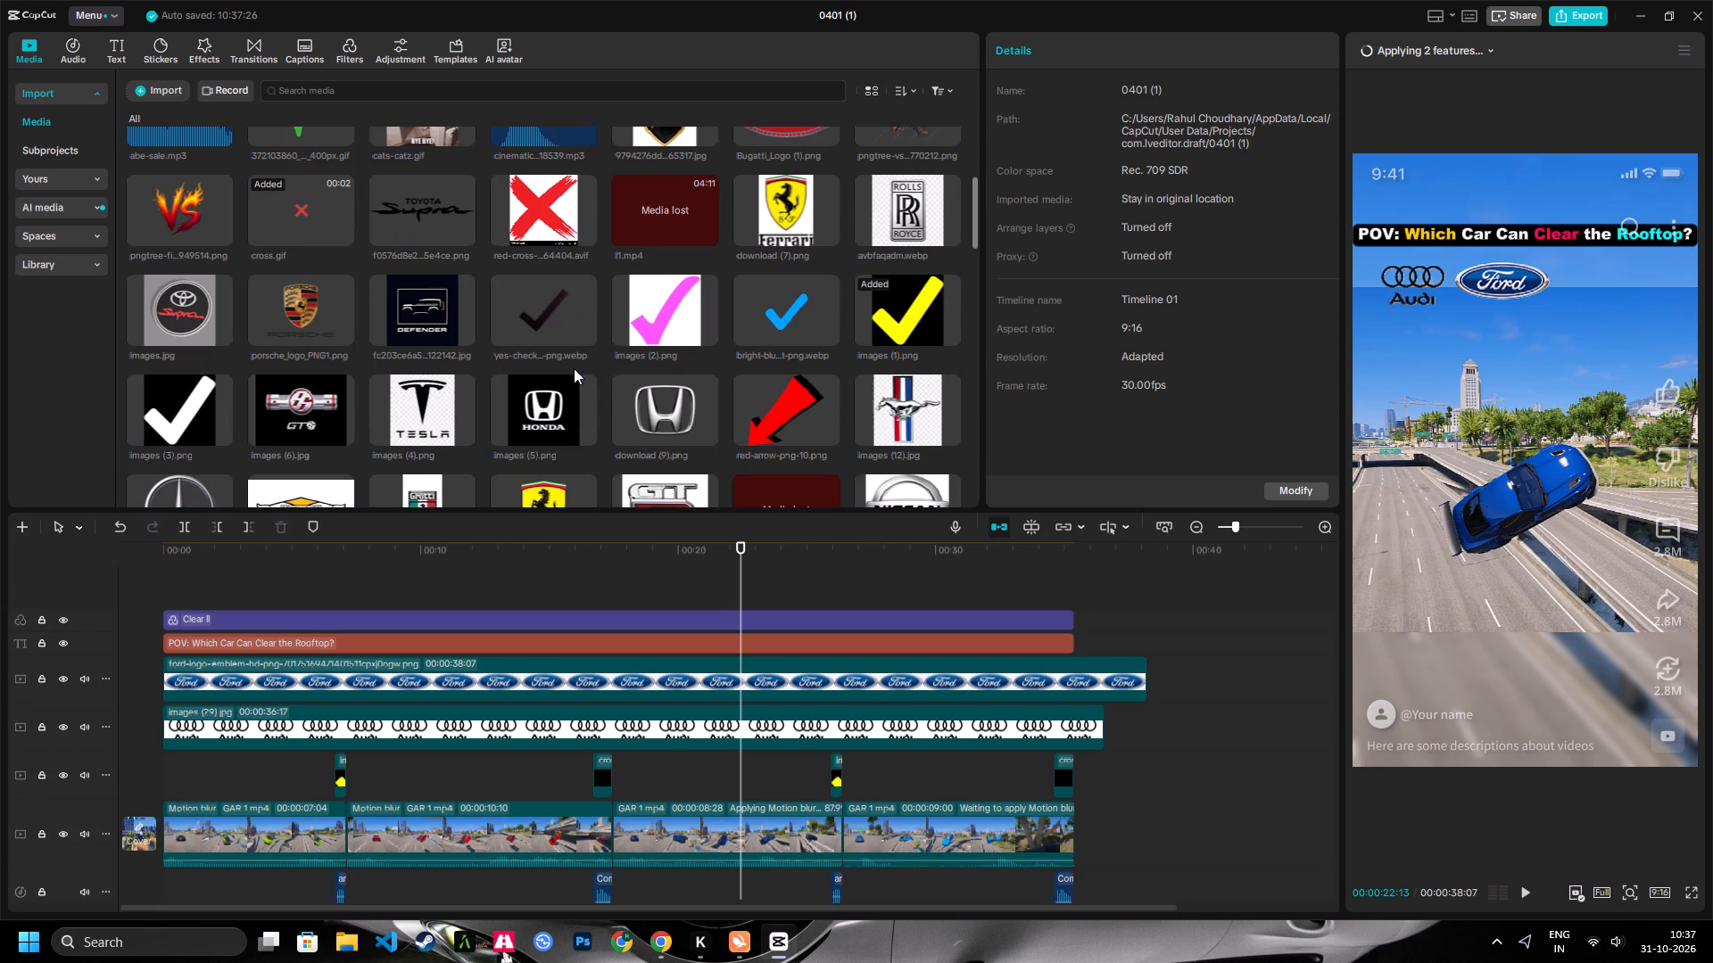
{"action": "left_click_drag", "start_coordinate": [892, 413], "coordinate": [78, 572]}
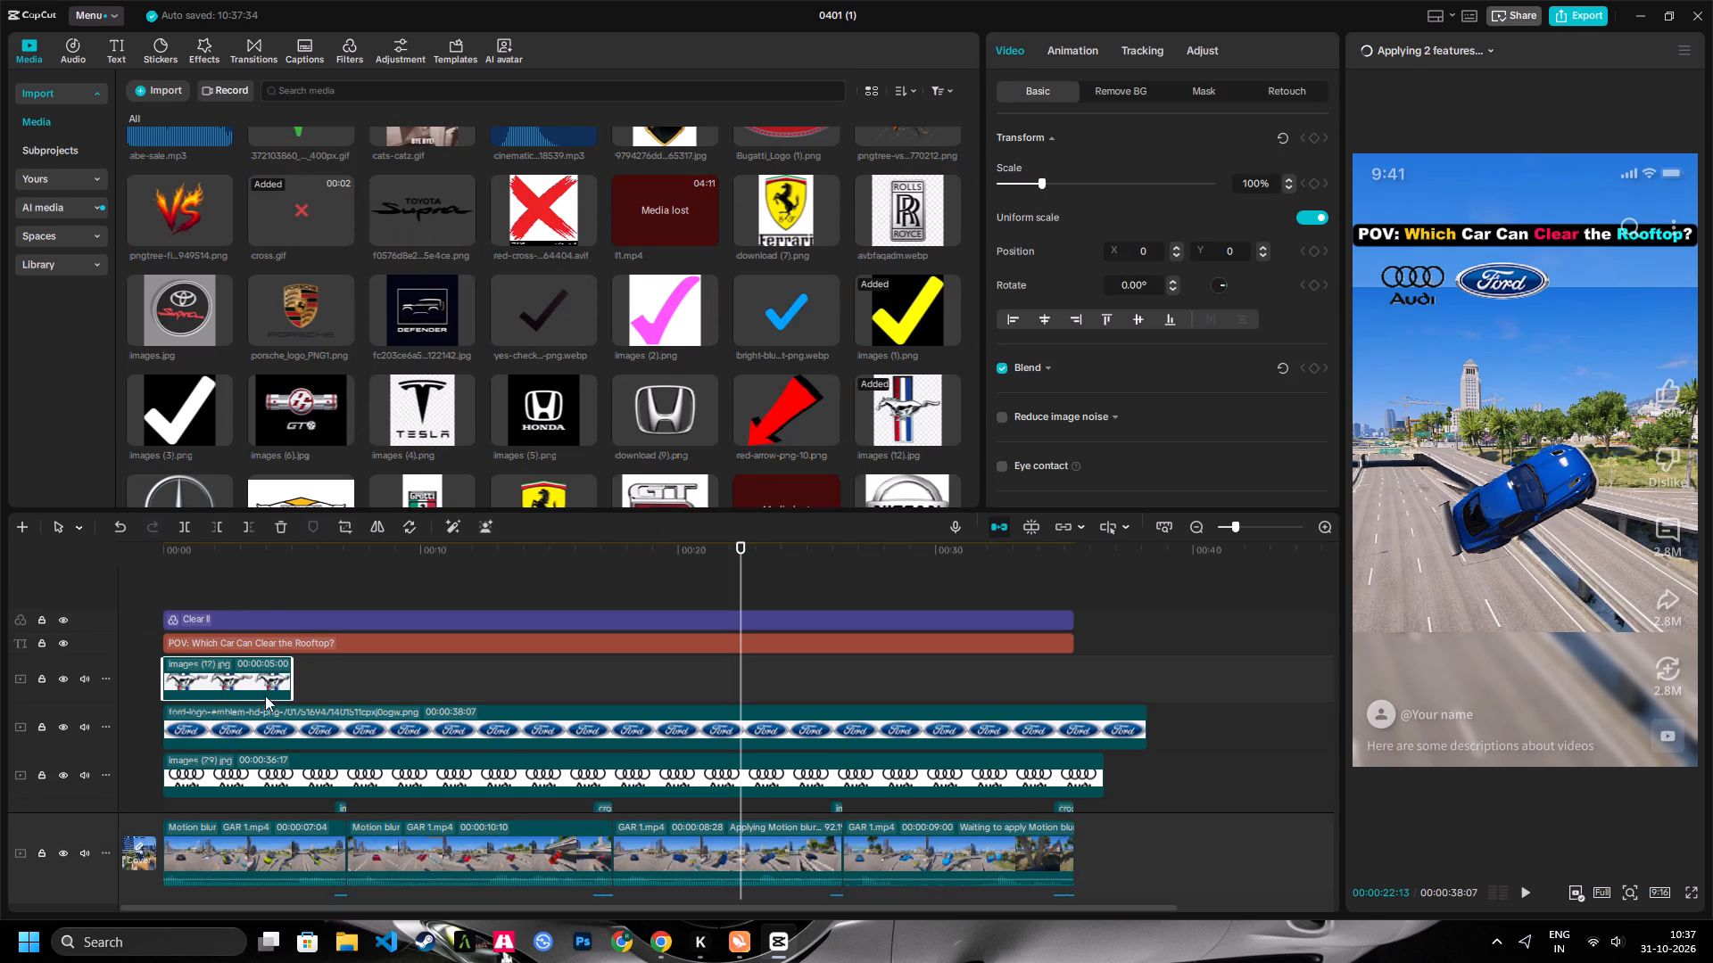
{"action": "left_click_drag", "start_coordinate": [292, 678], "coordinate": [1146, 677]}
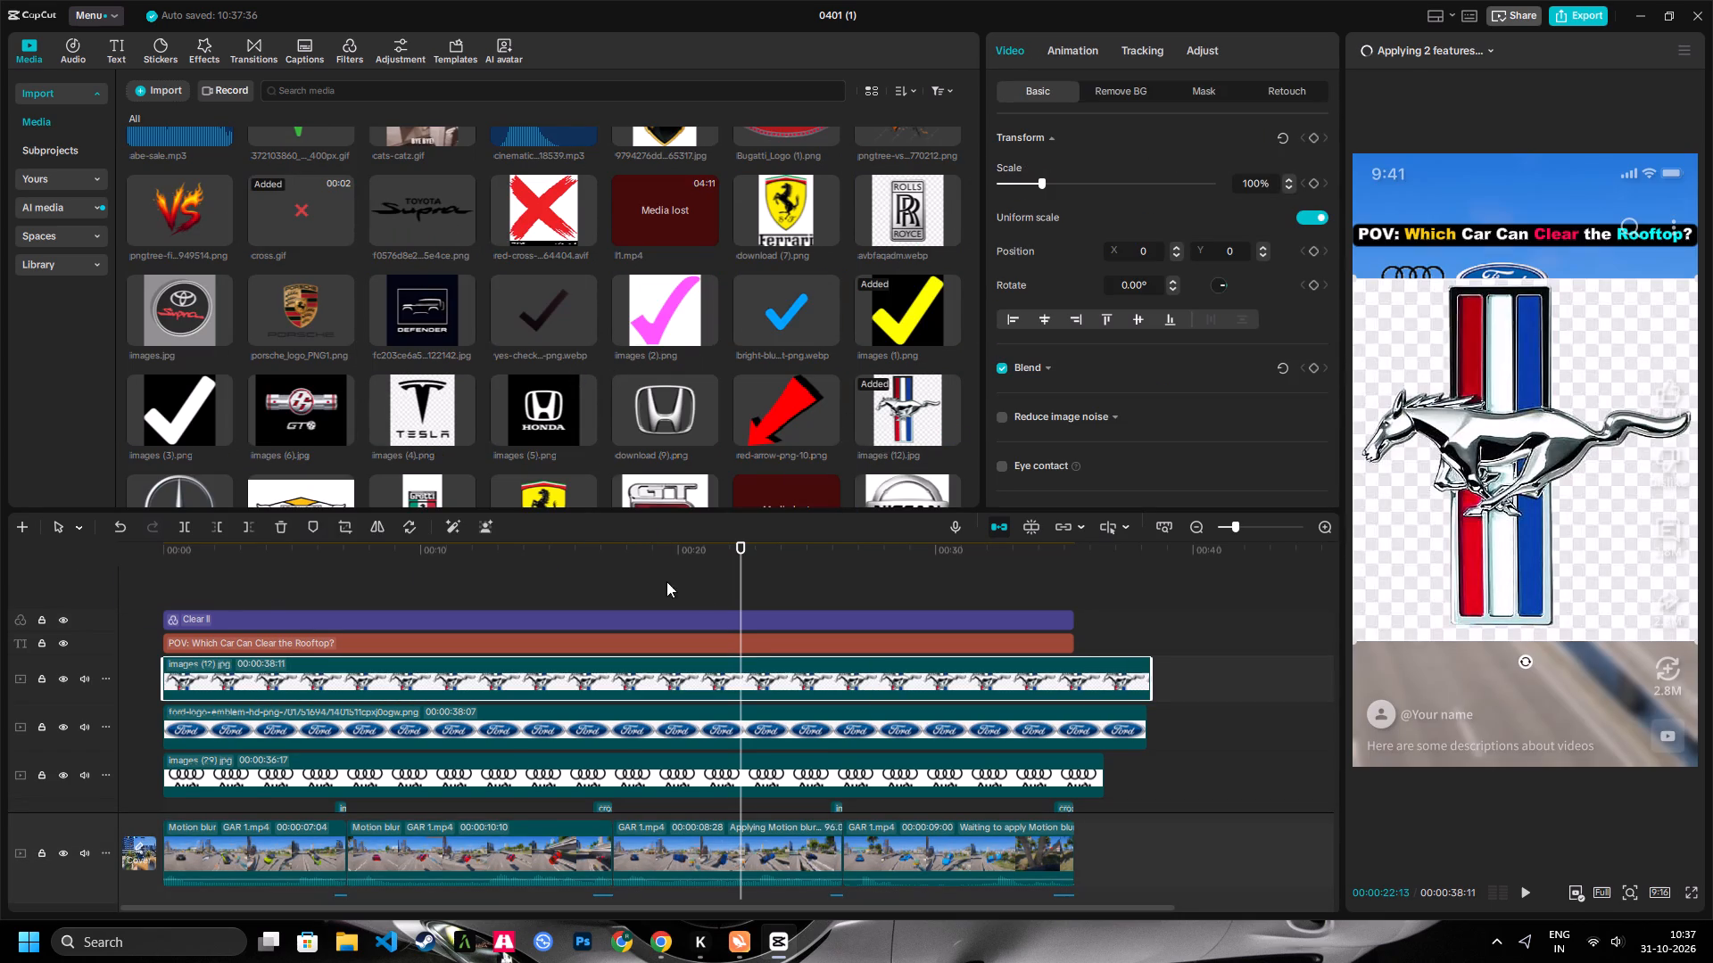
Remove the Mustang logo's background and crop off the upper and lower parts of the stripes, keeping the whole horse.
{"action": "left_click", "coordinate": [486, 524]}
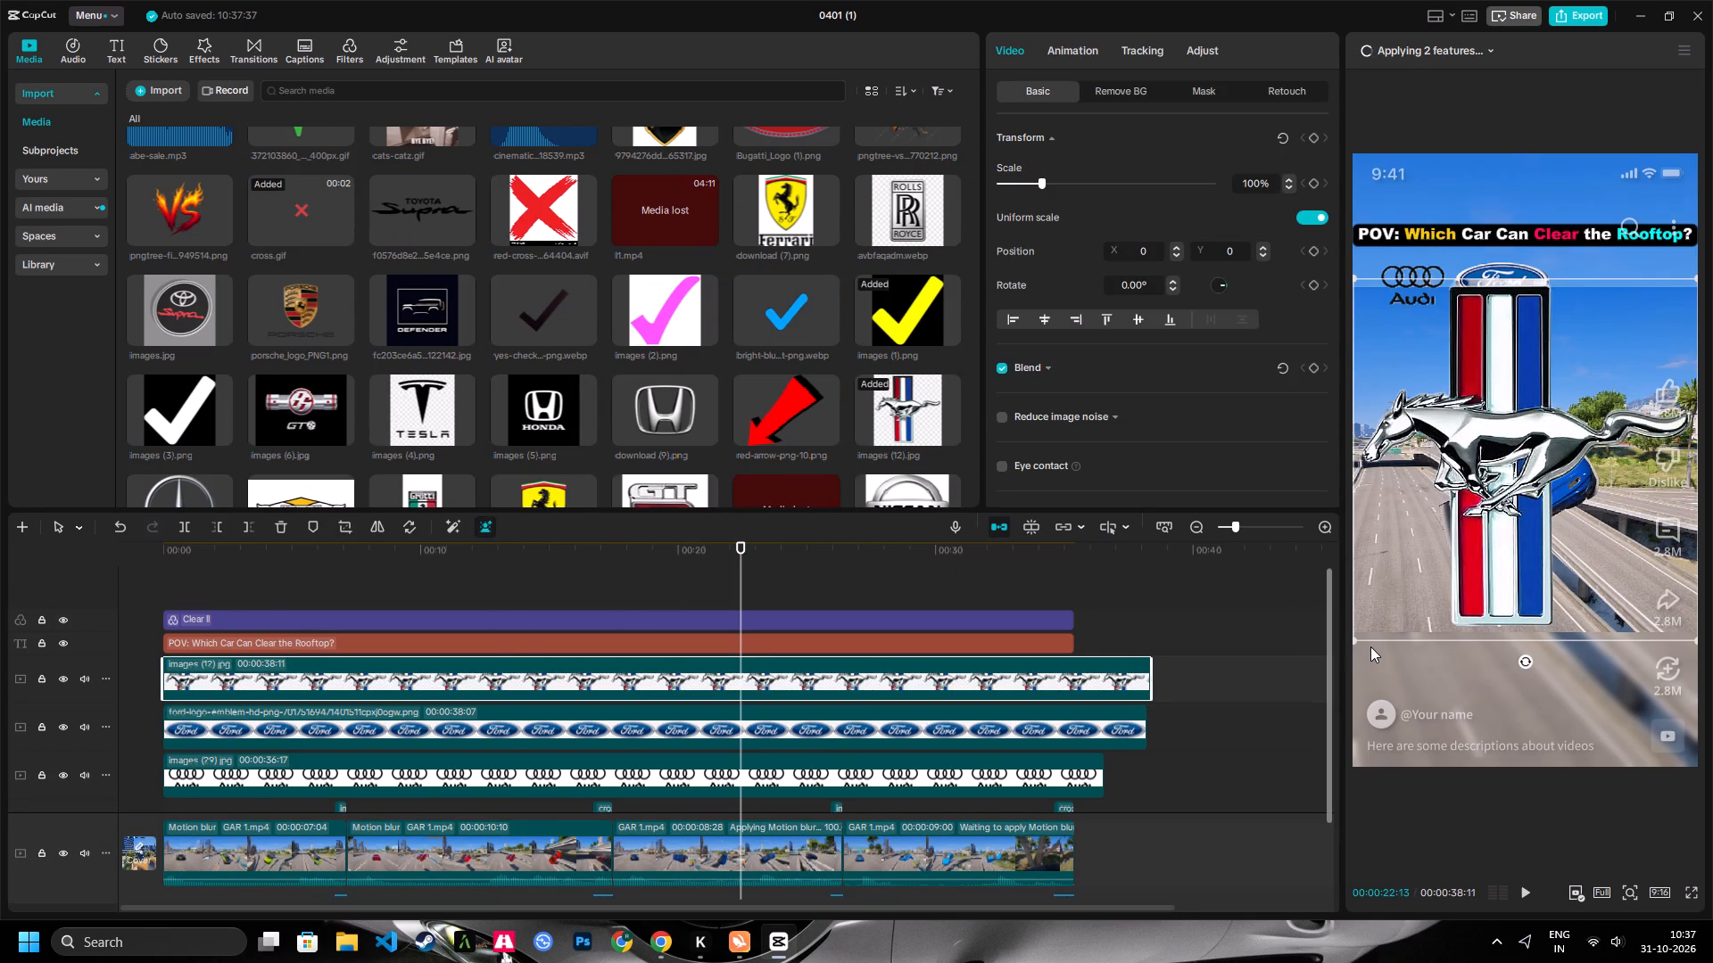
{"action": "left_click", "coordinate": [348, 529]}
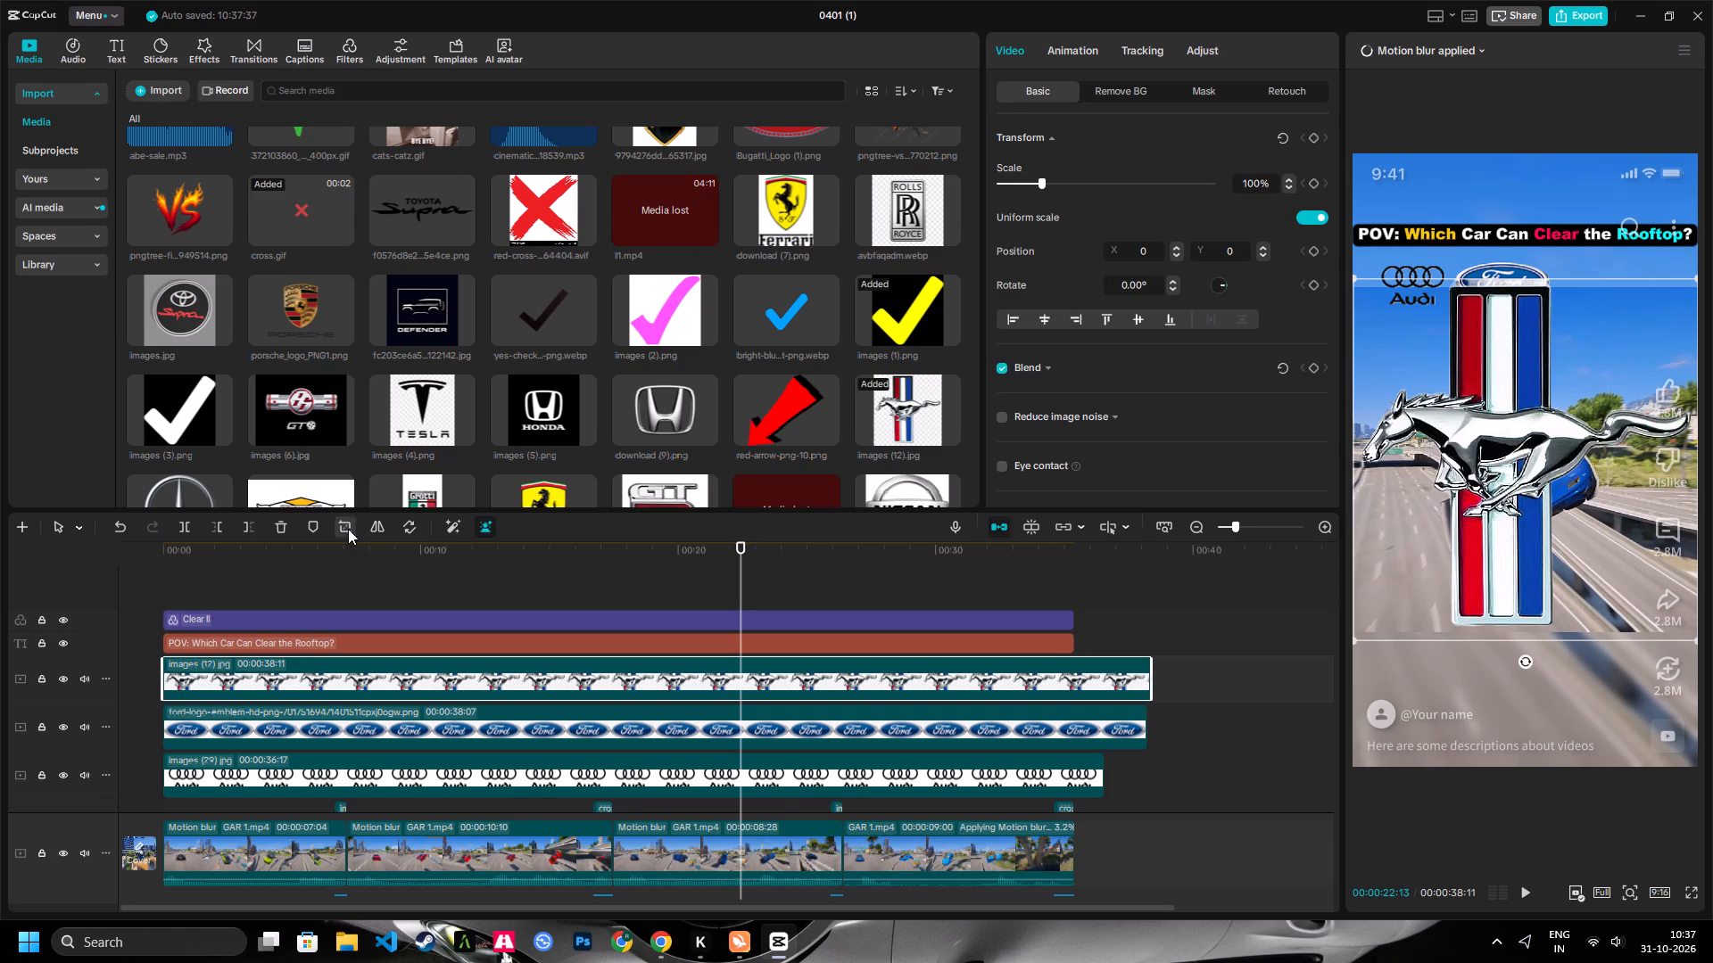
{"action": "left_click_drag", "start_coordinate": [862, 654], "coordinate": [867, 553]}
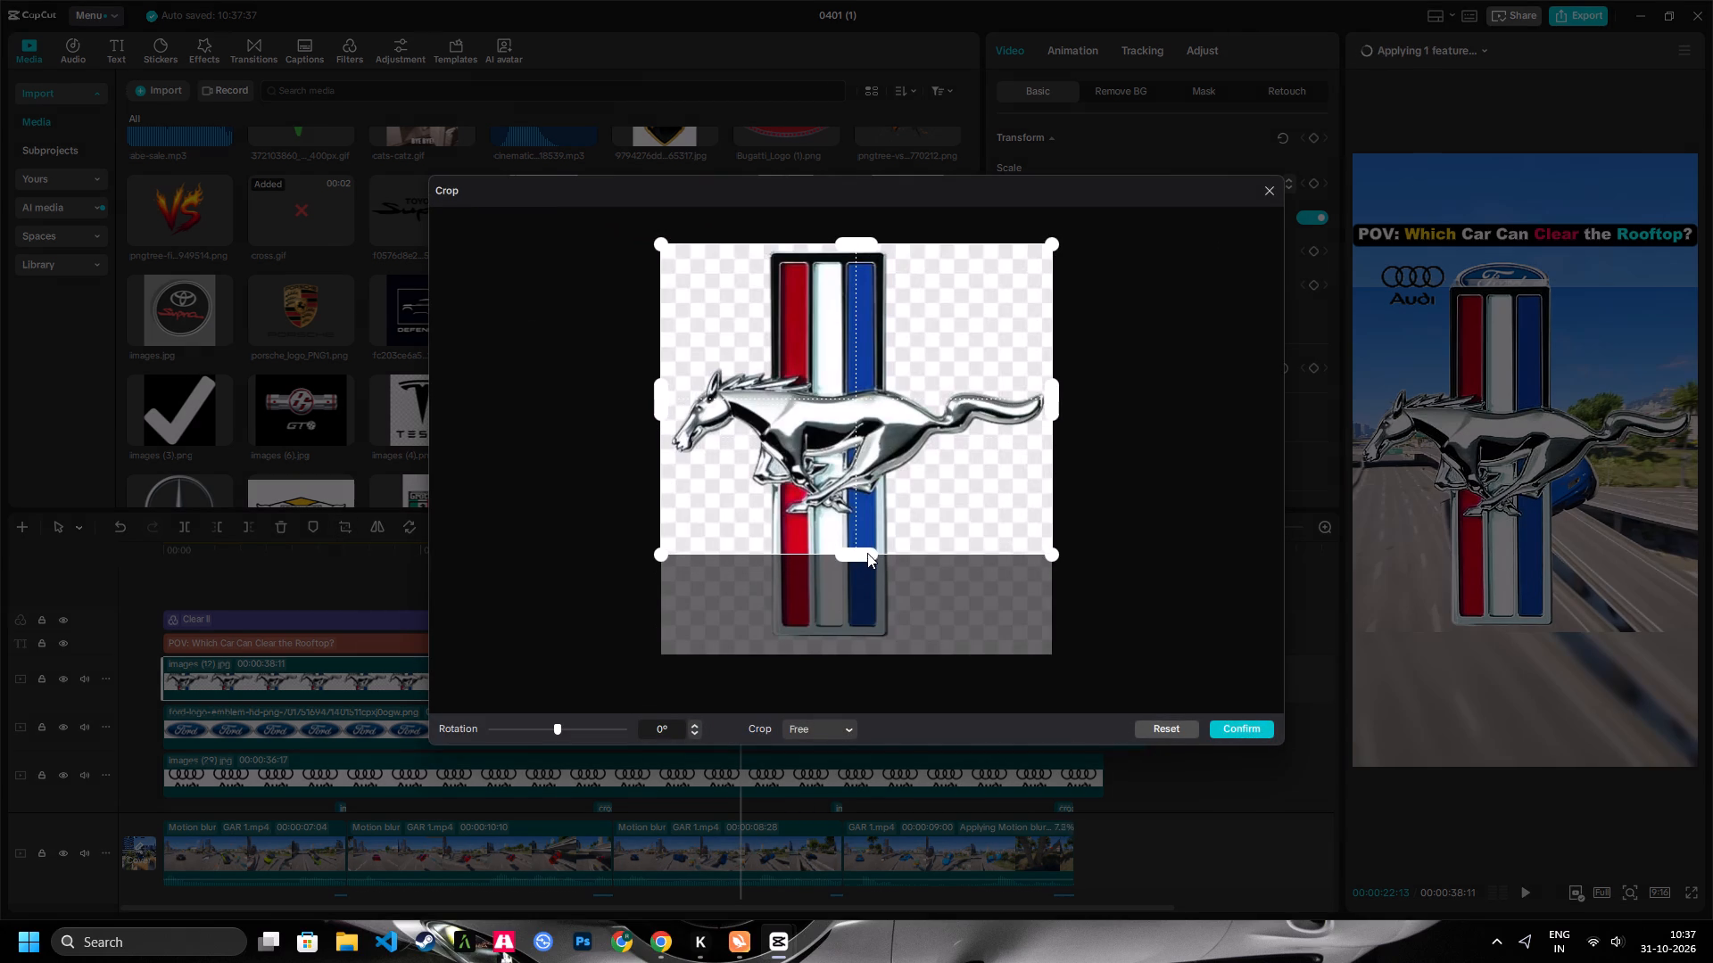
{"action": "left_click_drag", "start_coordinate": [867, 553], "coordinate": [877, 542]}
{"action": "left_click_drag", "start_coordinate": [851, 244], "coordinate": [849, 310]}
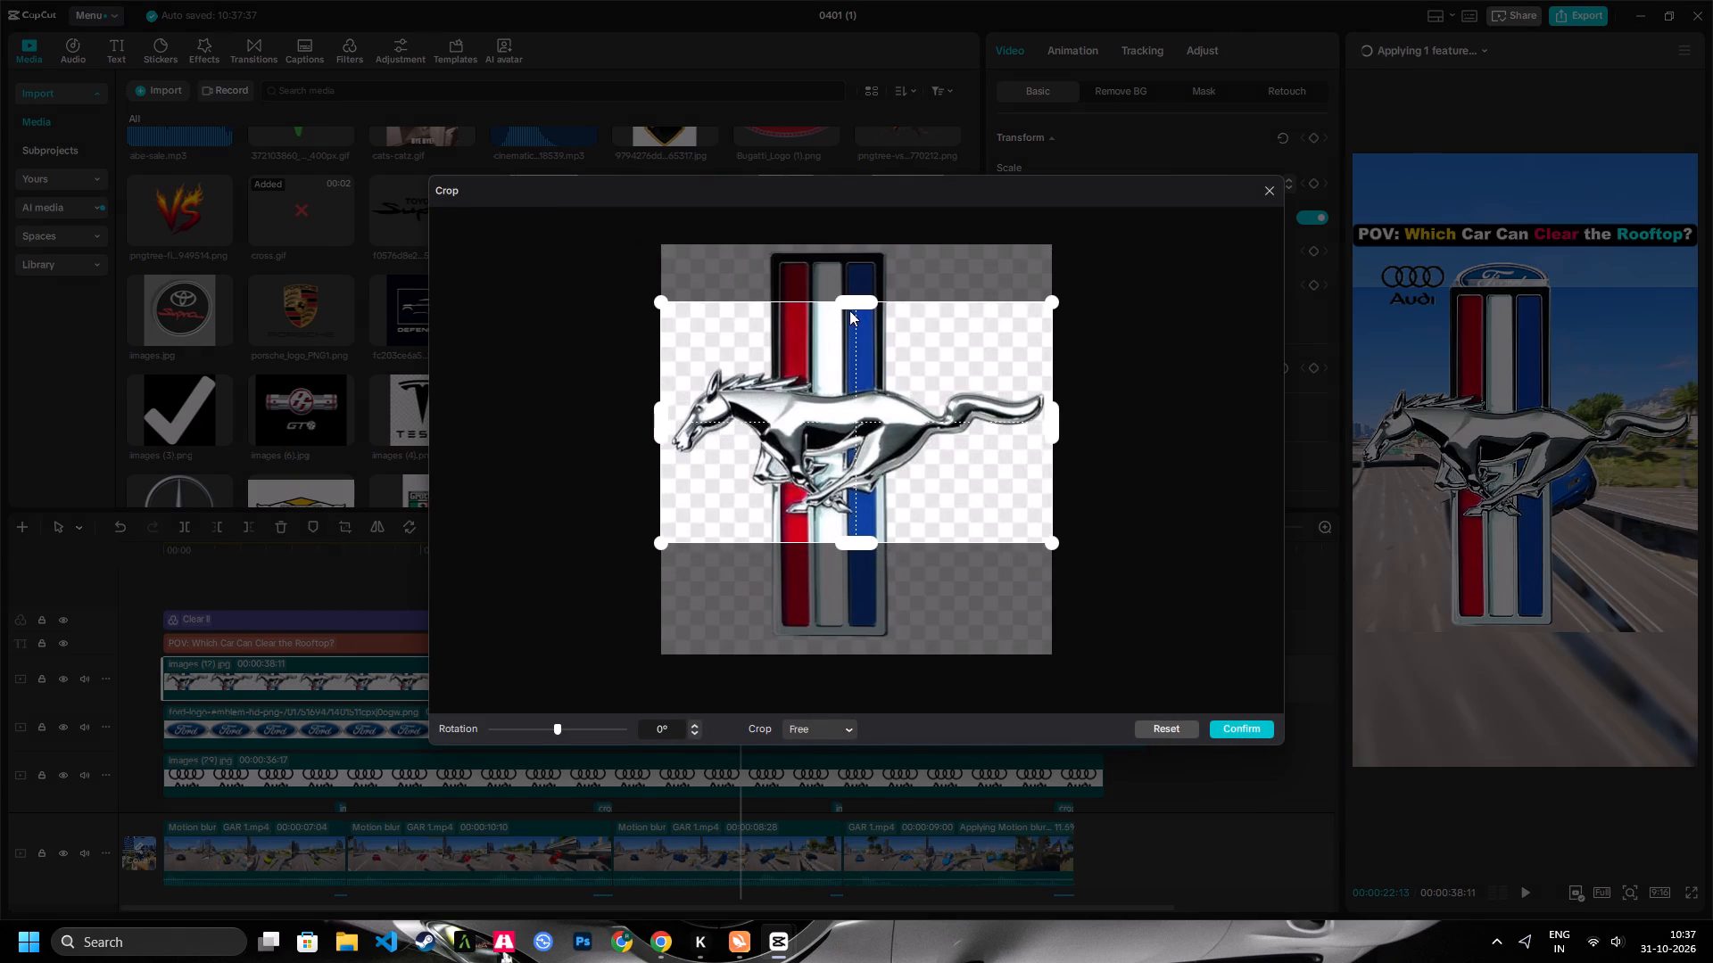
{"action": "left_click_drag", "start_coordinate": [849, 310], "coordinate": [848, 341]}
{"action": "double_click", "coordinate": [1224, 738]}
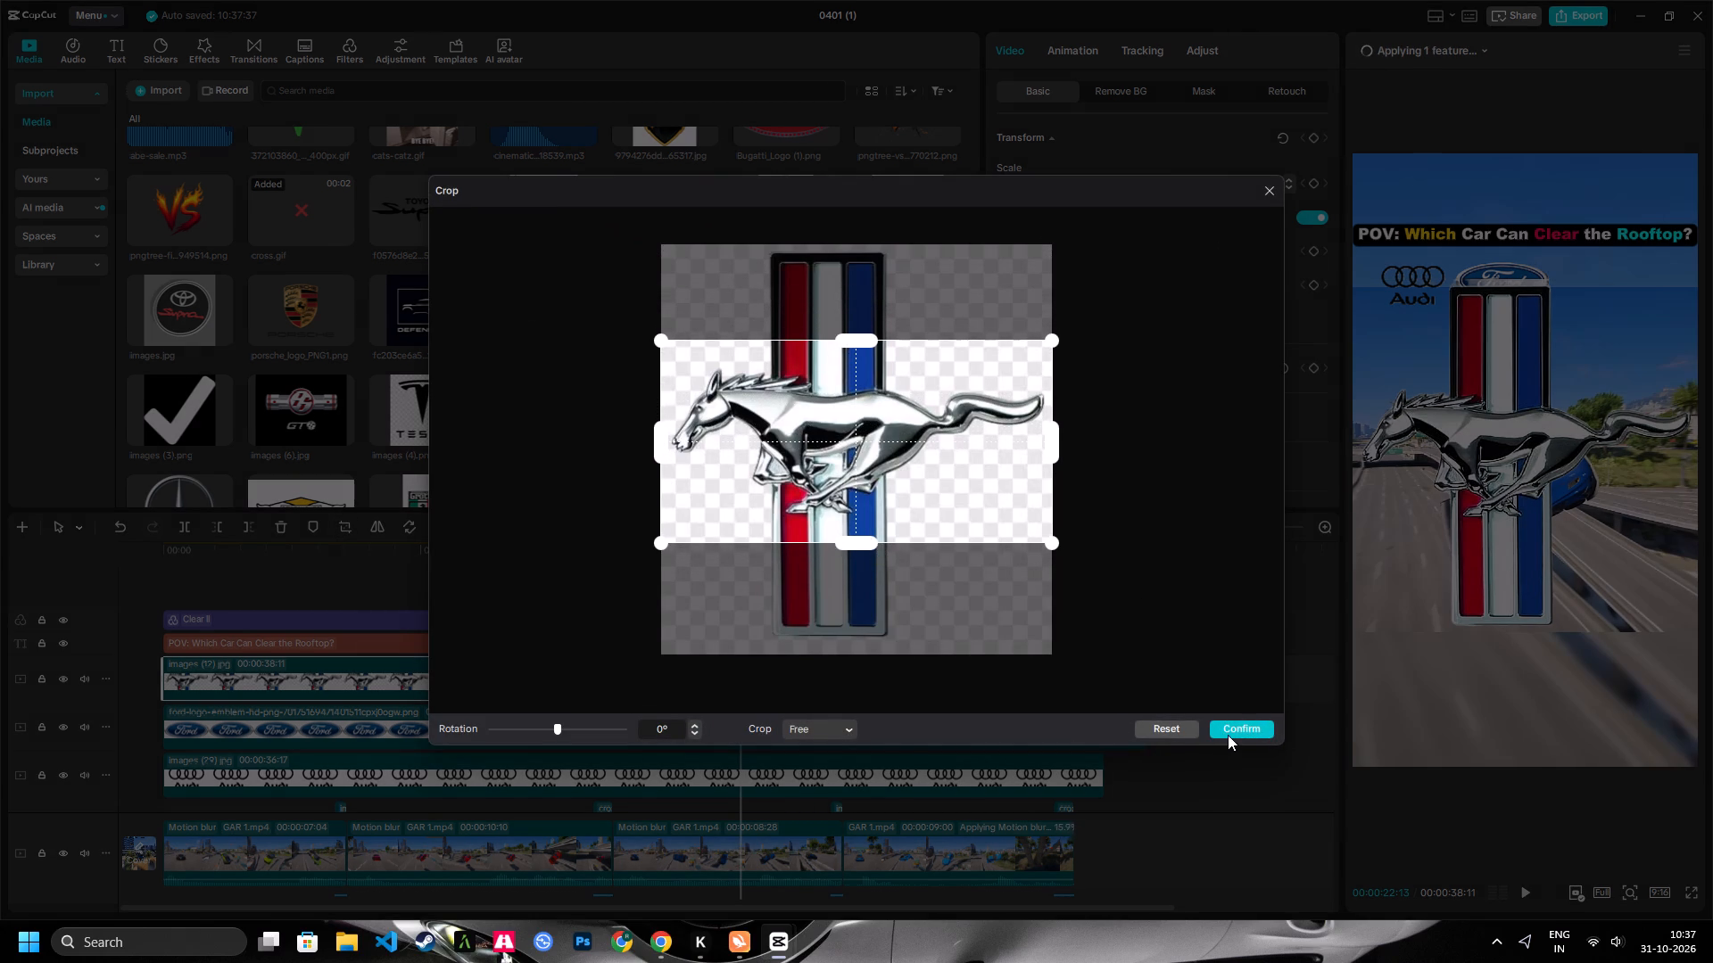
{"action": "left_click", "coordinate": [1237, 729]}
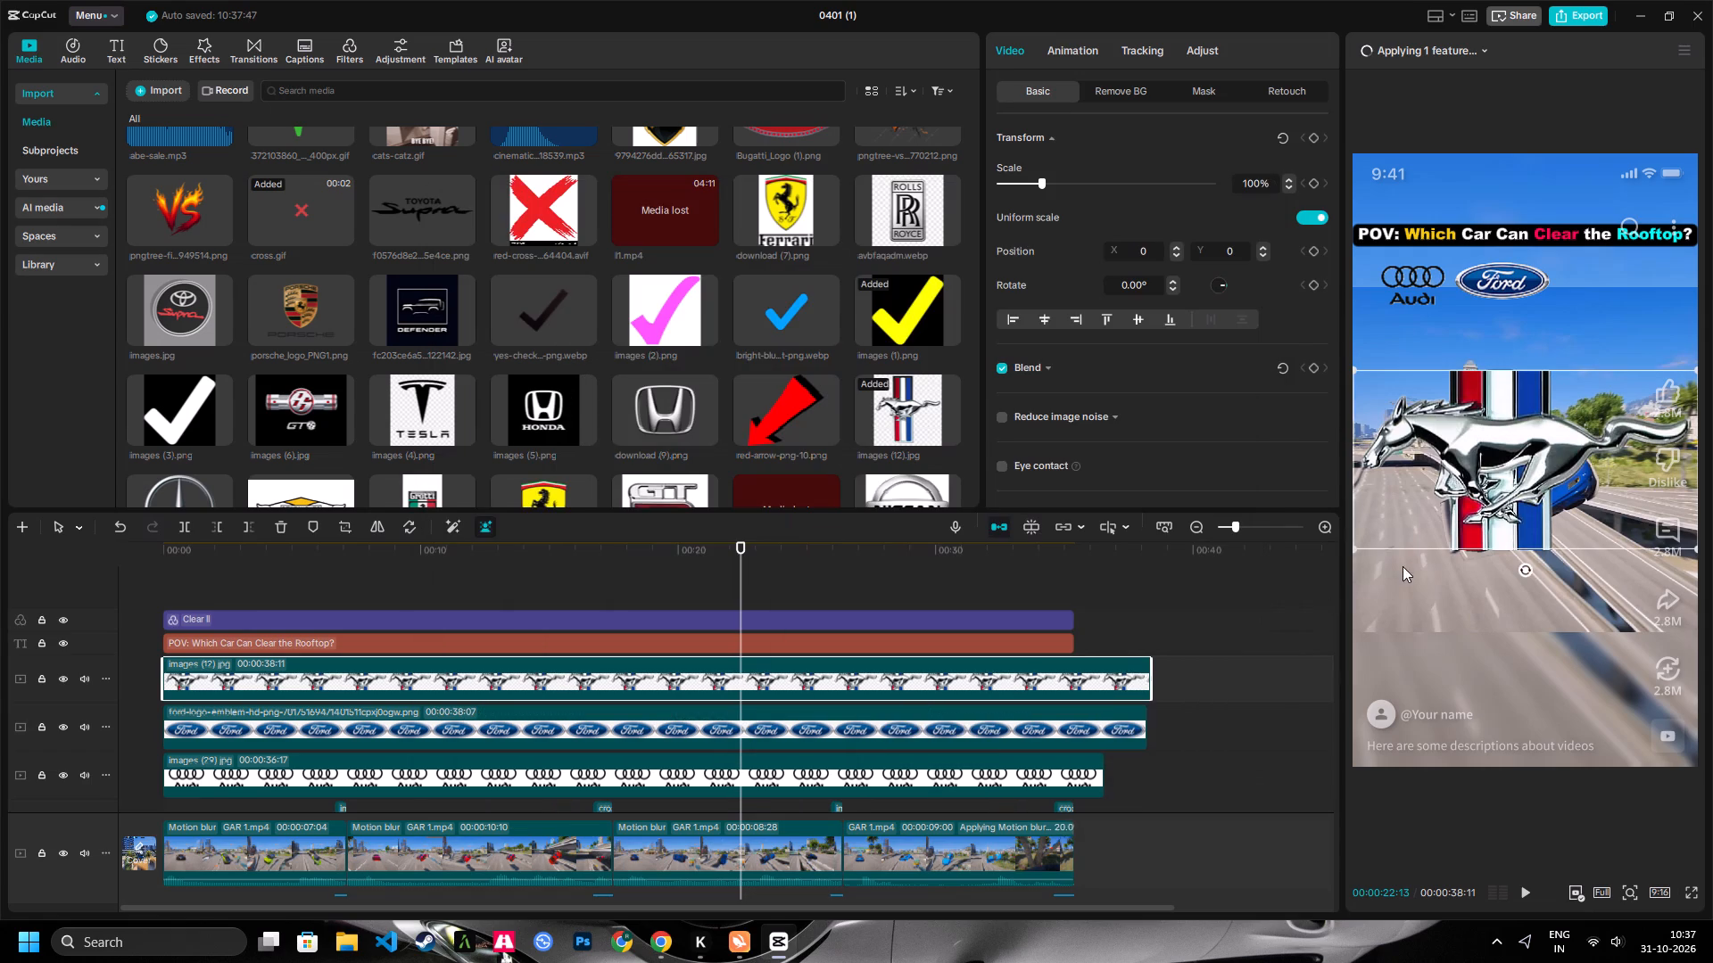
Scale the Mustang logo to 25% and place it beside the Ford logo at about X 455, Y 1108.
{"action": "left_click_drag", "start_coordinate": [1353, 547], "coordinate": [1524, 454]}
{"action": "left_click_drag", "start_coordinate": [1517, 461], "coordinate": [1593, 289]}
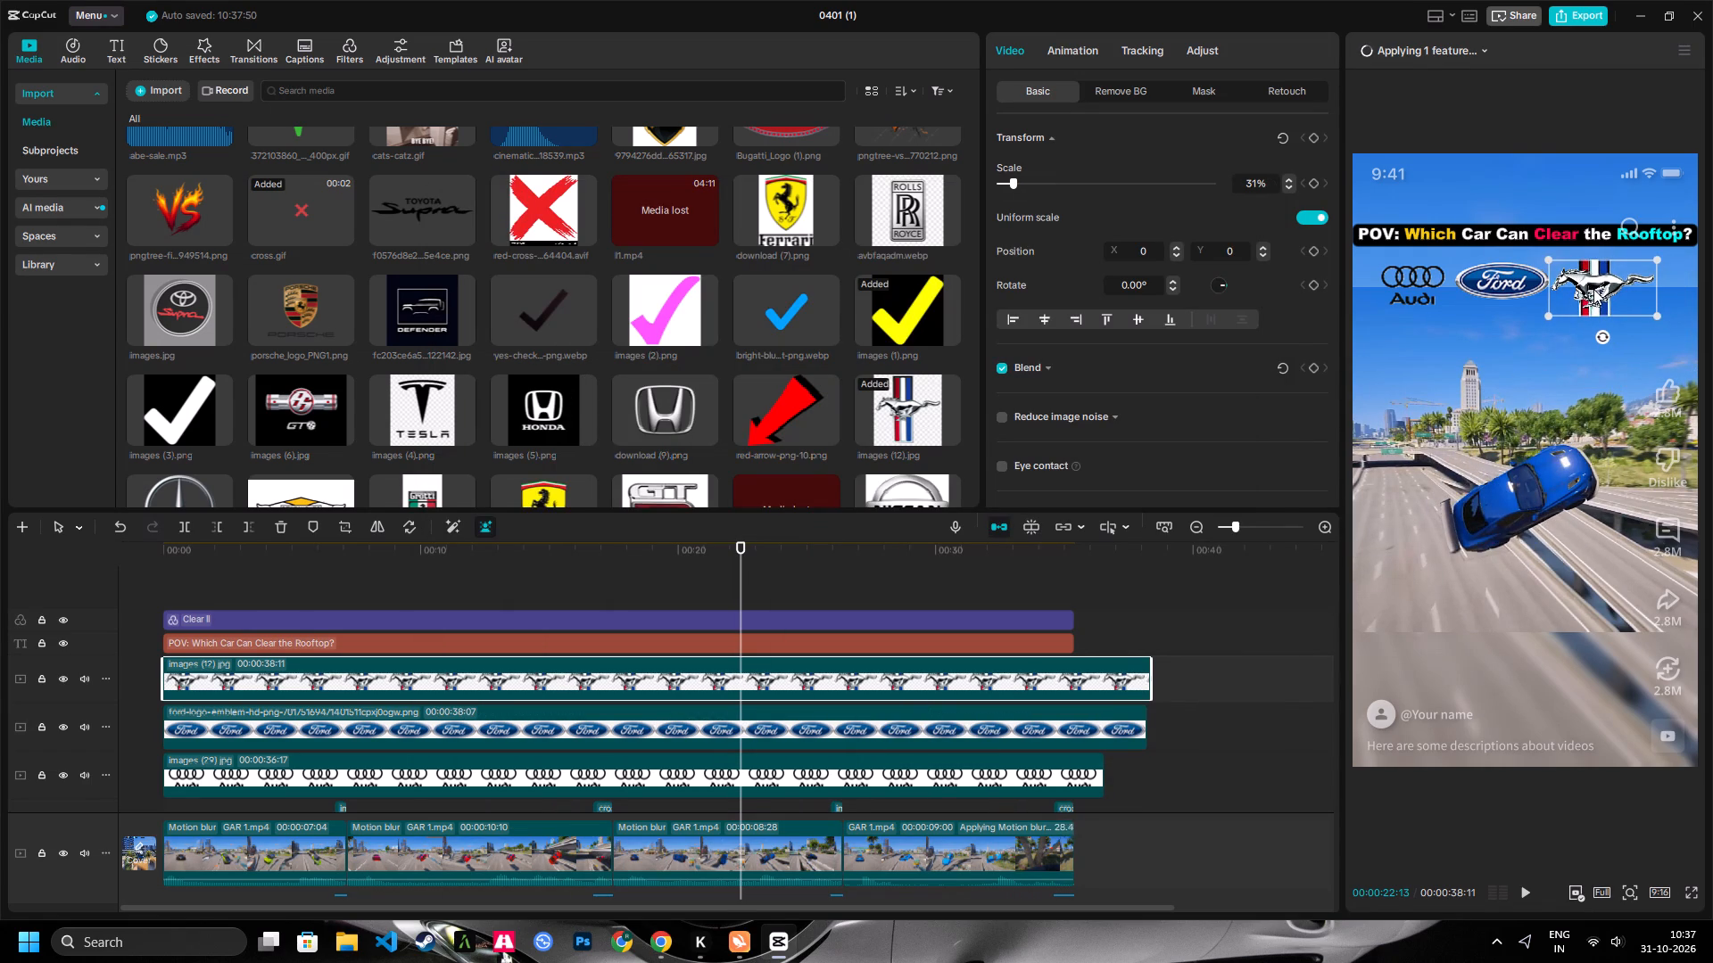
{"action": "left_click_drag", "start_coordinate": [1593, 289], "coordinate": [1592, 290]}
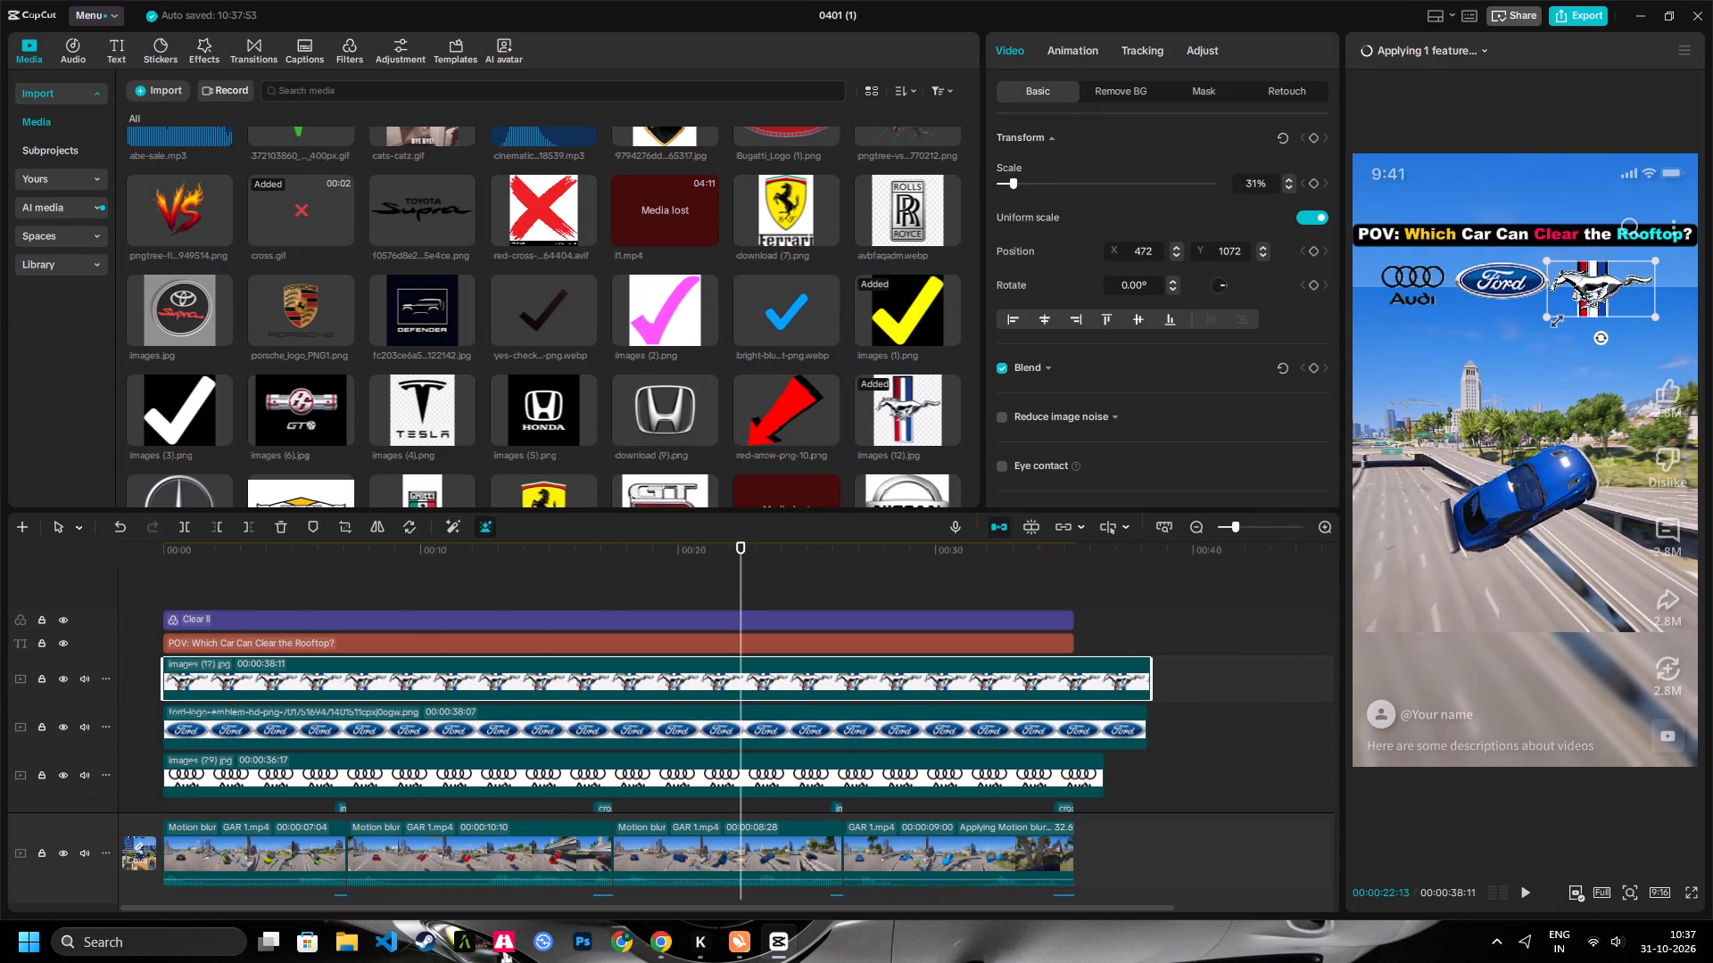
{"action": "left_click_drag", "start_coordinate": [1554, 318], "coordinate": [1565, 308]}
{"action": "left_click", "coordinate": [1588, 292]}
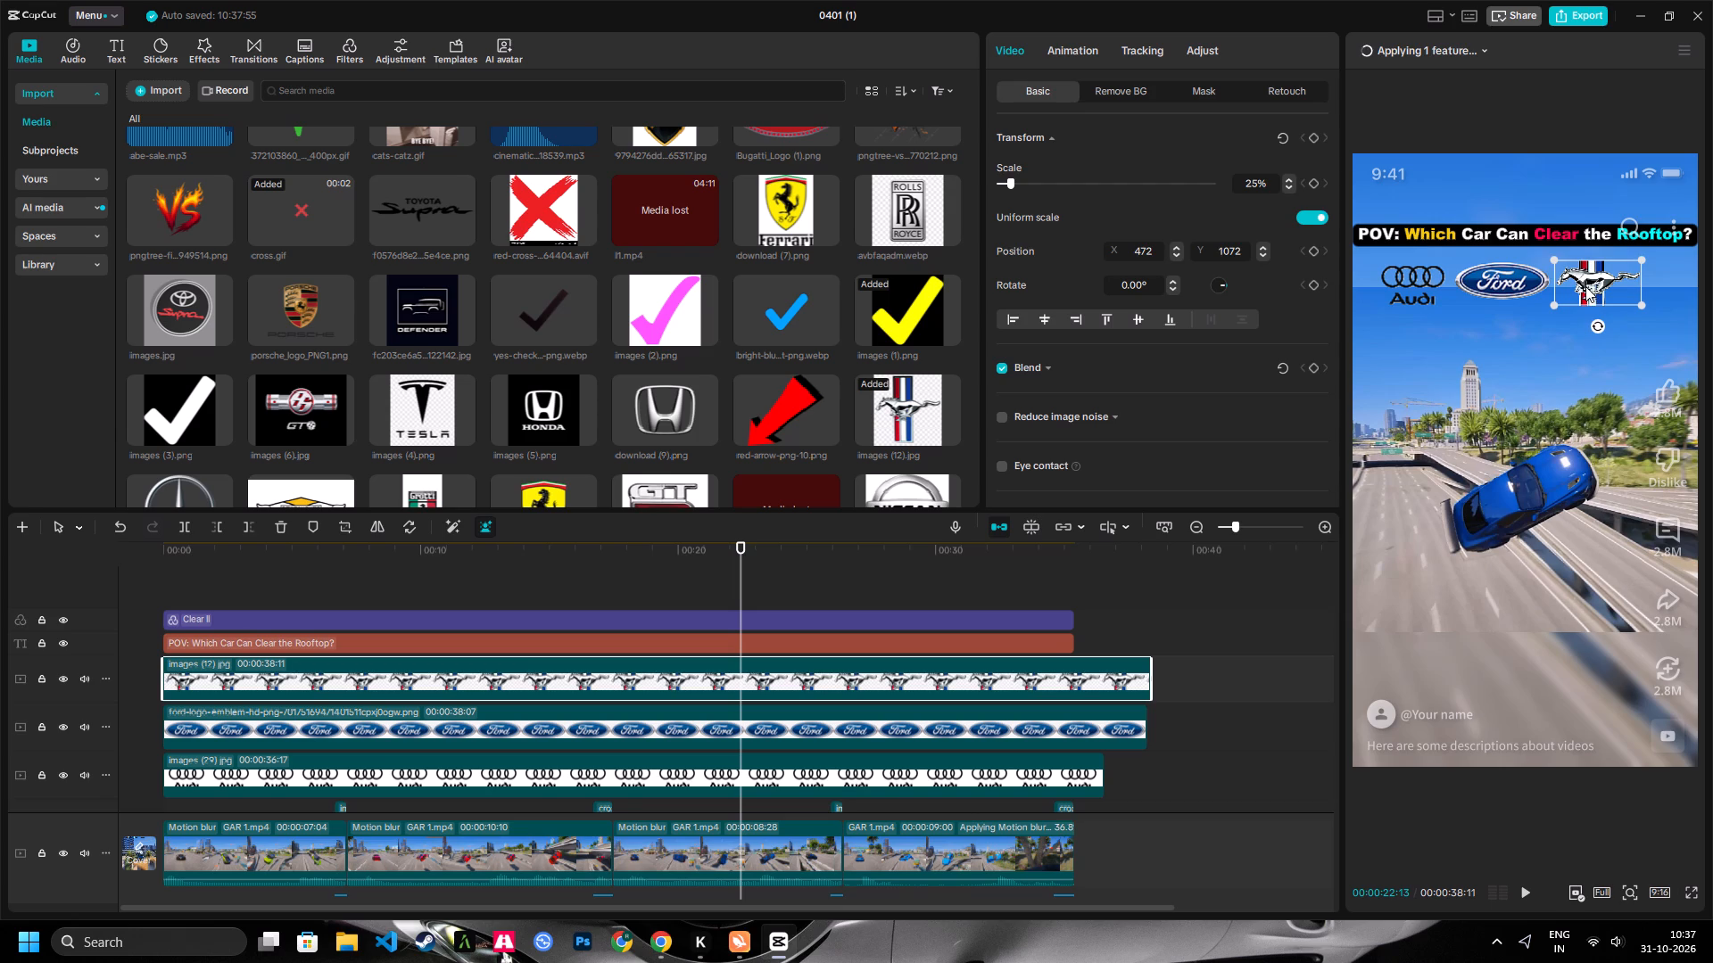
Add the BMW logo pngwing.com (1).png as an overlay from the start, above the Mustang track, and extend it to 00:00:38:05.
{"action": "left_click", "coordinate": [921, 557]}
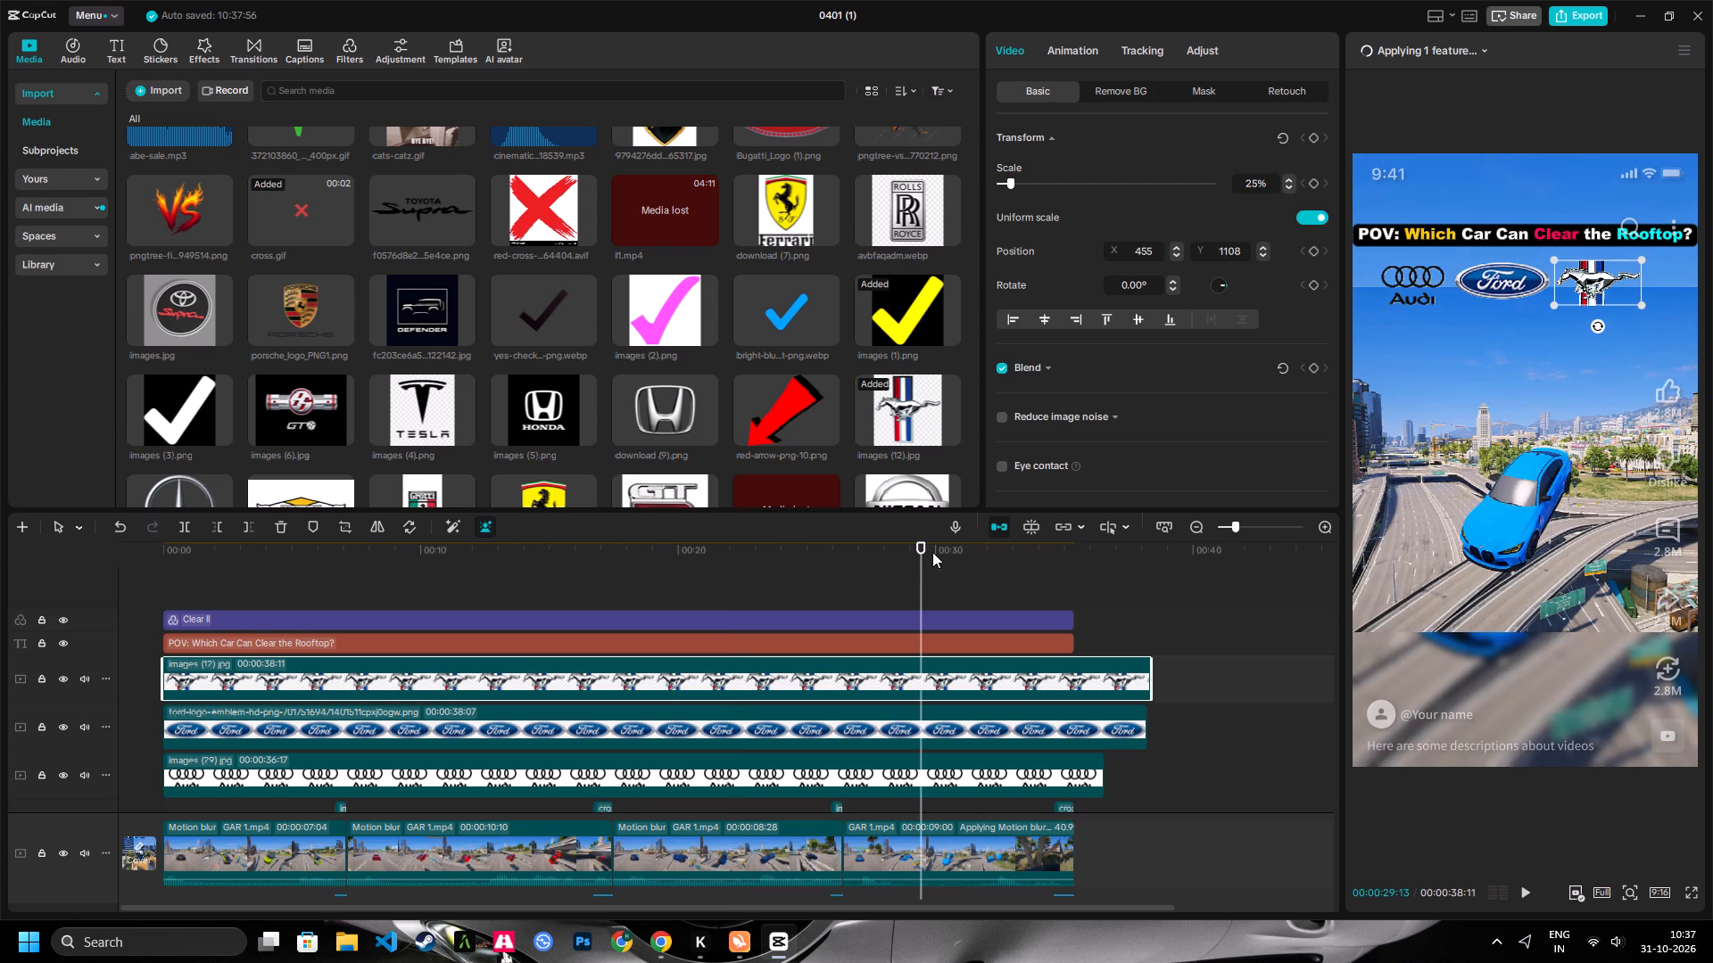
{"action": "scroll", "coordinate": [392, 503], "scroll_direction": "down", "scroll_amount": 9}
{"action": "scroll", "coordinate": [352, 366], "scroll_direction": "down", "scroll_amount": 16}
{"action": "scroll", "coordinate": [355, 364], "scroll_direction": "up", "scroll_amount": 3}
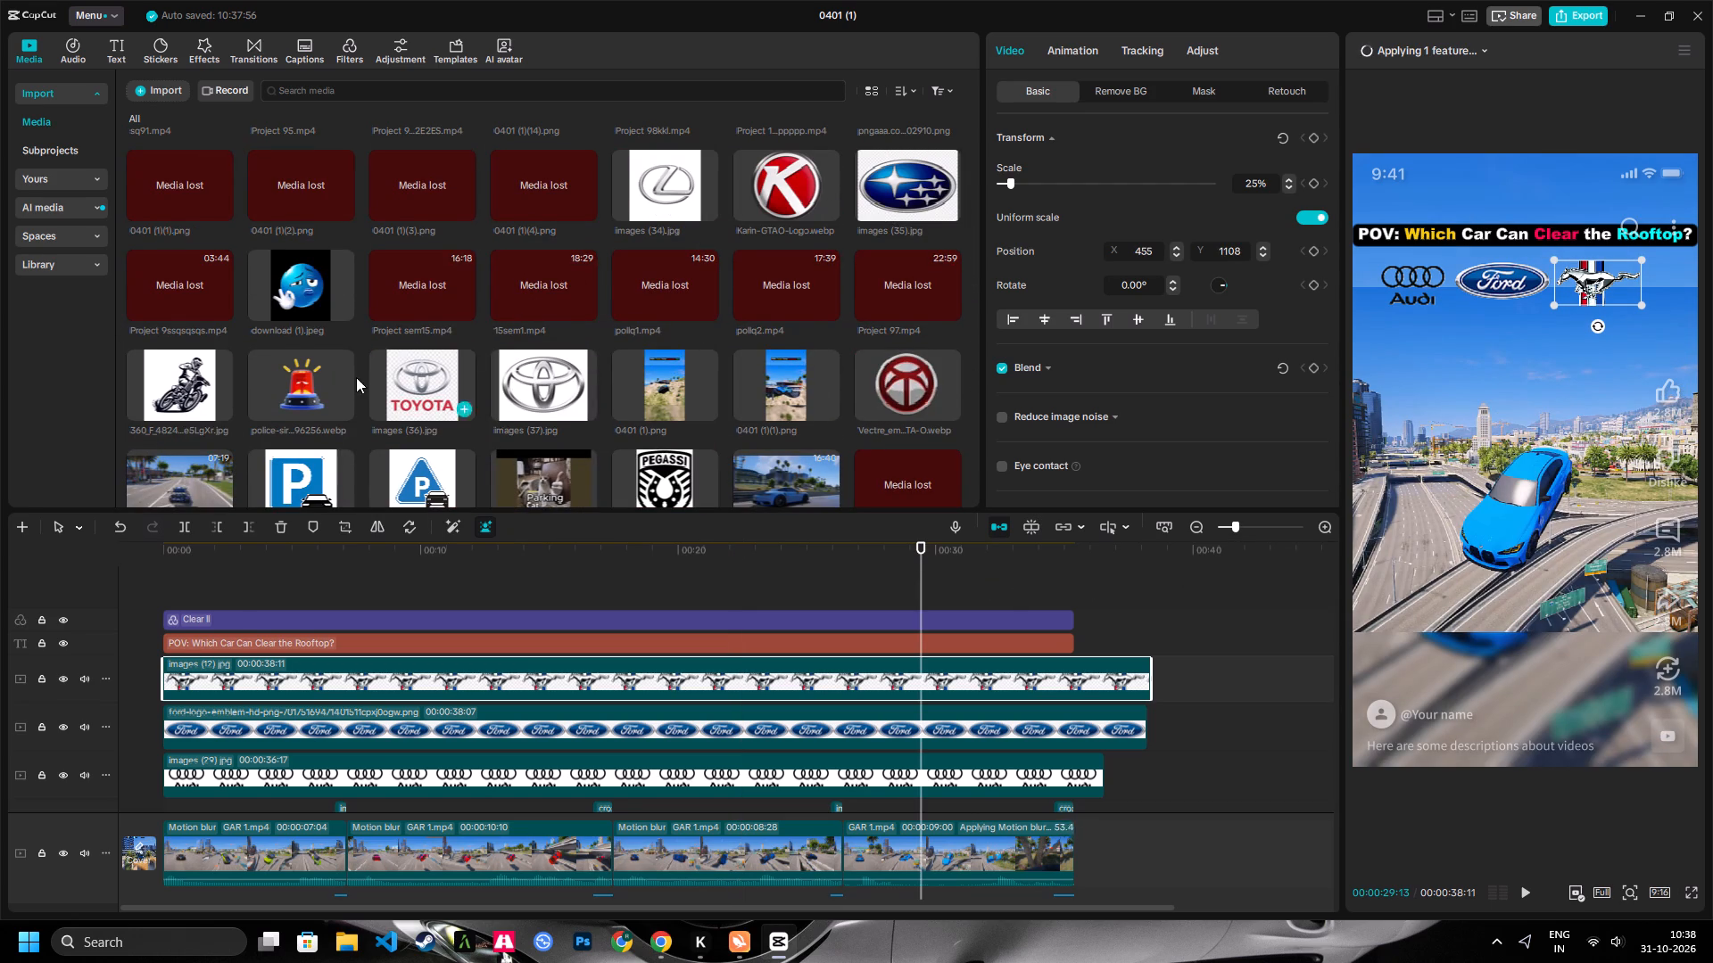
{"action": "scroll", "coordinate": [403, 373], "scroll_direction": "up", "scroll_amount": 12}
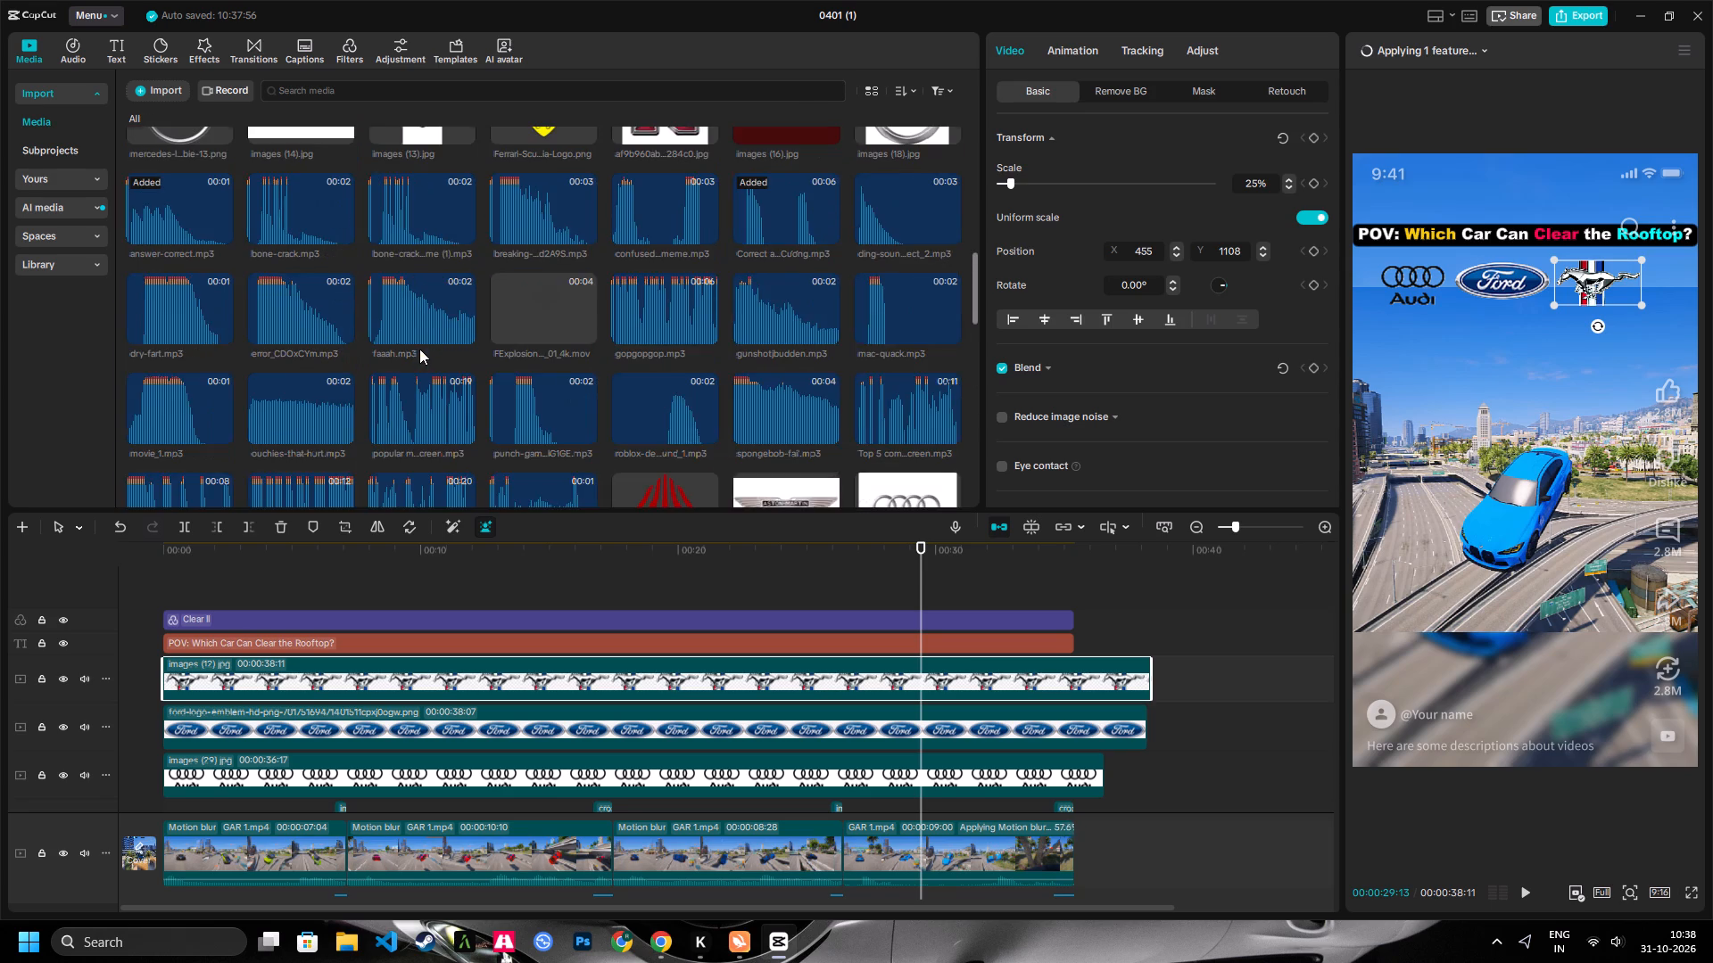
{"action": "scroll", "coordinate": [424, 344], "scroll_direction": "up", "scroll_amount": 4}
{"action": "left_click_drag", "start_coordinate": [430, 180], "coordinate": [425, 194]}
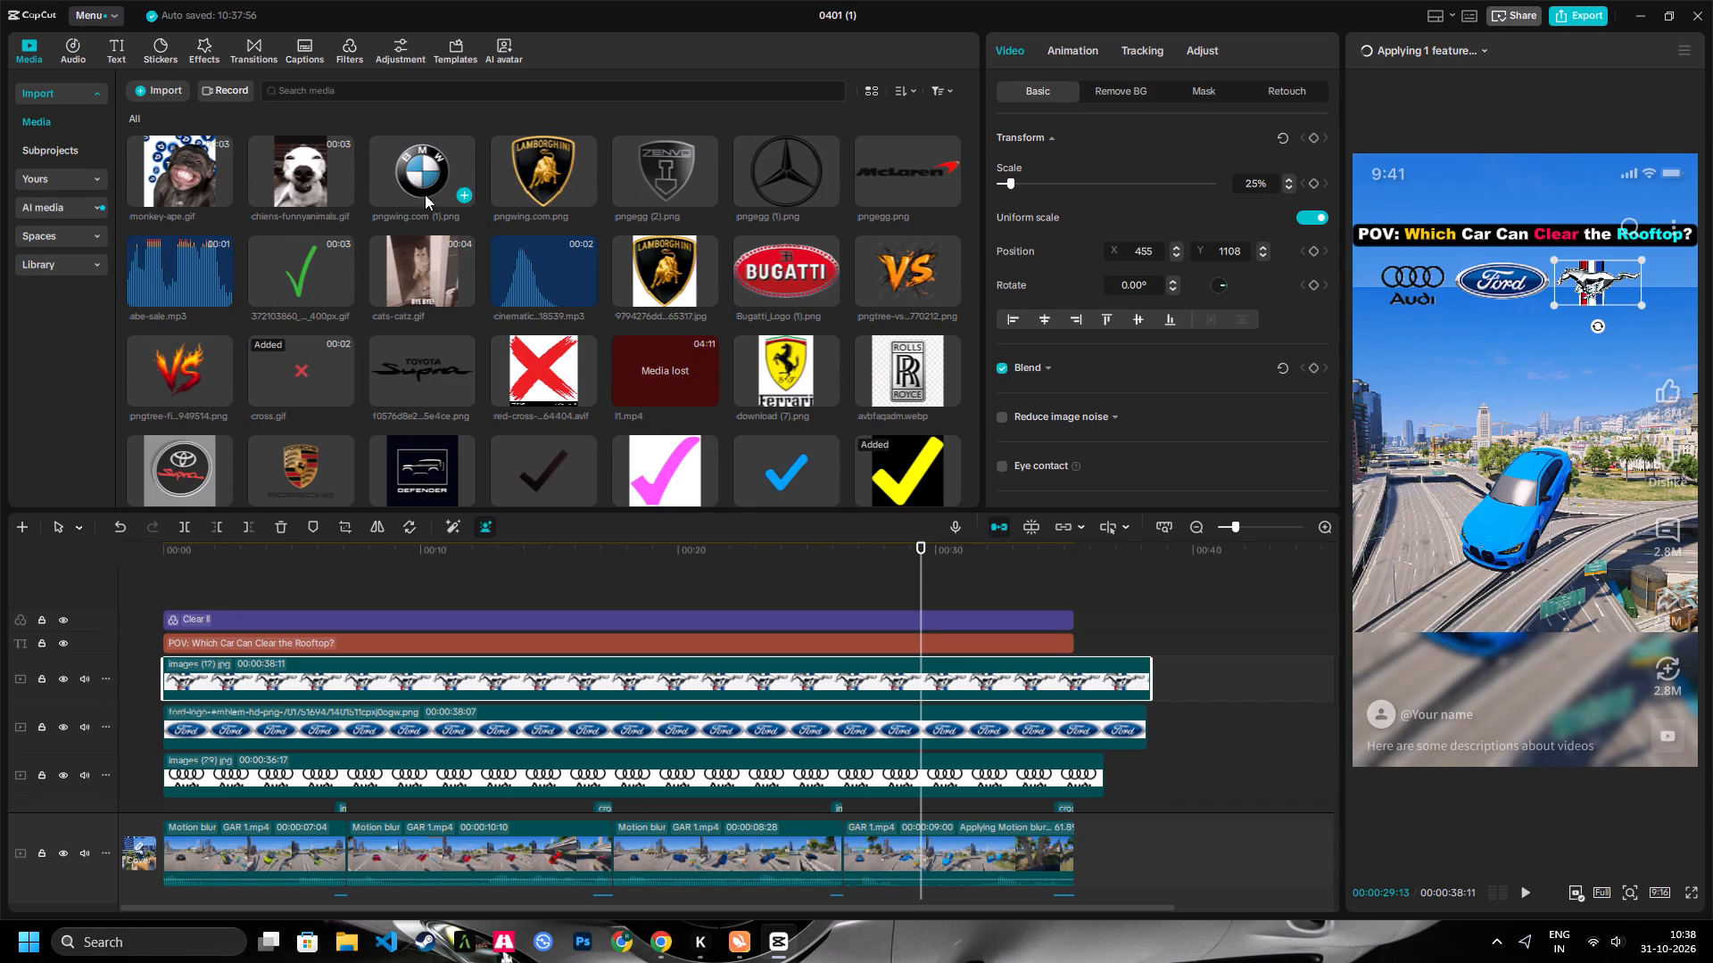
{"action": "left_click_drag", "start_coordinate": [425, 194], "coordinate": [112, 577]}
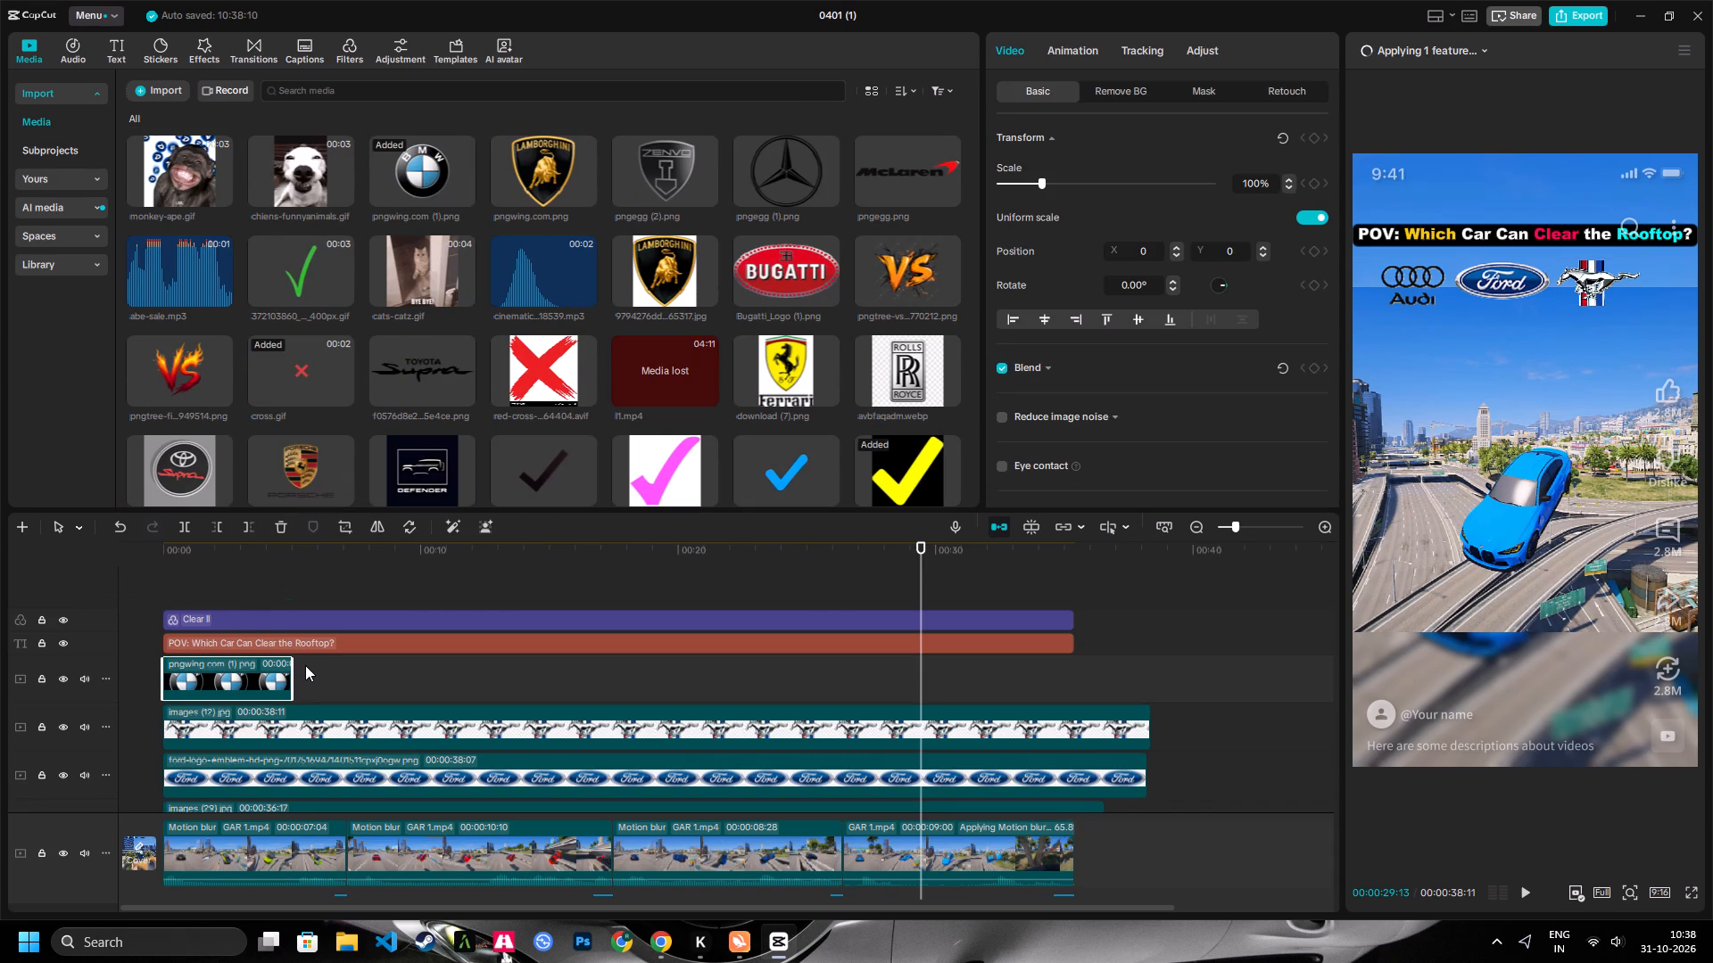
{"action": "left_click", "coordinate": [297, 670]}
{"action": "left_click", "coordinate": [291, 678]}
{"action": "left_click_drag", "start_coordinate": [291, 678], "coordinate": [811, 645]}
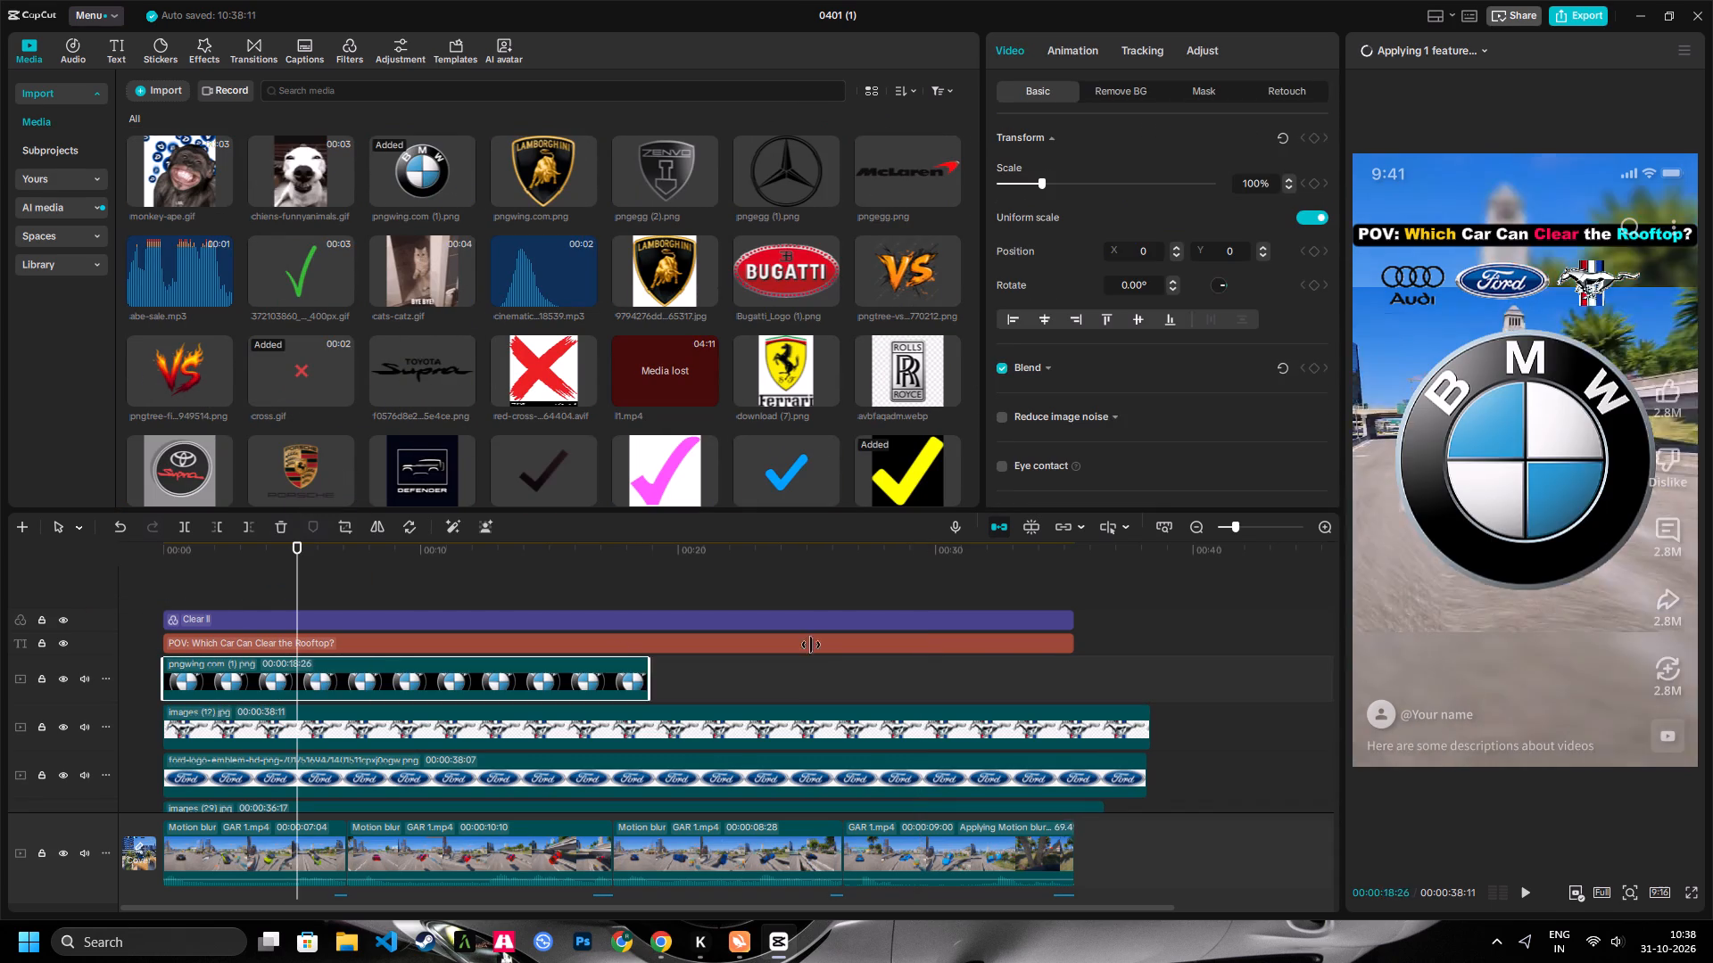
{"action": "left_click_drag", "start_coordinate": [811, 645], "coordinate": [1145, 687]}
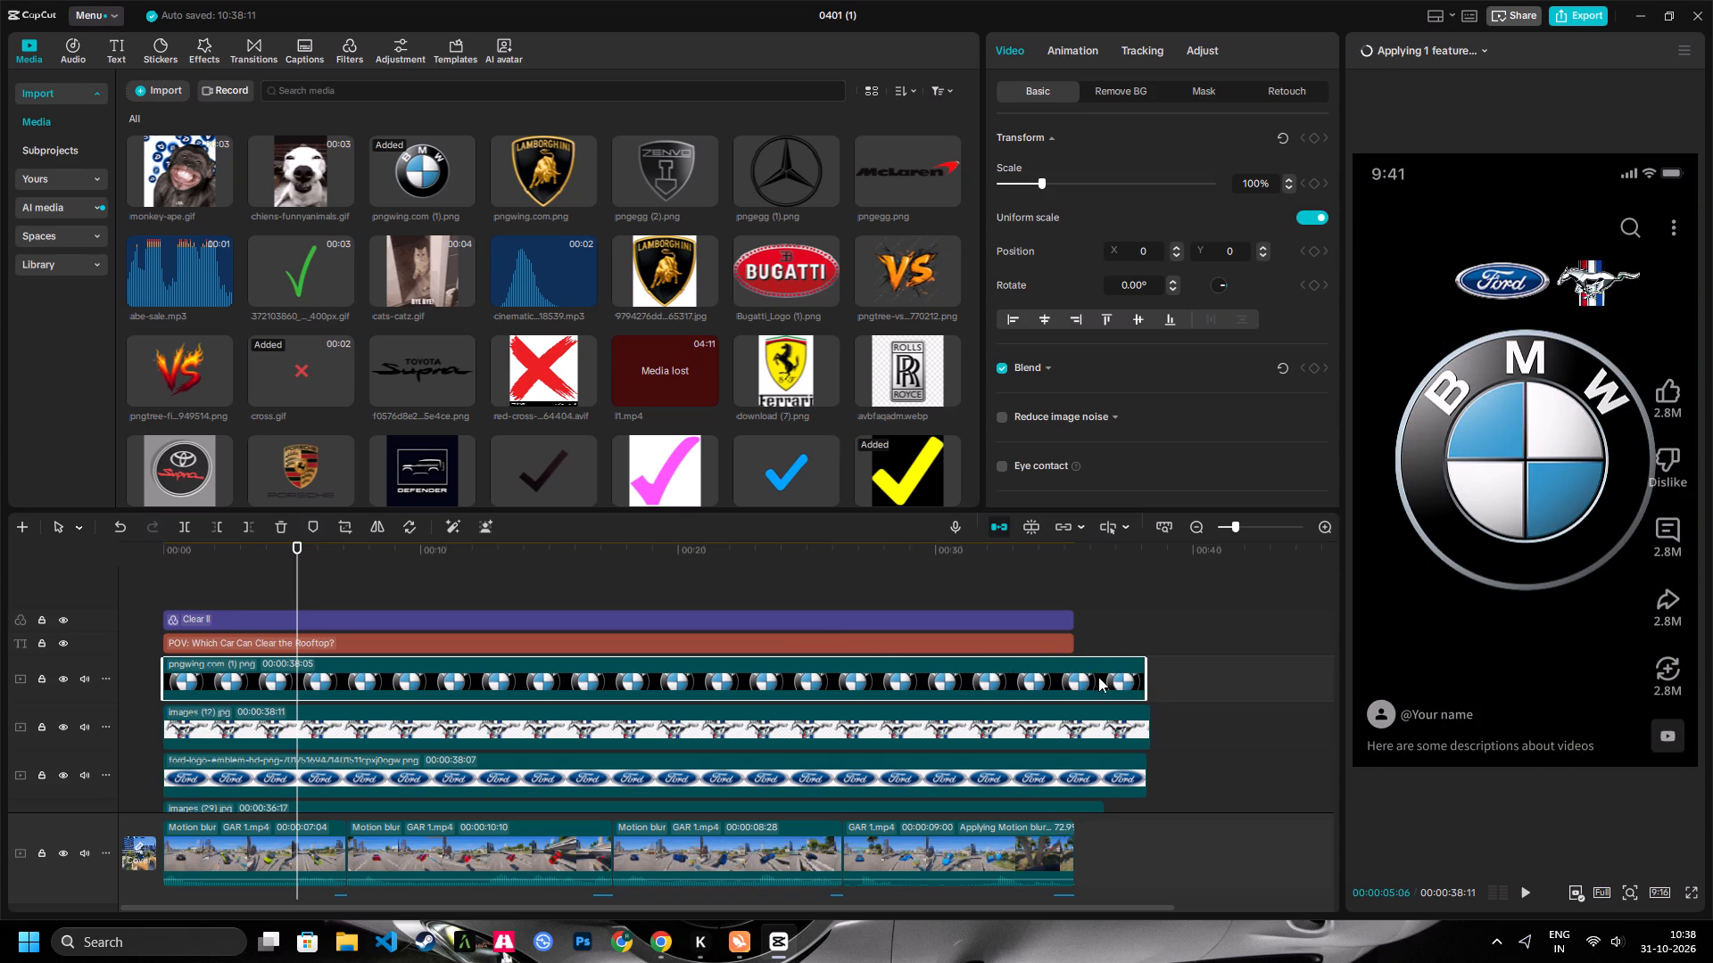
Scale the BMW logo to 18% and place it beside the Mustang logo at about X 812, Y 1119.
{"action": "left_click_drag", "start_coordinate": [1361, 630], "coordinate": [1366, 624]}
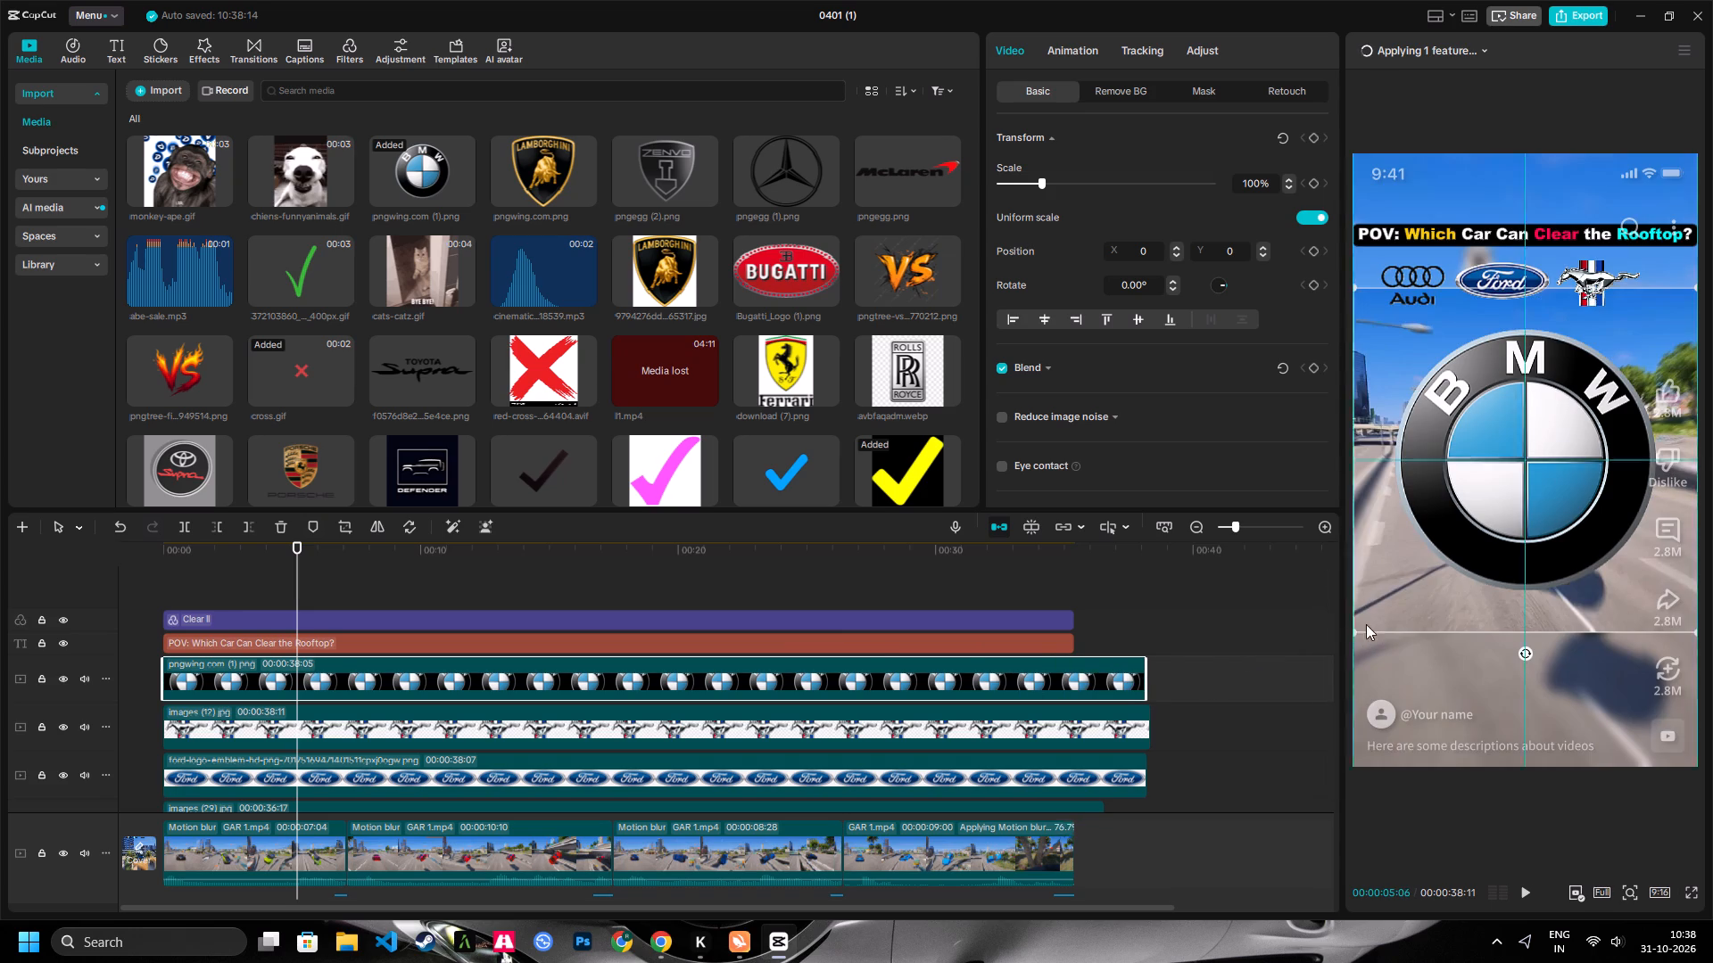
{"action": "left_click_drag", "start_coordinate": [1366, 624], "coordinate": [1370, 619]}
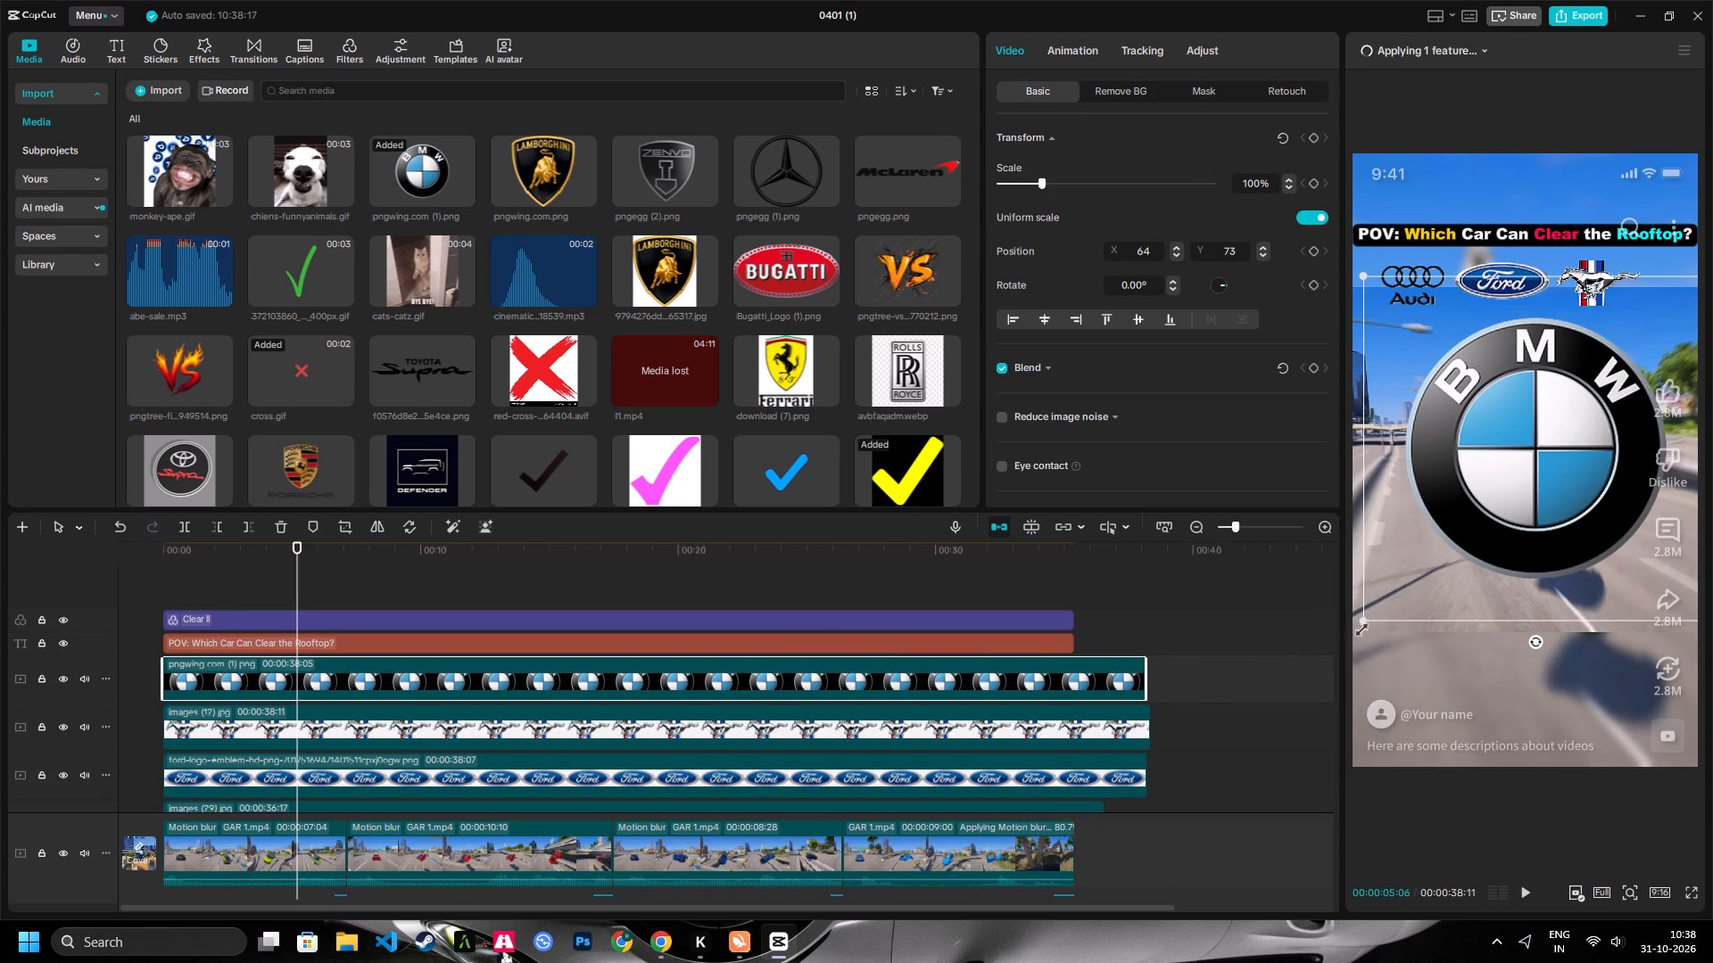
{"action": "left_click_drag", "start_coordinate": [1360, 621], "coordinate": [1483, 474]}
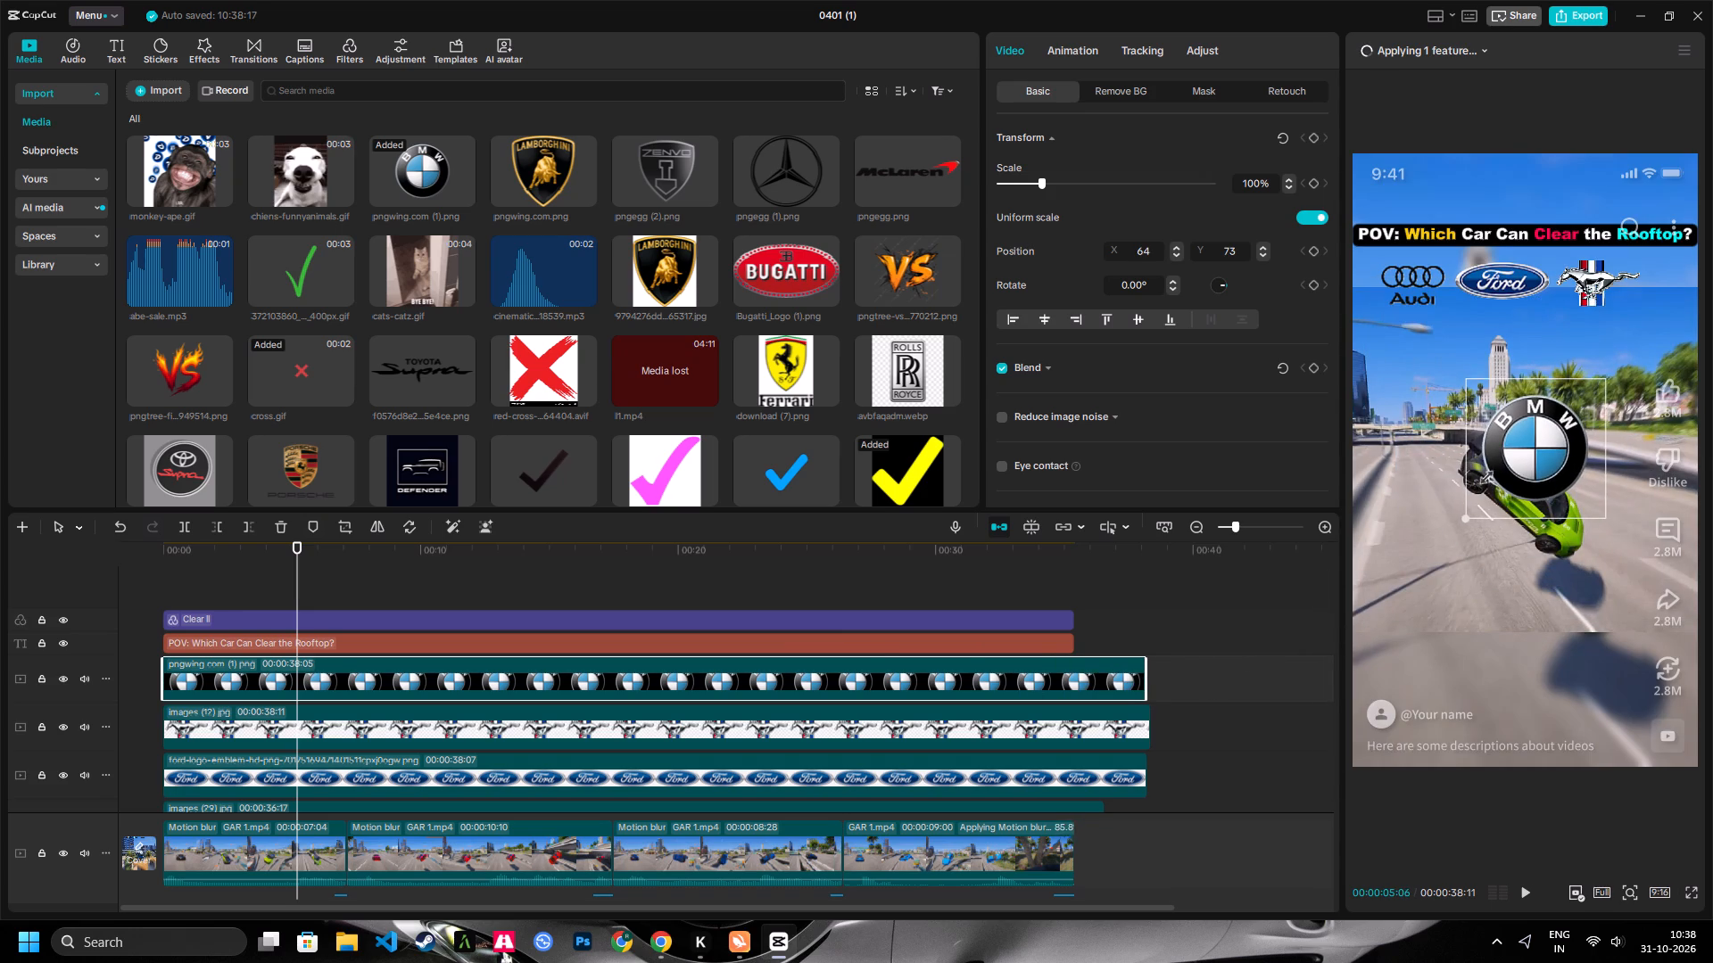
{"action": "left_click_drag", "start_coordinate": [1483, 474], "coordinate": [1512, 458]}
{"action": "left_click_drag", "start_coordinate": [1515, 459], "coordinate": [1537, 430]}
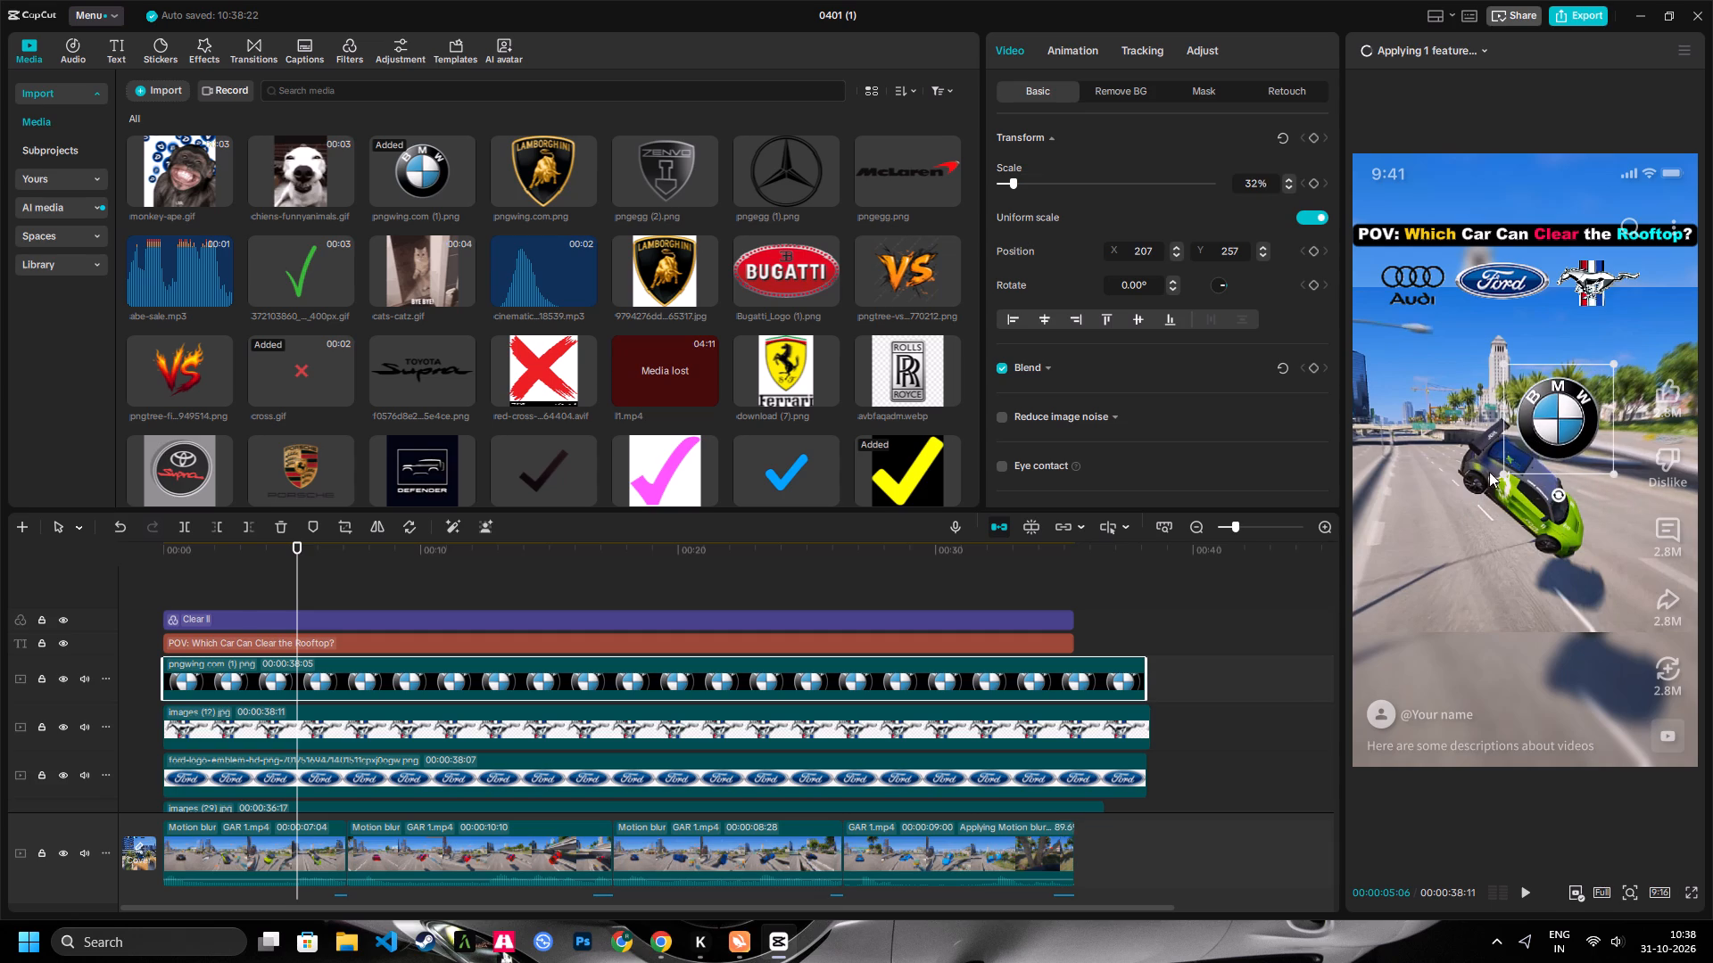
{"action": "left_click_drag", "start_coordinate": [1500, 472], "coordinate": [1536, 435]}
{"action": "left_click_drag", "start_coordinate": [1543, 426], "coordinate": [1601, 323]}
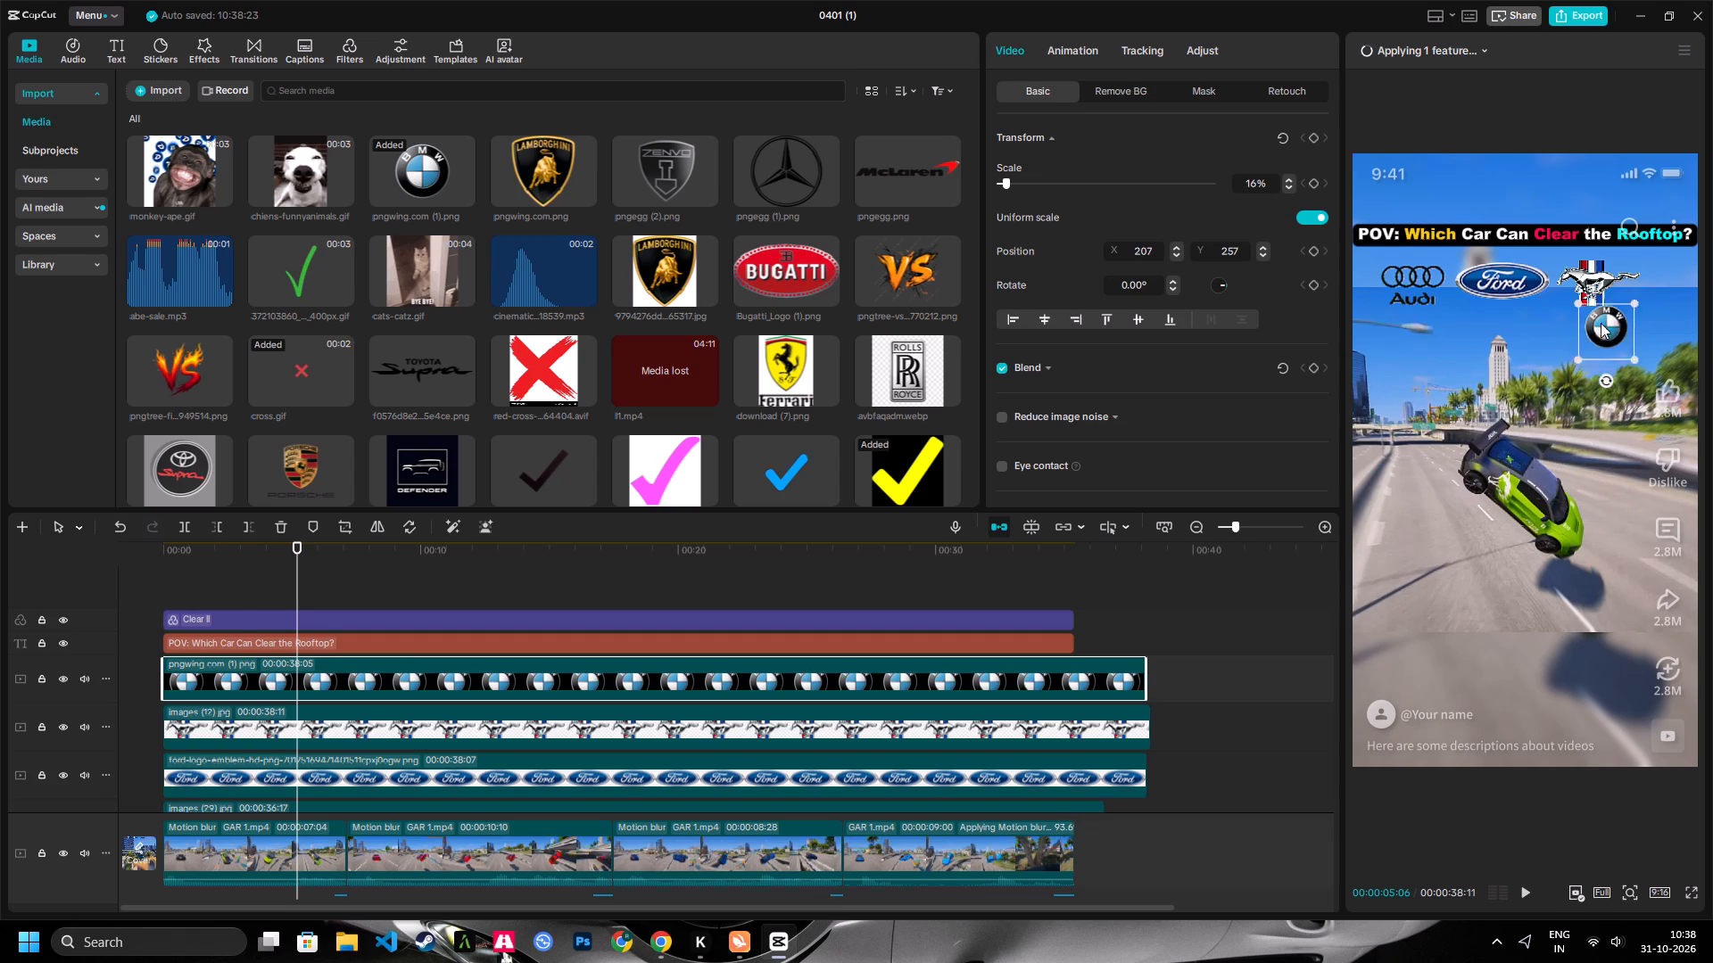
{"action": "left_click_drag", "start_coordinate": [1601, 323], "coordinate": [1643, 285]}
{"action": "left_click", "coordinate": [1632, 304]}
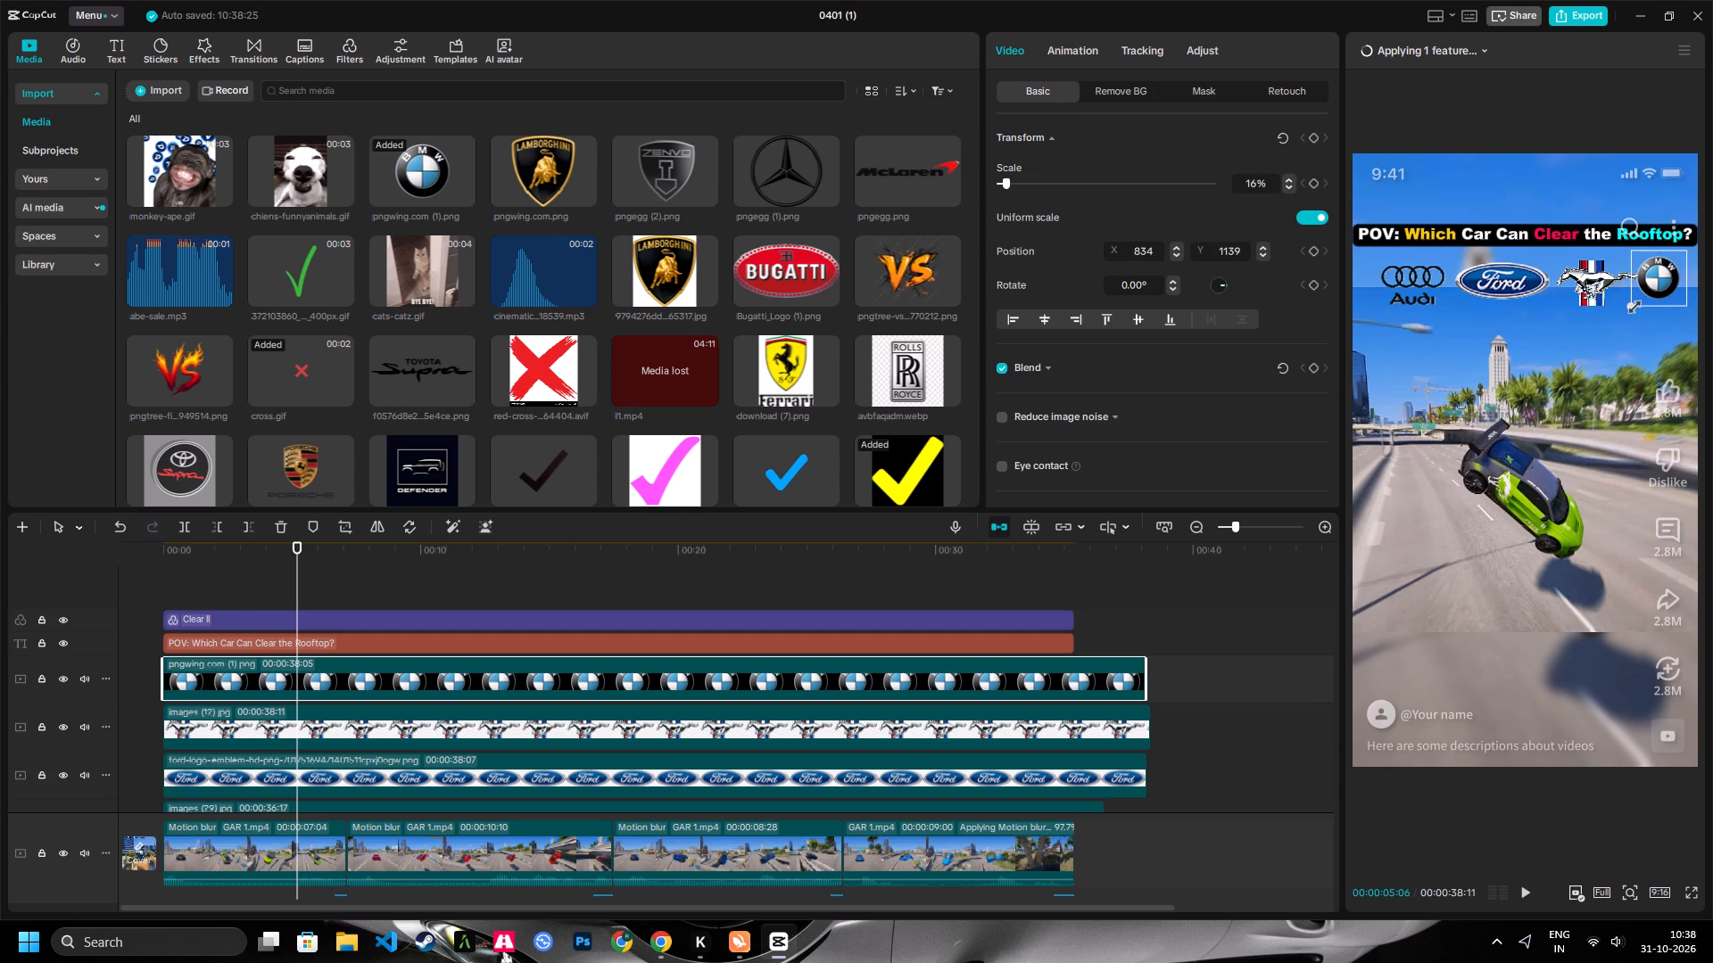
{"action": "left_click", "coordinate": [1639, 289]}
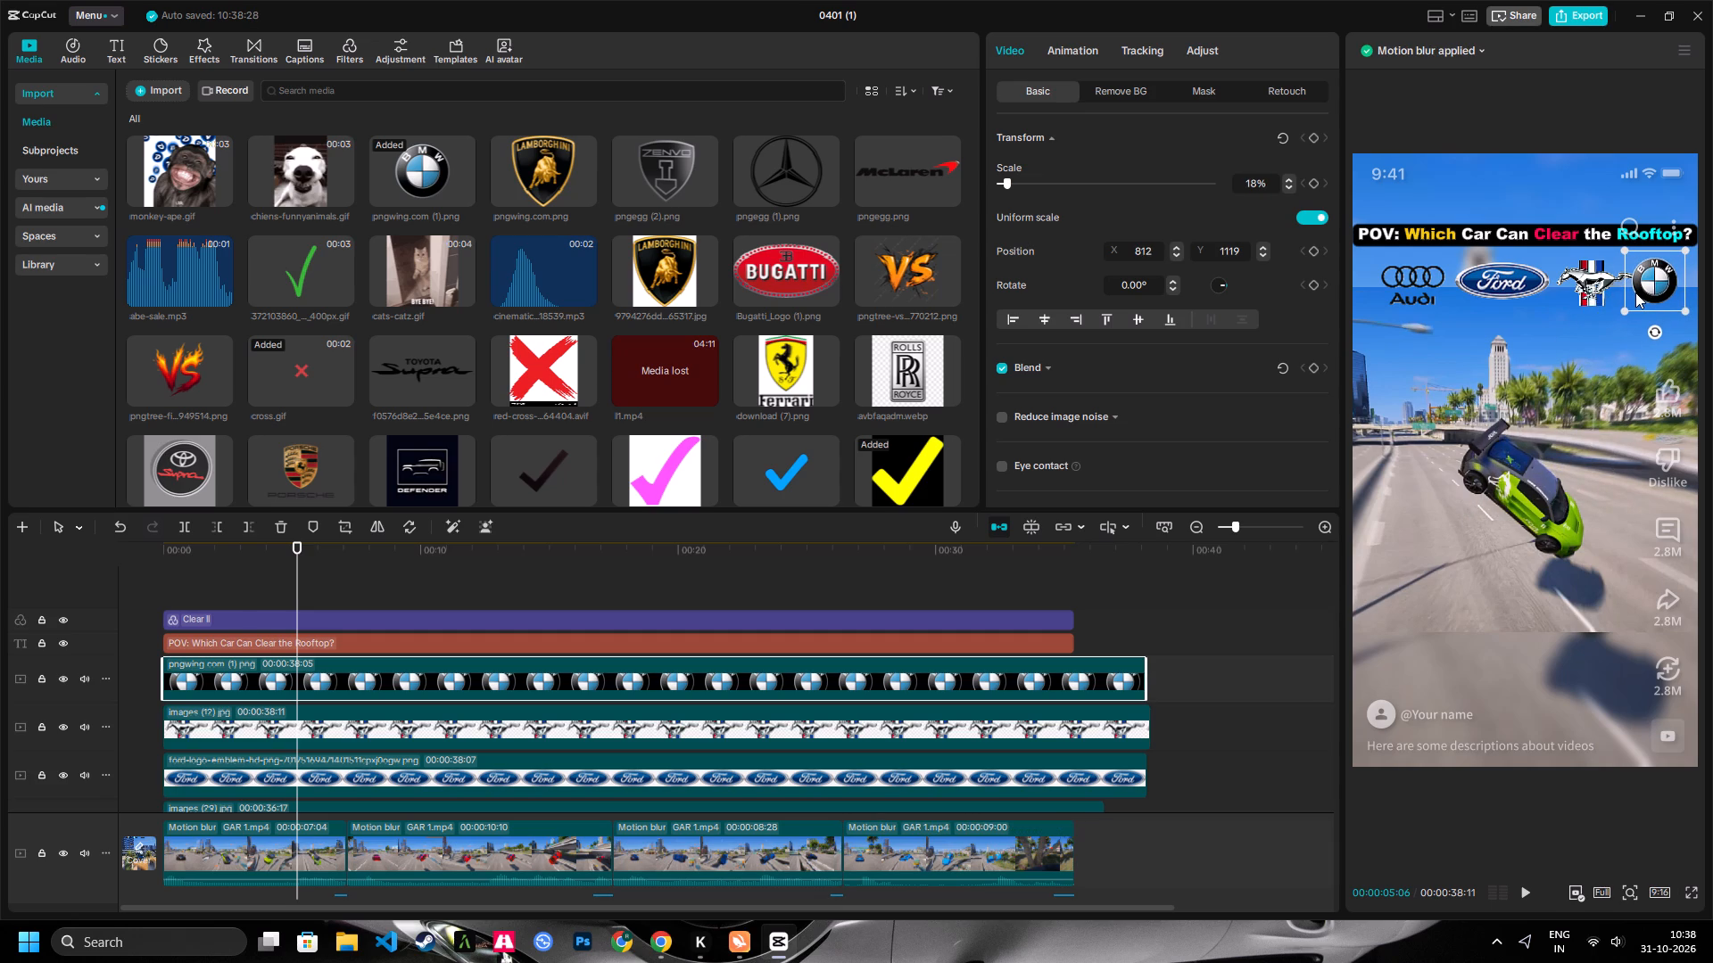
{"action": "left_click", "coordinate": [1635, 292]}
Select the four logo overlays and move them together, centring the row horizontally and lowering it slightly beneath the title.
{"action": "scroll", "coordinate": [1041, 779], "scroll_direction": "down", "scroll_amount": 2}
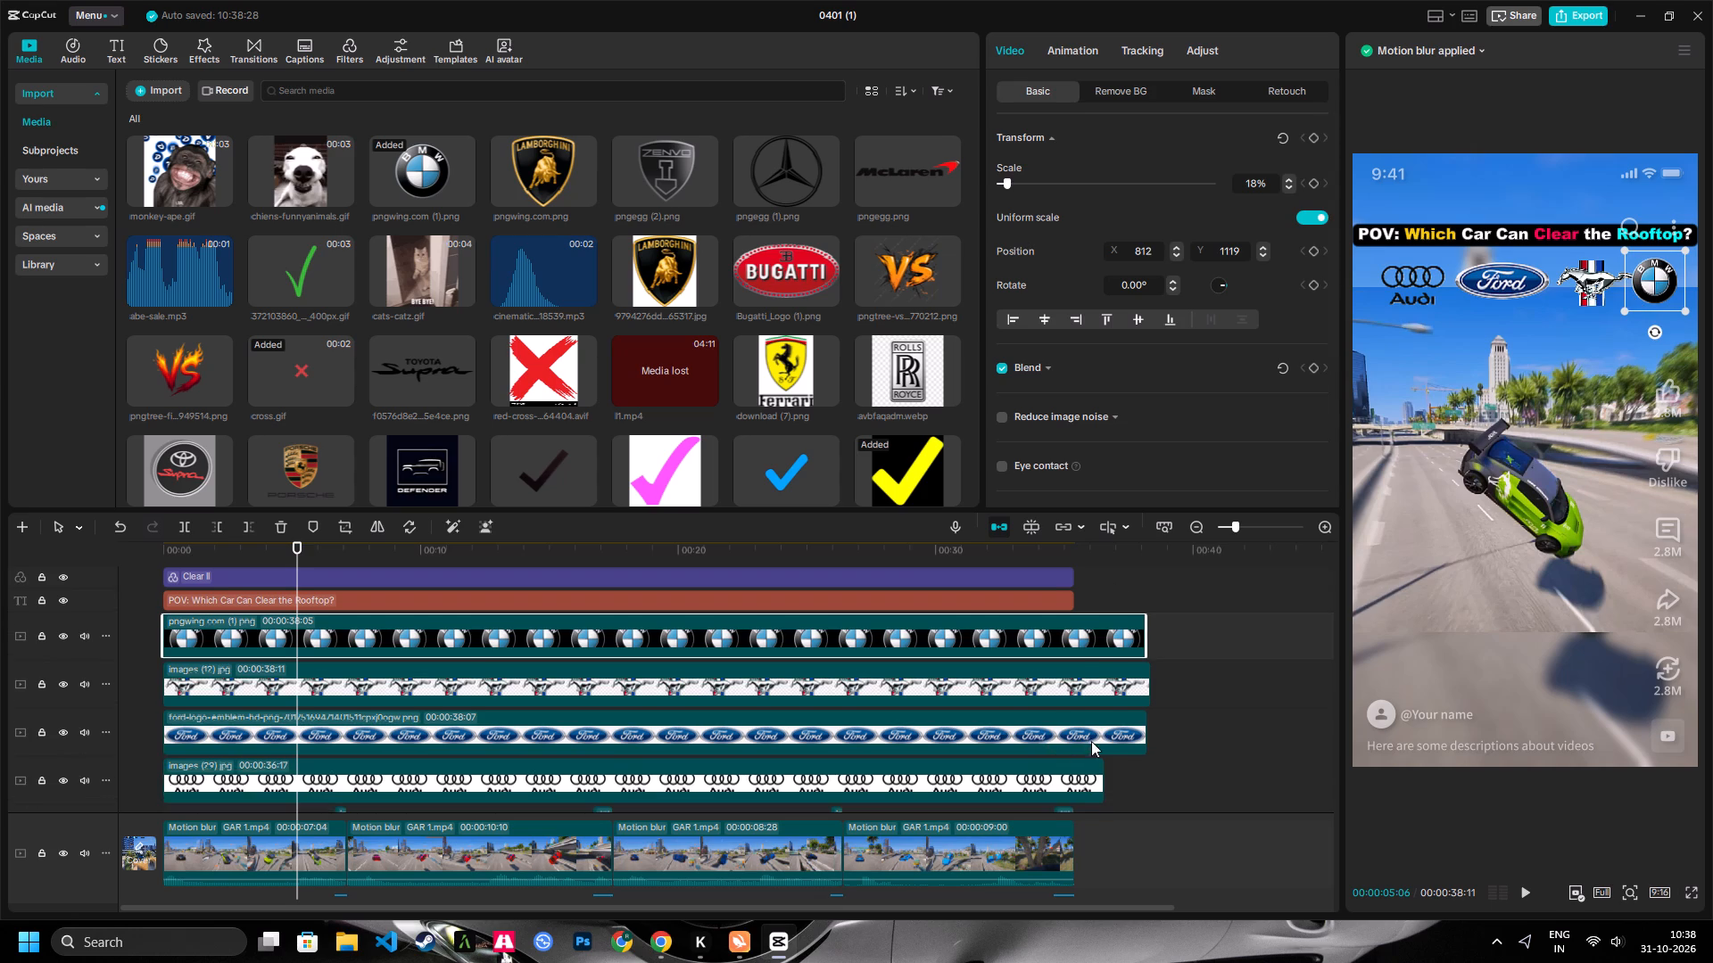
{"action": "left_click_drag", "start_coordinate": [1124, 770], "coordinate": [1021, 625]}
{"action": "left_click", "coordinate": [1448, 300]}
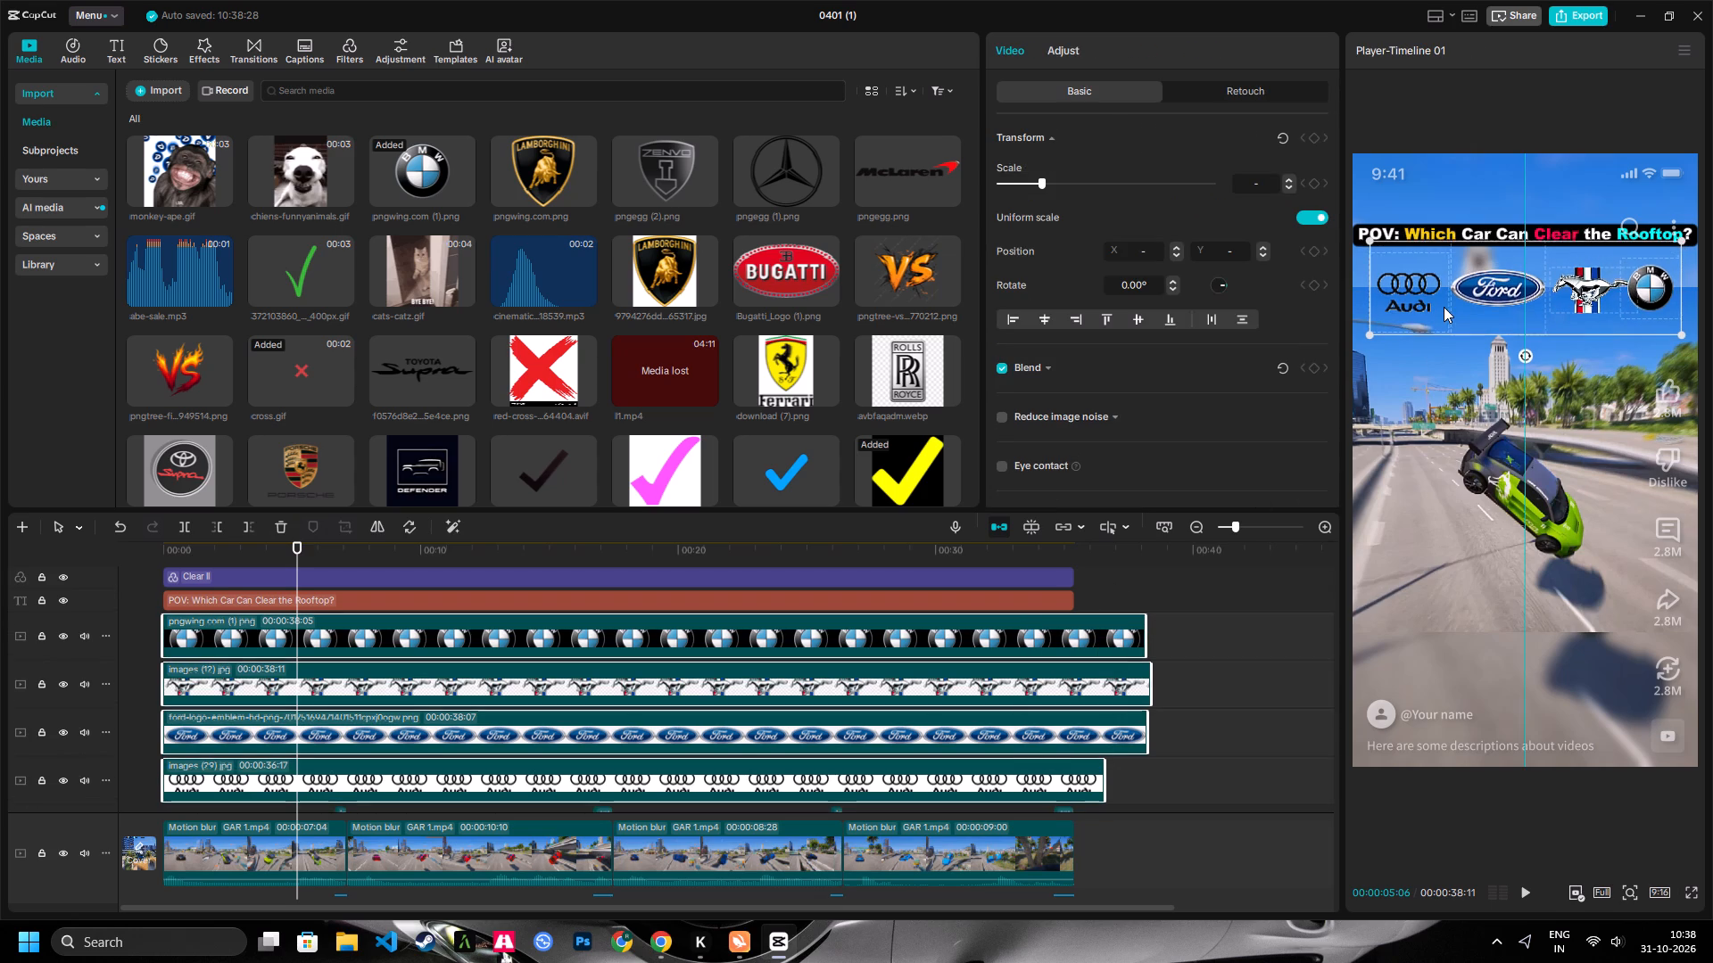
Trim the ends of the four logo overlays to the end of the last GAR 1.mp4 clip at 00:00:35:12.
{"action": "left_click_drag", "start_coordinate": [1070, 547], "coordinate": [1080, 593]}
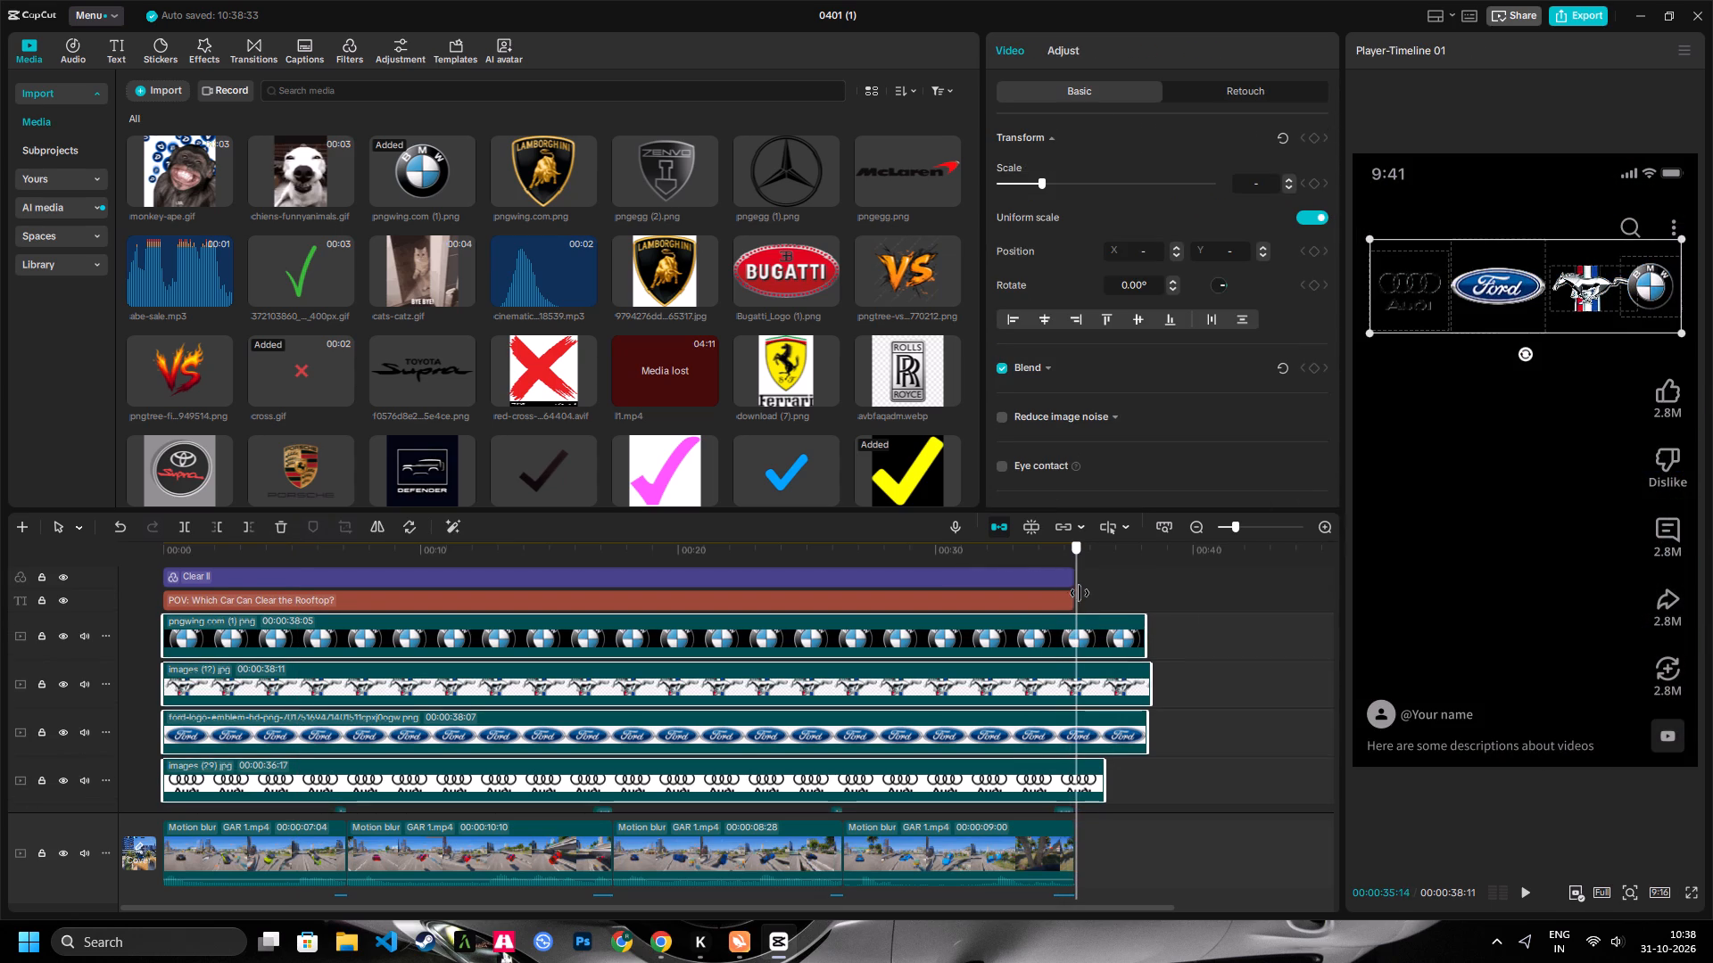
{"action": "left_click_drag", "start_coordinate": [1080, 593], "coordinate": [1073, 609]}
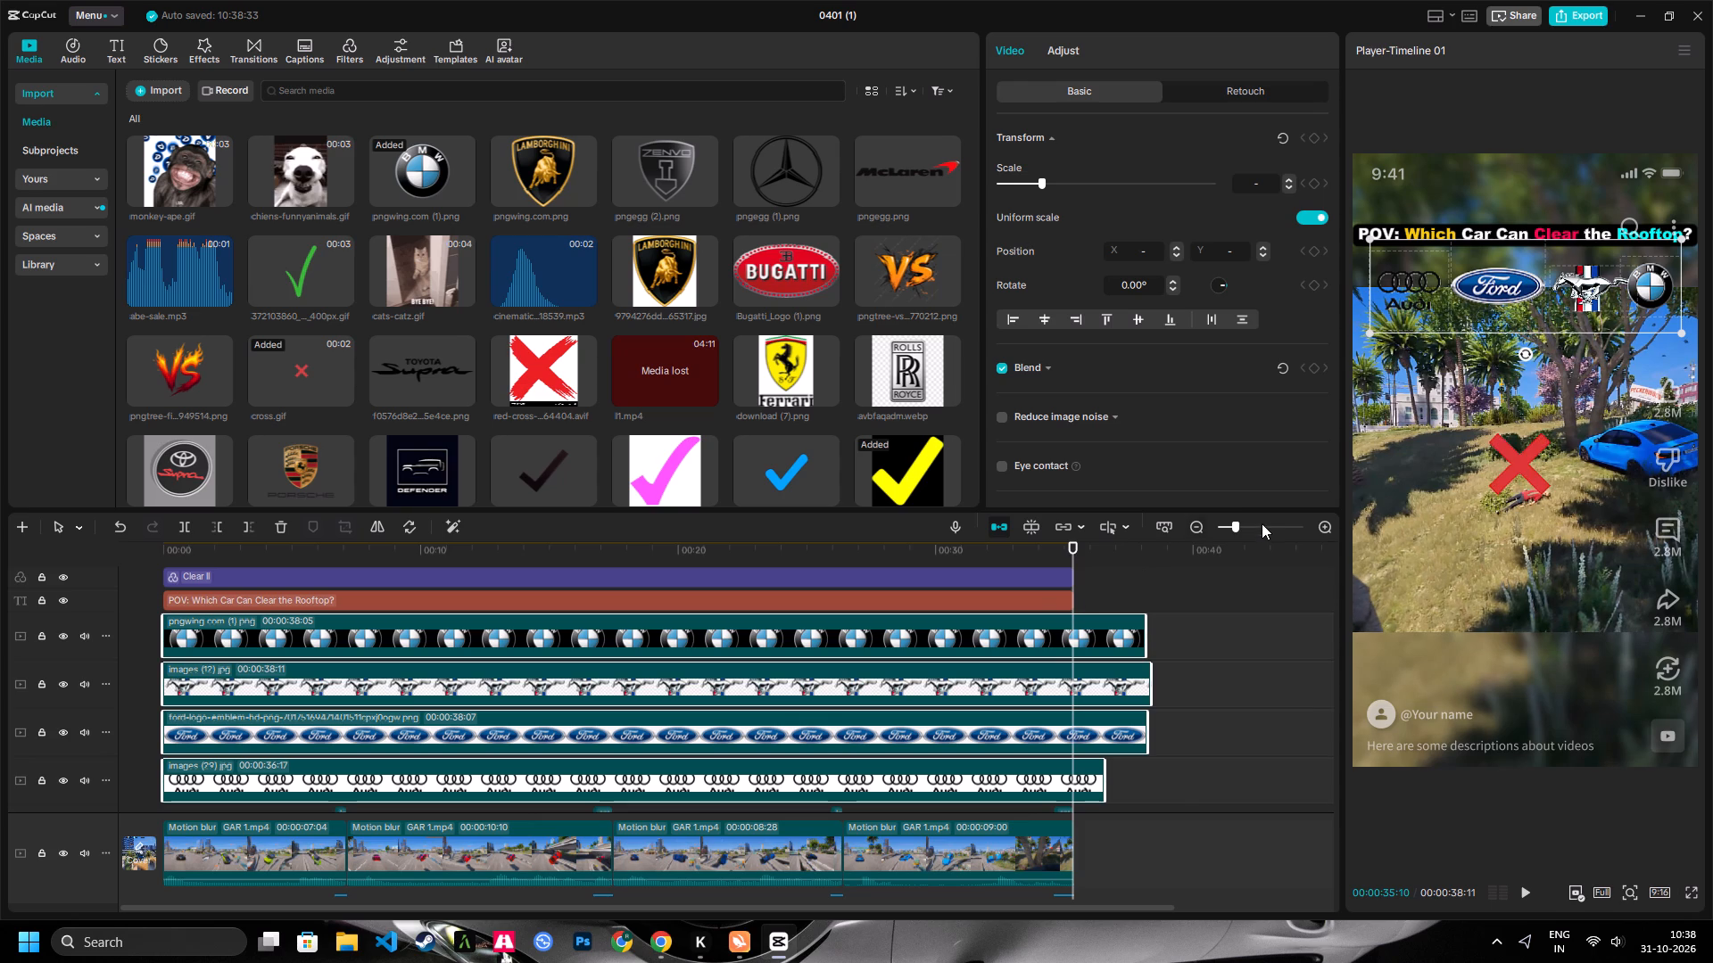
{"action": "left_click", "coordinate": [1250, 531]}
{"action": "scroll", "coordinate": [1210, 581], "scroll_direction": "down", "scroll_amount": 8}
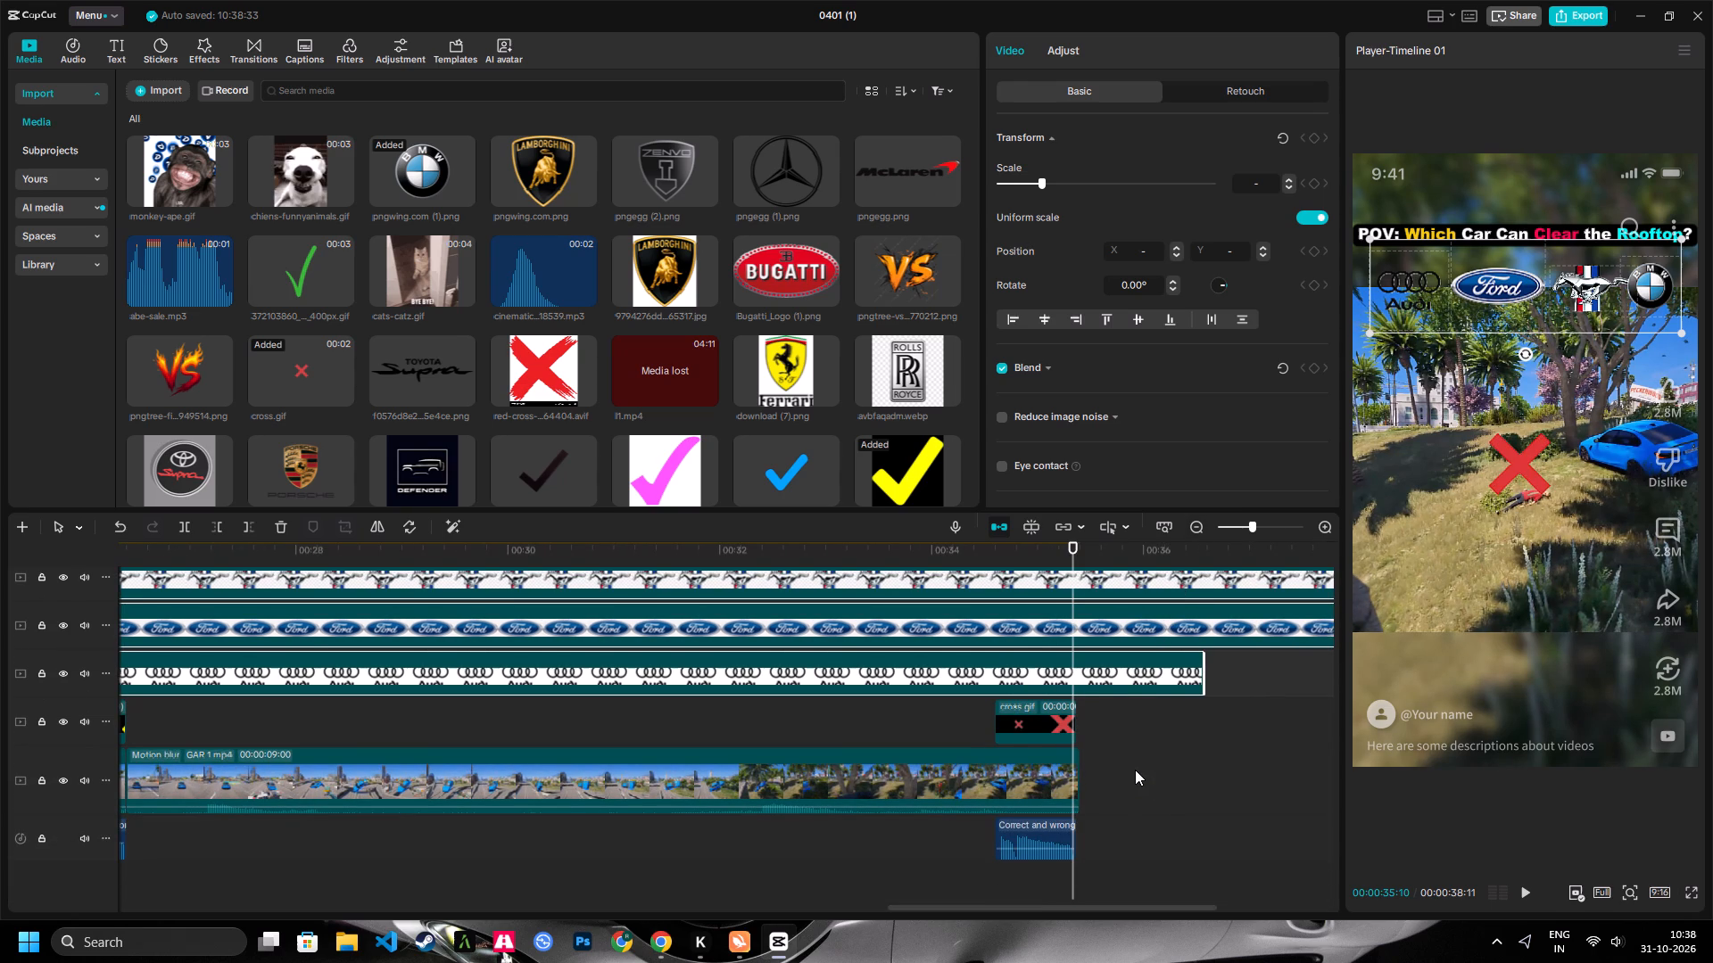
{"action": "key", "text": "Right"}
{"action": "key", "text": "Right"}
{"action": "left_click_drag", "start_coordinate": [1132, 784], "coordinate": [991, 115]}
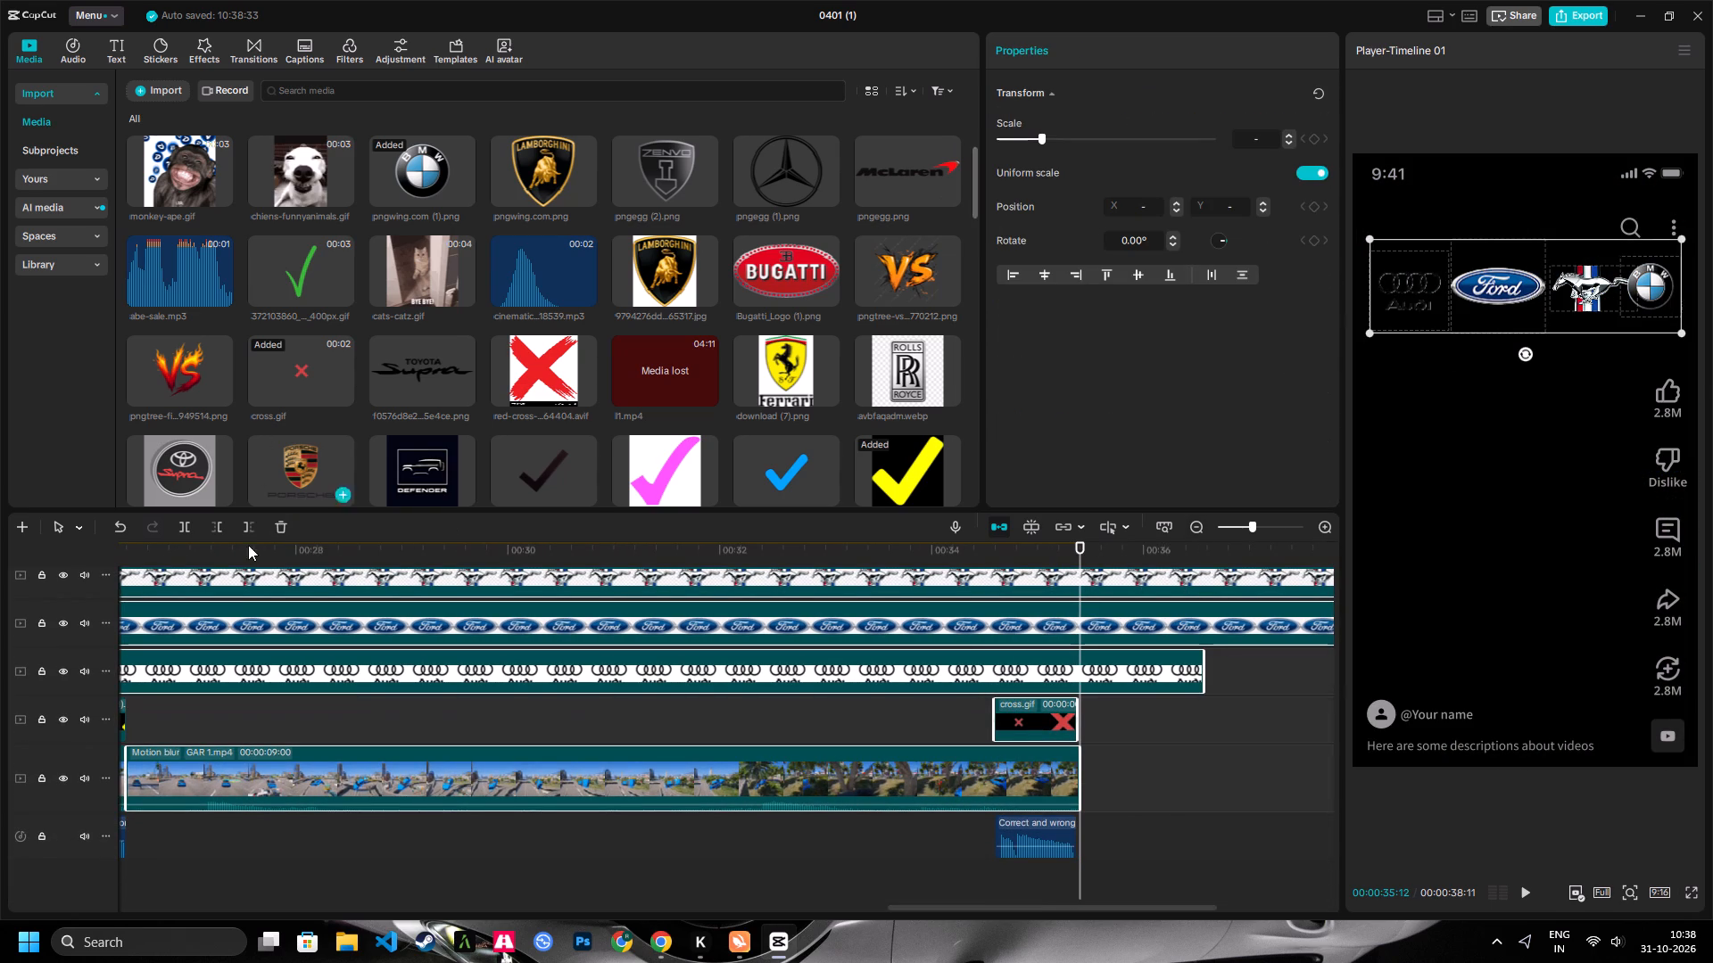
{"action": "double_click", "coordinate": [250, 529]}
Fit the whole timeline in view and play the video from the start to review the logos and markers.
{"action": "type", "text": "Z"}
{"action": "key", "text": "space"}
{"action": "key", "text": "space"}
{"action": "key", "text": "space"}
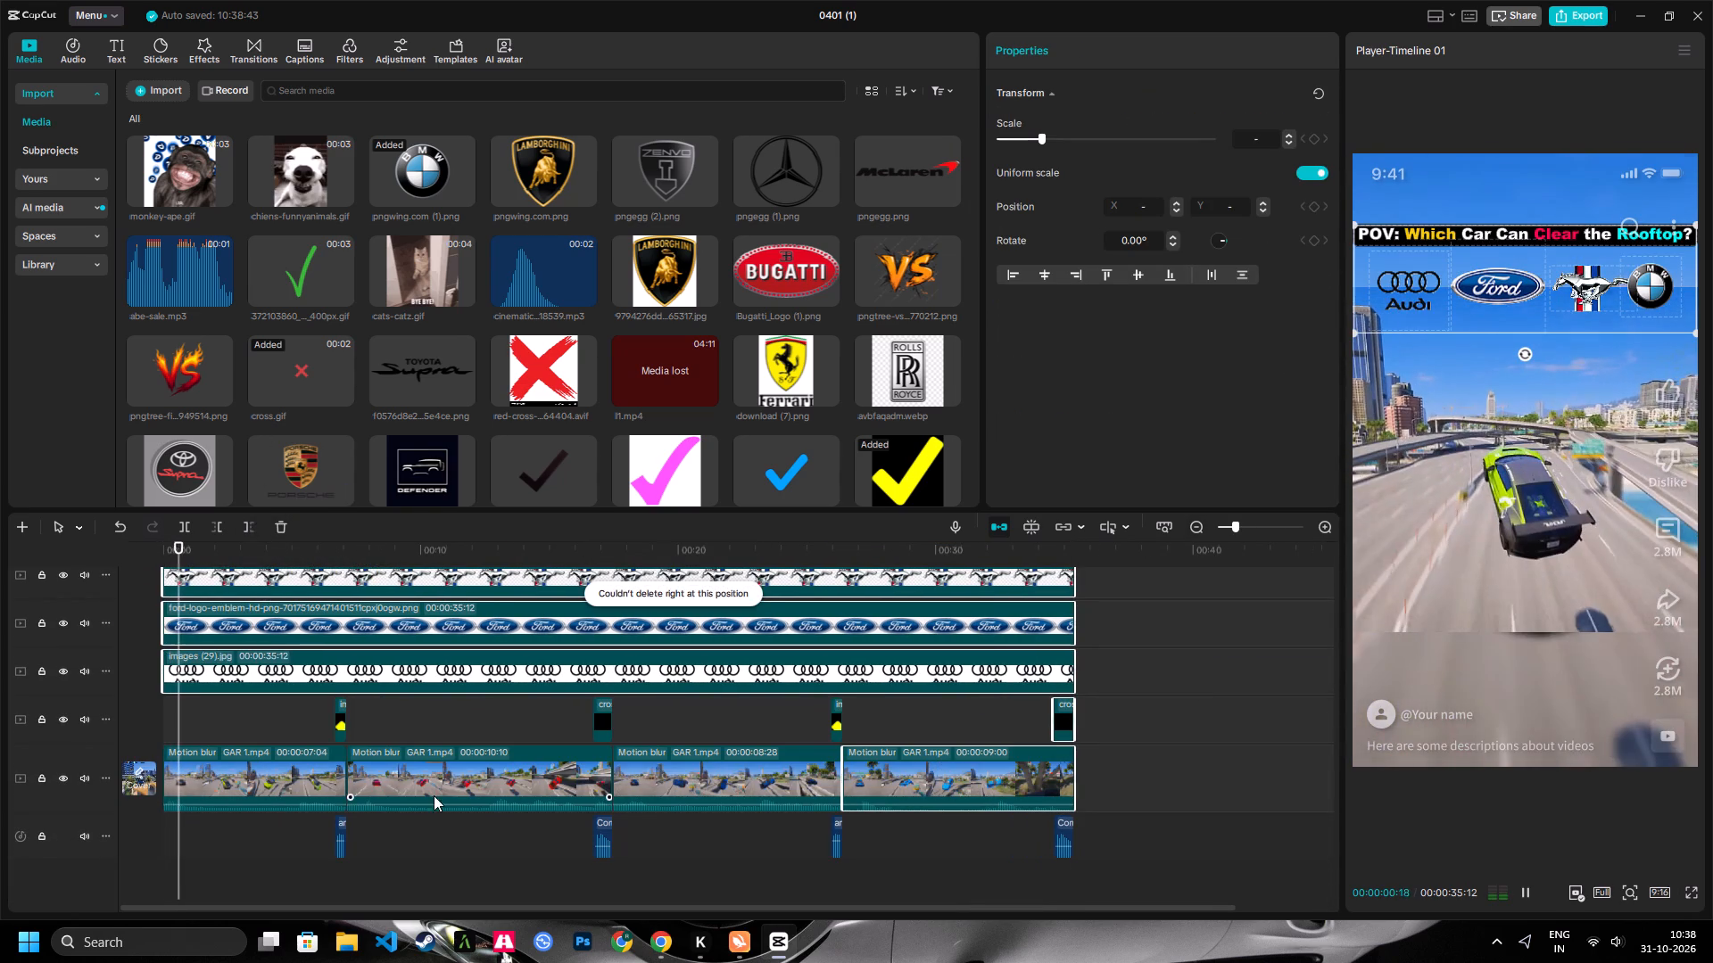
{"action": "key", "text": "space"}
{"action": "key", "text": "space"}
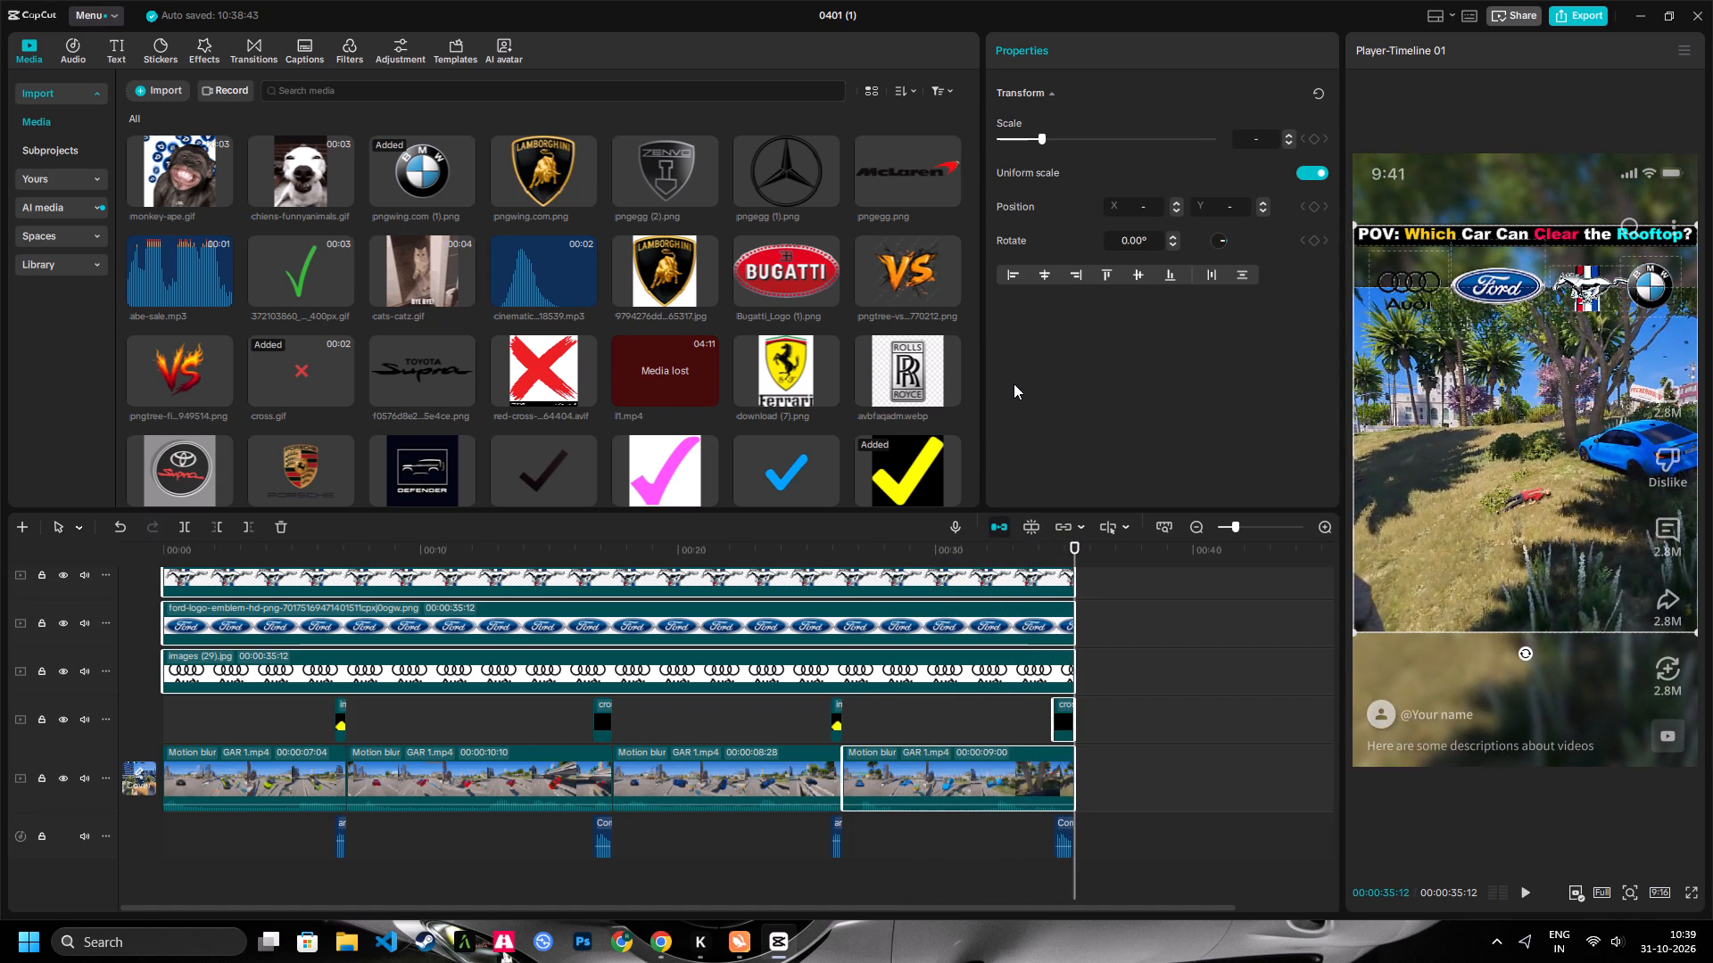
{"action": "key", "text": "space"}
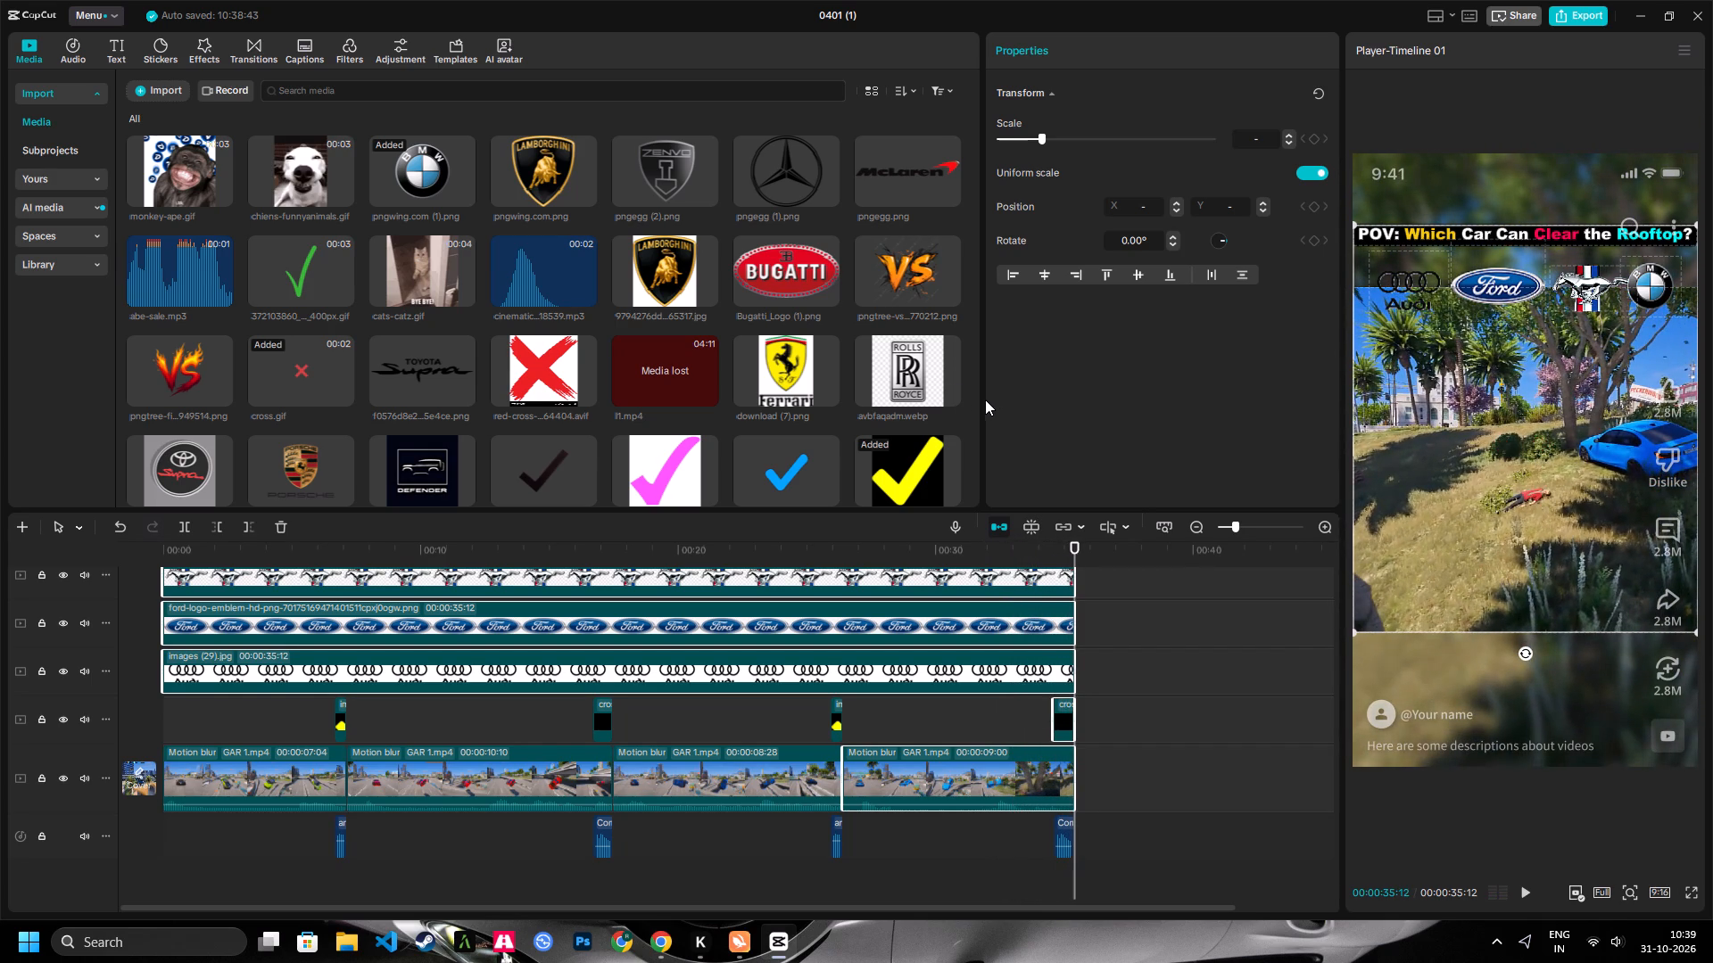
{"action": "scroll", "coordinate": [478, 652], "scroll_direction": "up", "scroll_amount": 2}
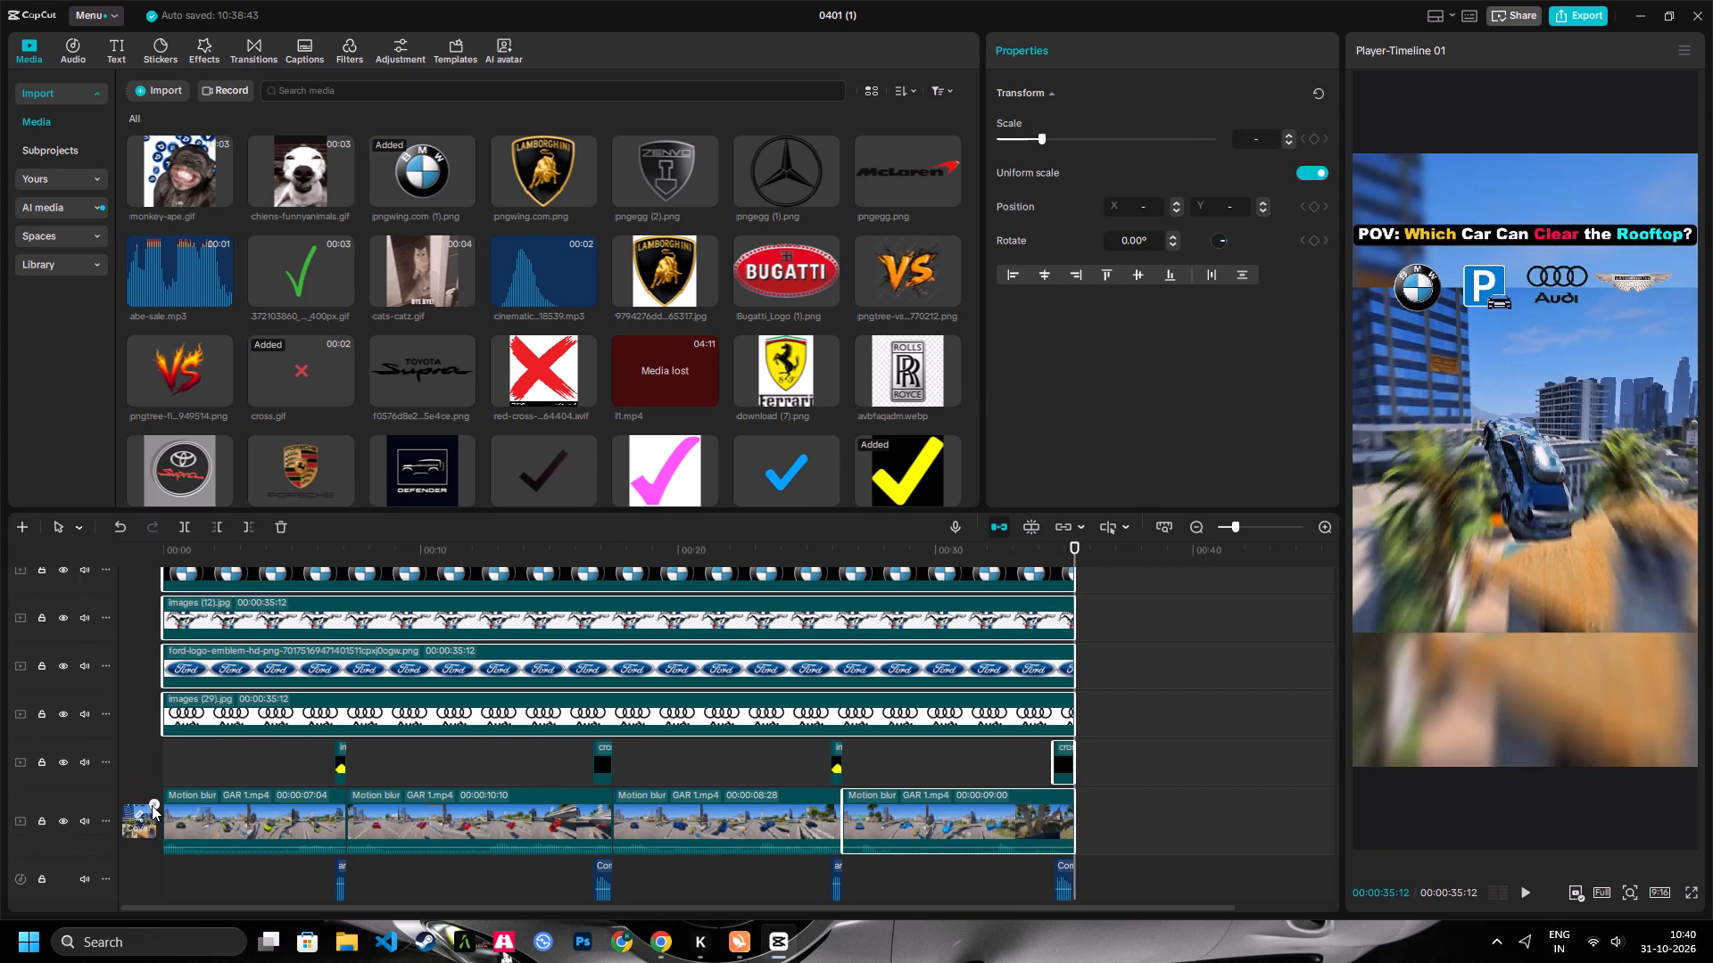
{"action": "left_click", "coordinate": [152, 805]}
{"action": "left_click", "coordinate": [780, 531]}
{"action": "scroll", "coordinate": [624, 643], "scroll_direction": "up", "scroll_amount": 3}
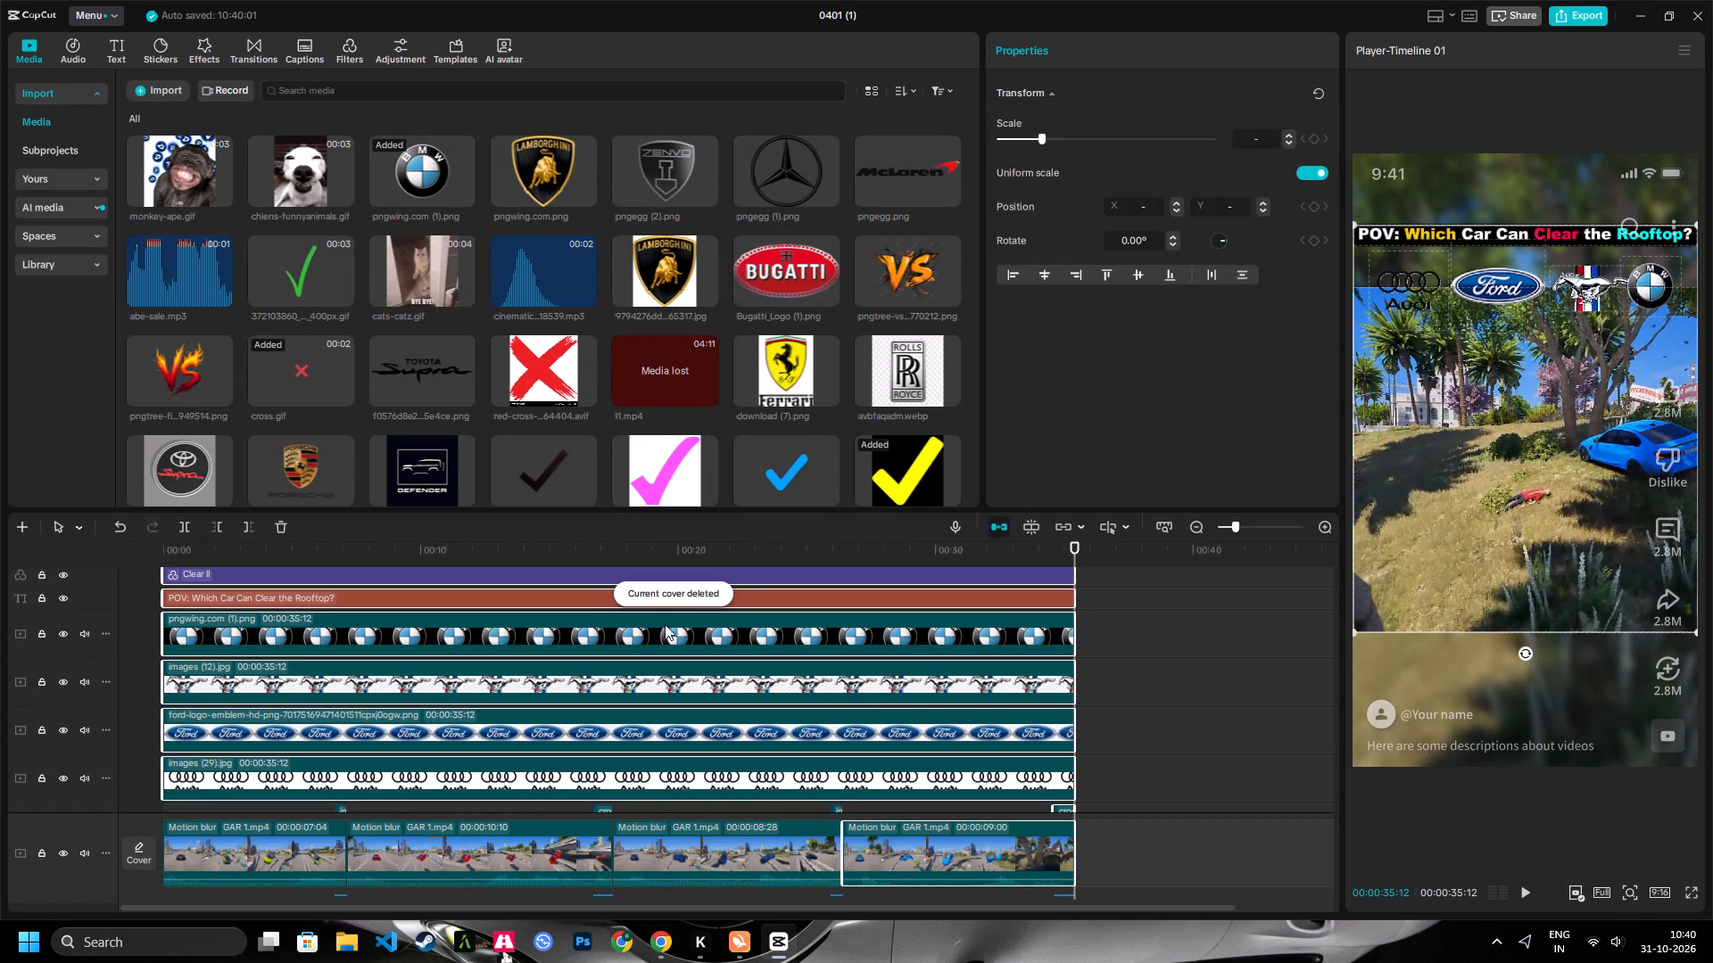
{"action": "left_click_drag", "start_coordinate": [724, 538], "coordinate": [265, 581]}
{"action": "left_click", "coordinate": [669, 936]}
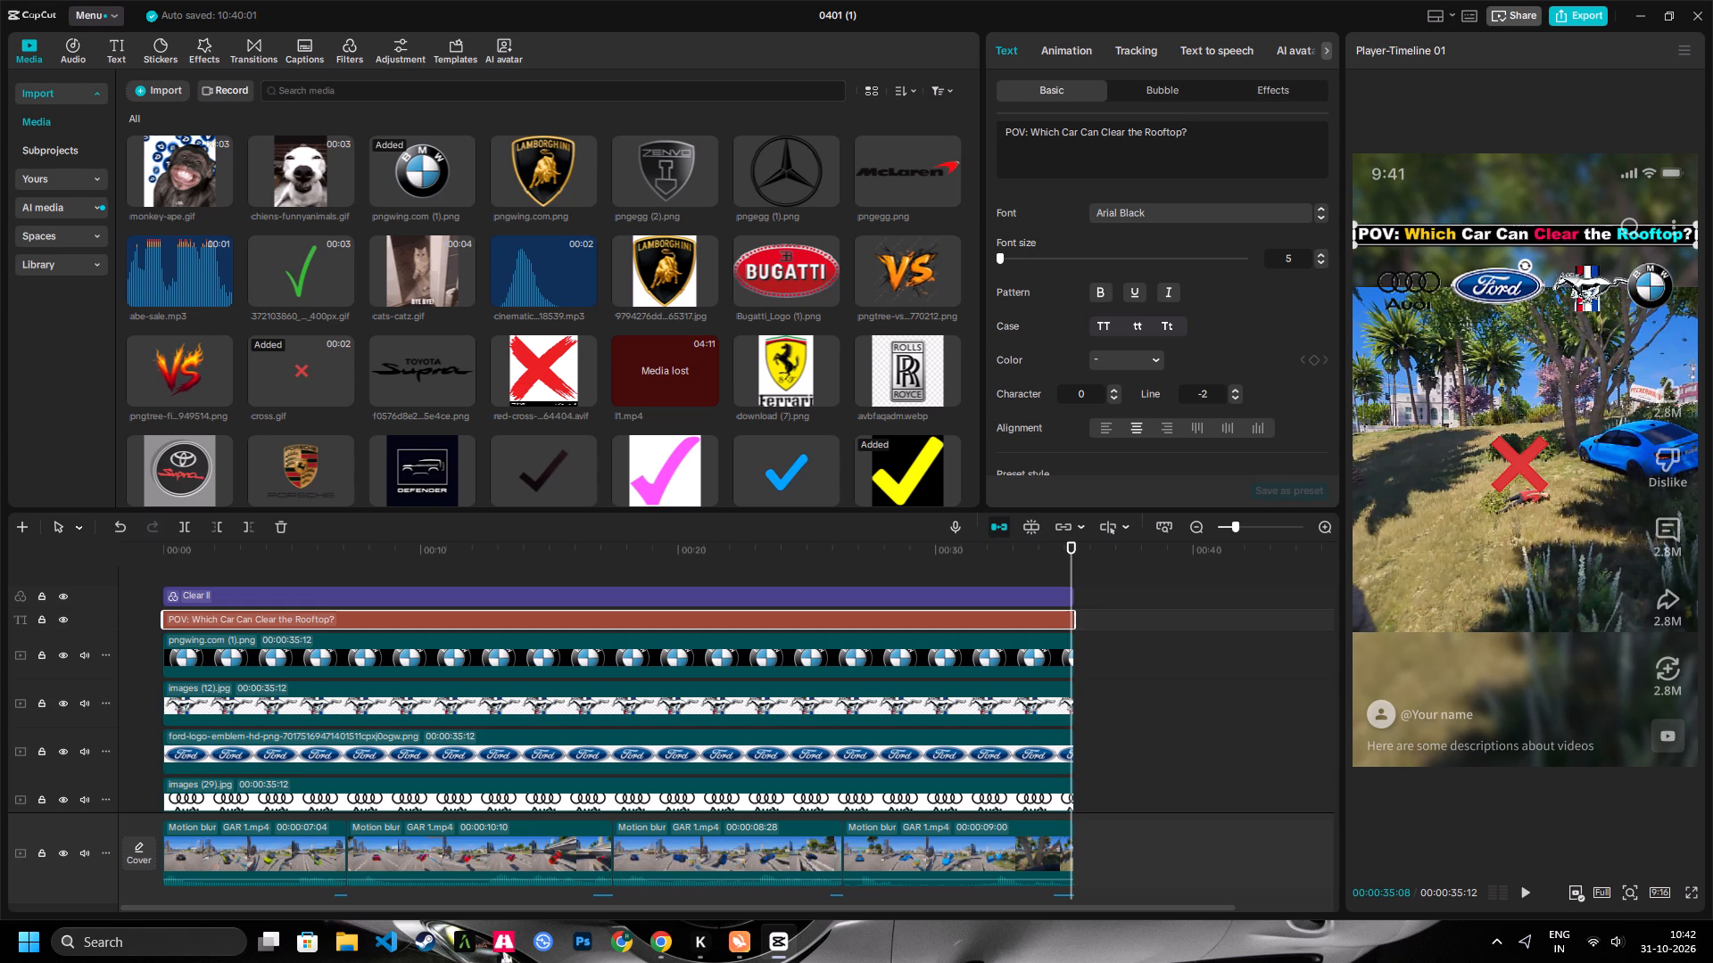
{"action": "left_click_drag", "start_coordinate": [1212, 139], "coordinate": [1033, 132]}
{"action": "key", "text": "ctrl+v"}
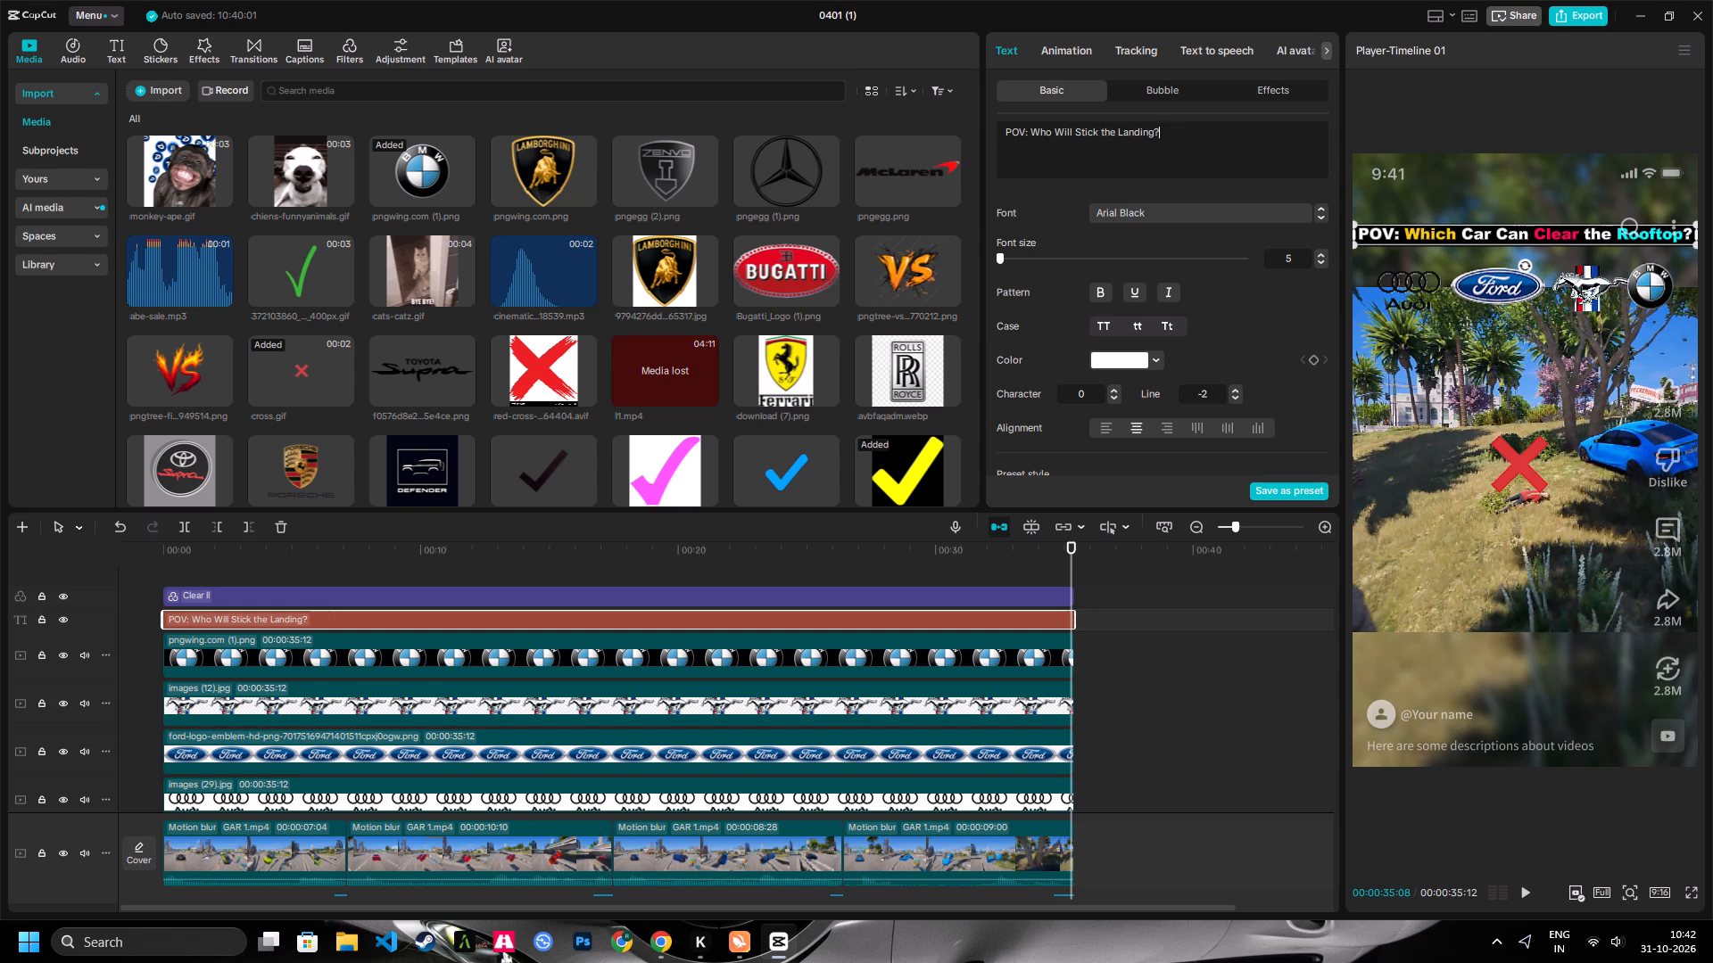
In the title text, colour the word "Who" yellow and the word "Stick" red.
{"action": "double_click", "coordinate": [1040, 135]}
{"action": "left_click", "coordinate": [1108, 354]}
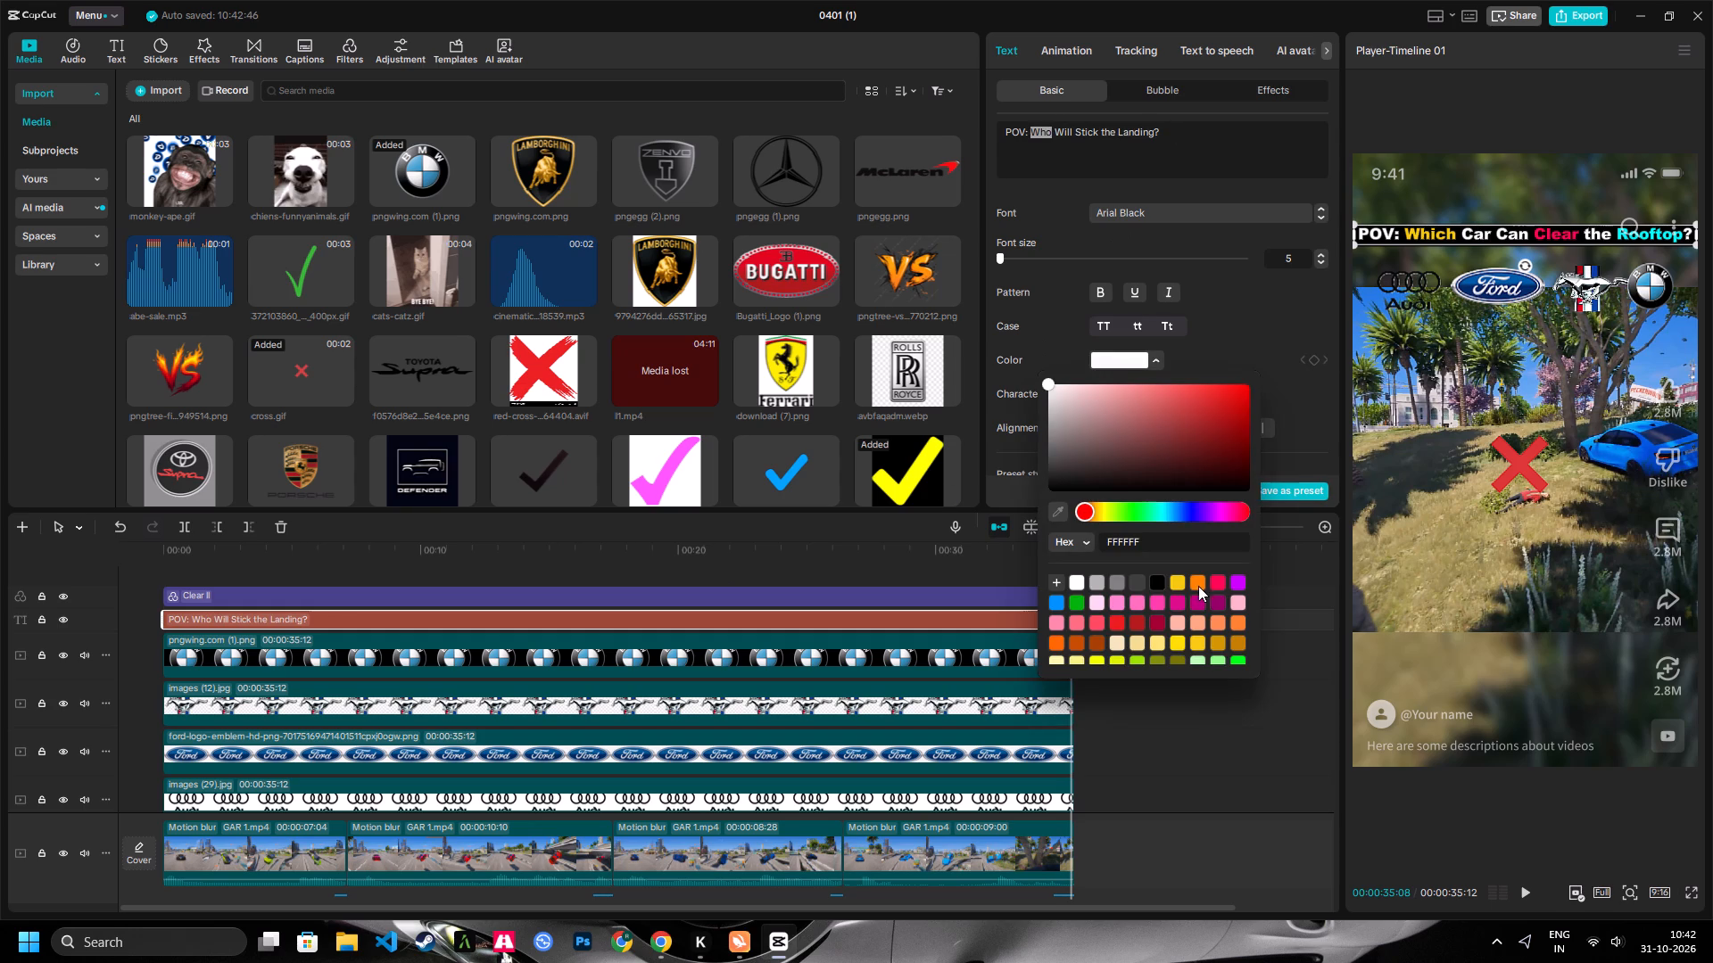
{"action": "left_click", "coordinate": [1175, 581]}
{"action": "double_click", "coordinate": [1091, 132]}
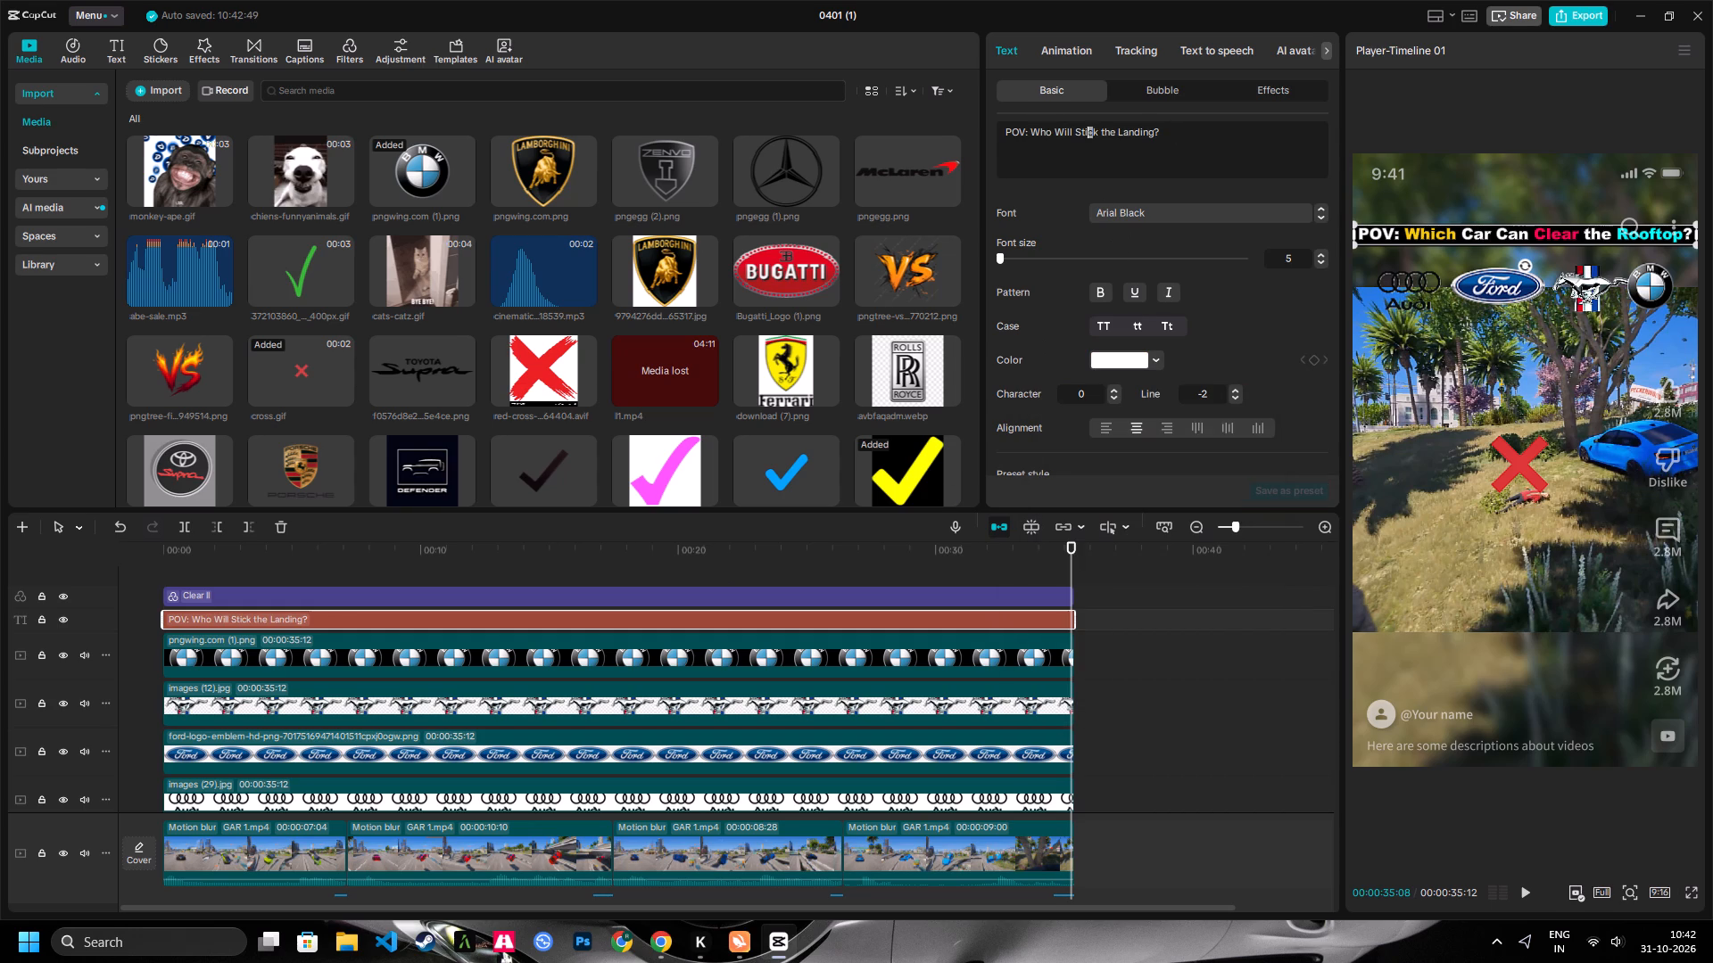
{"action": "left_click", "coordinate": [1133, 366]}
{"action": "left_click", "coordinate": [1222, 583]}
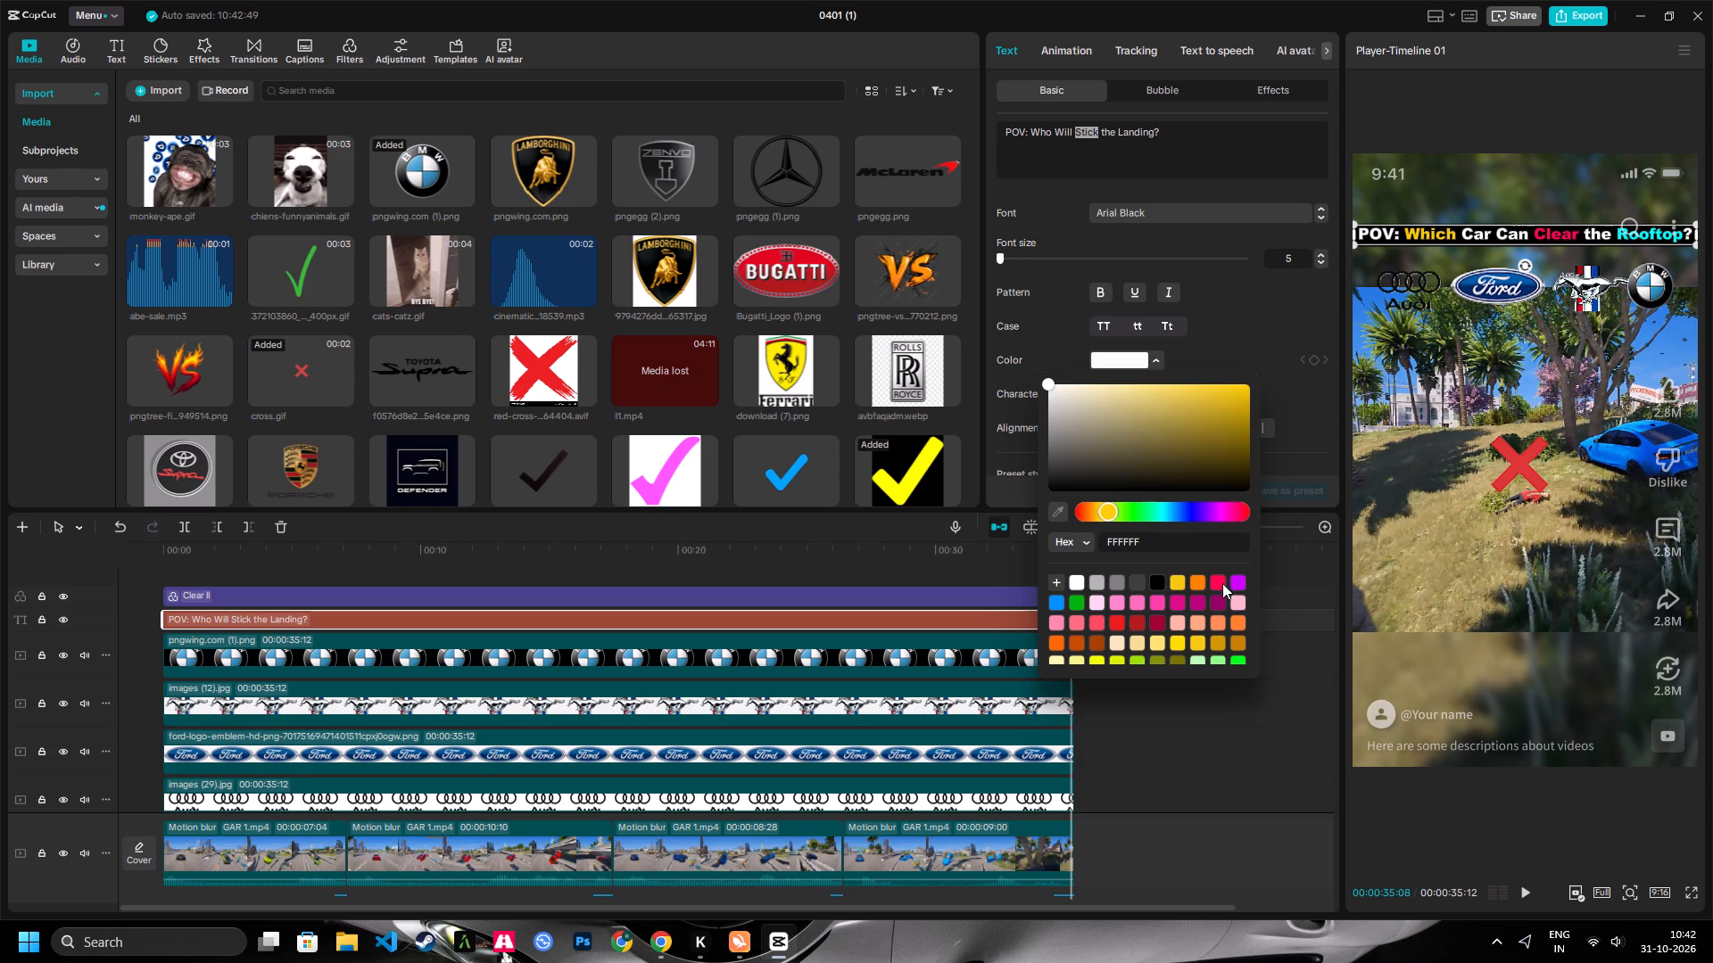
In the title text, colour the word "Landing" cyan.
{"action": "double_click", "coordinate": [1127, 131]}
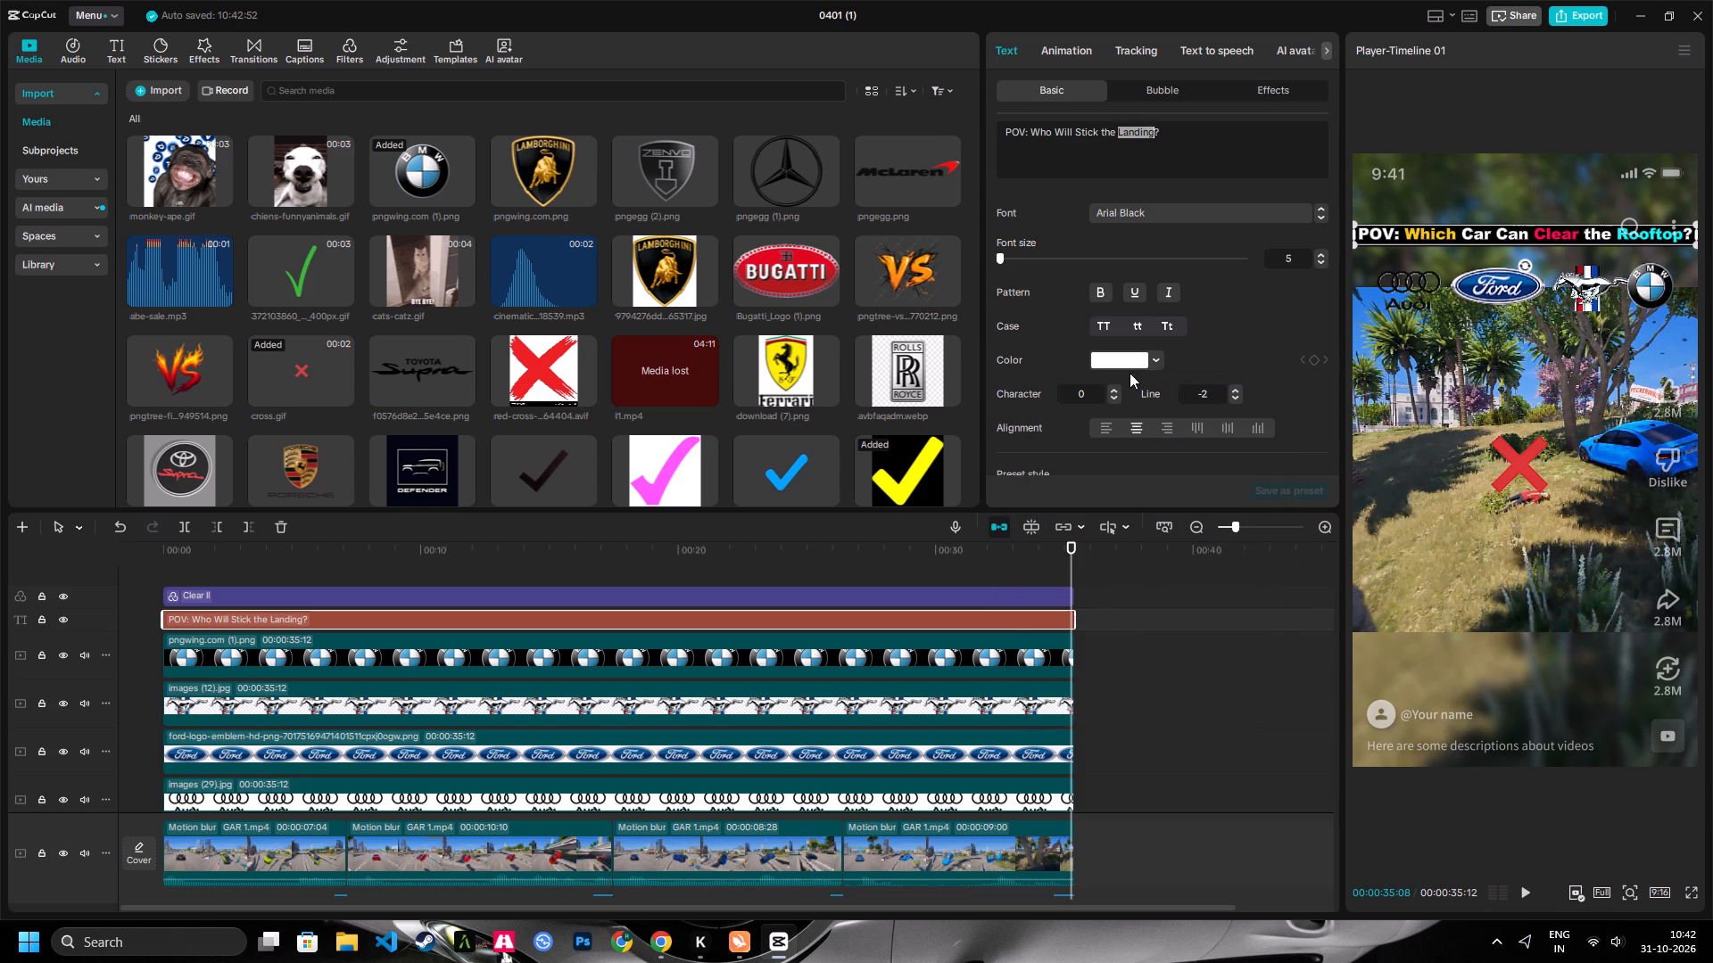
{"action": "left_click", "coordinate": [1134, 363]}
{"action": "scroll", "coordinate": [1174, 591], "scroll_direction": "down", "scroll_amount": 3}
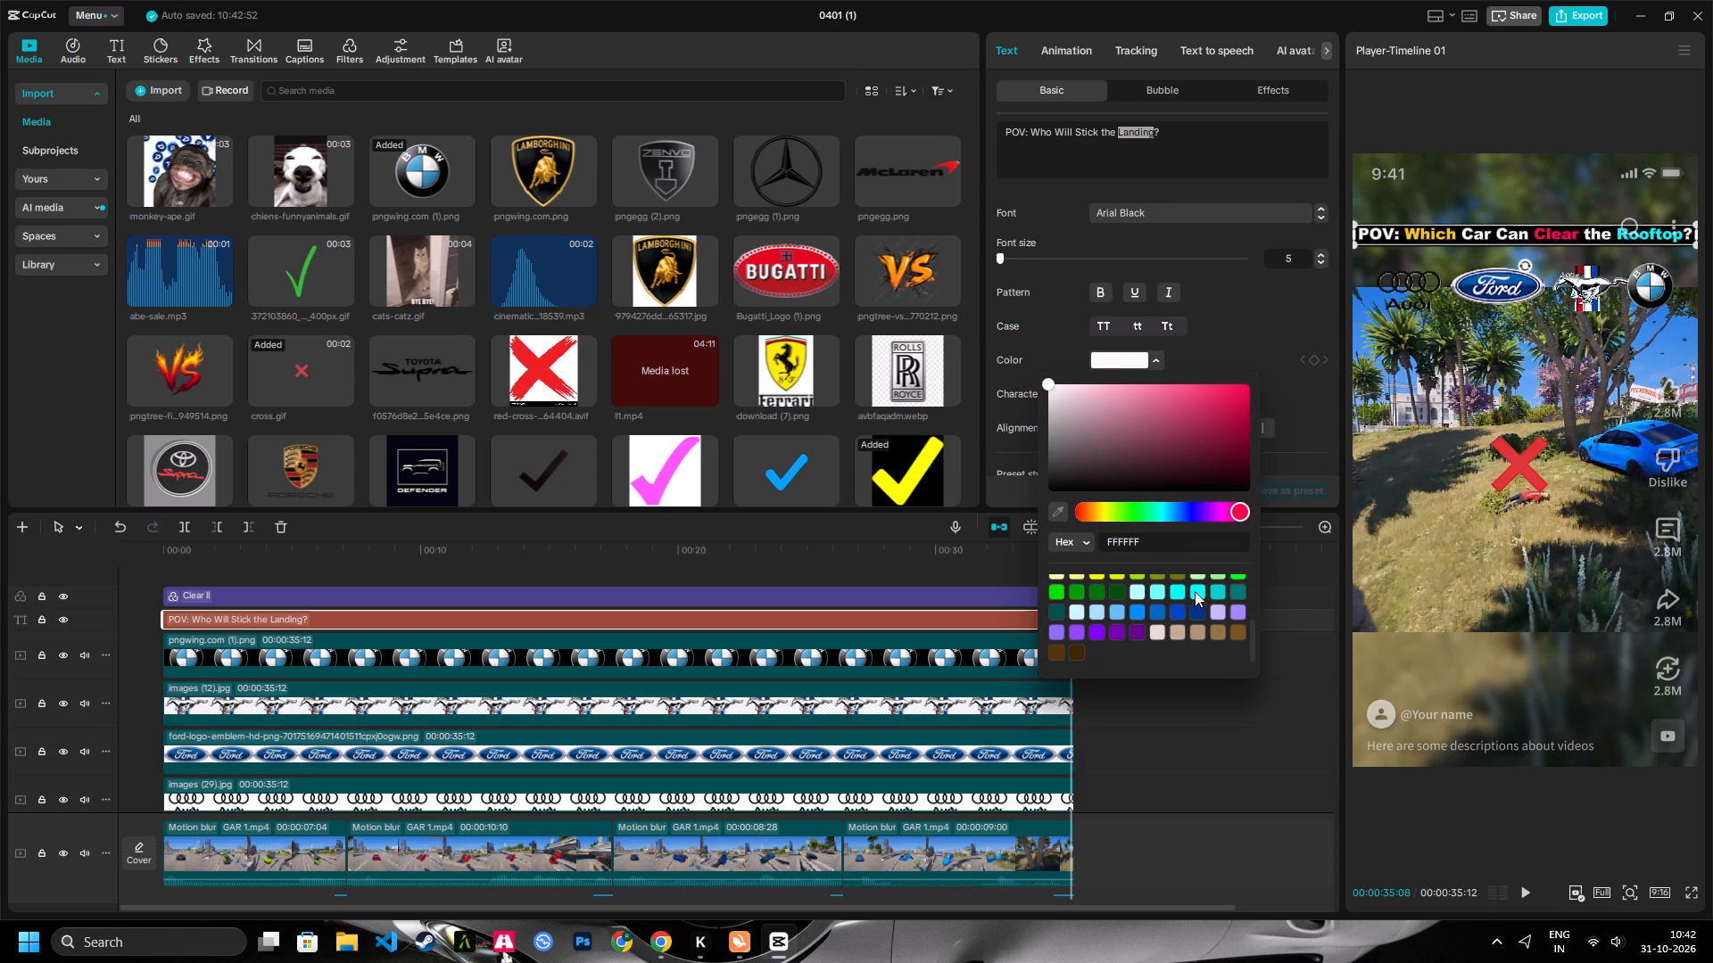
{"action": "left_click", "coordinate": [1195, 591]}
{"action": "left_click", "coordinate": [931, 574]}
Move the playhead to the end of the timeline and play back the project to check the title.
{"action": "left_click_drag", "start_coordinate": [954, 557], "coordinate": [1131, 588]}
{"action": "key", "text": "shift+z"}
{"action": "key", "text": "shift+space"}
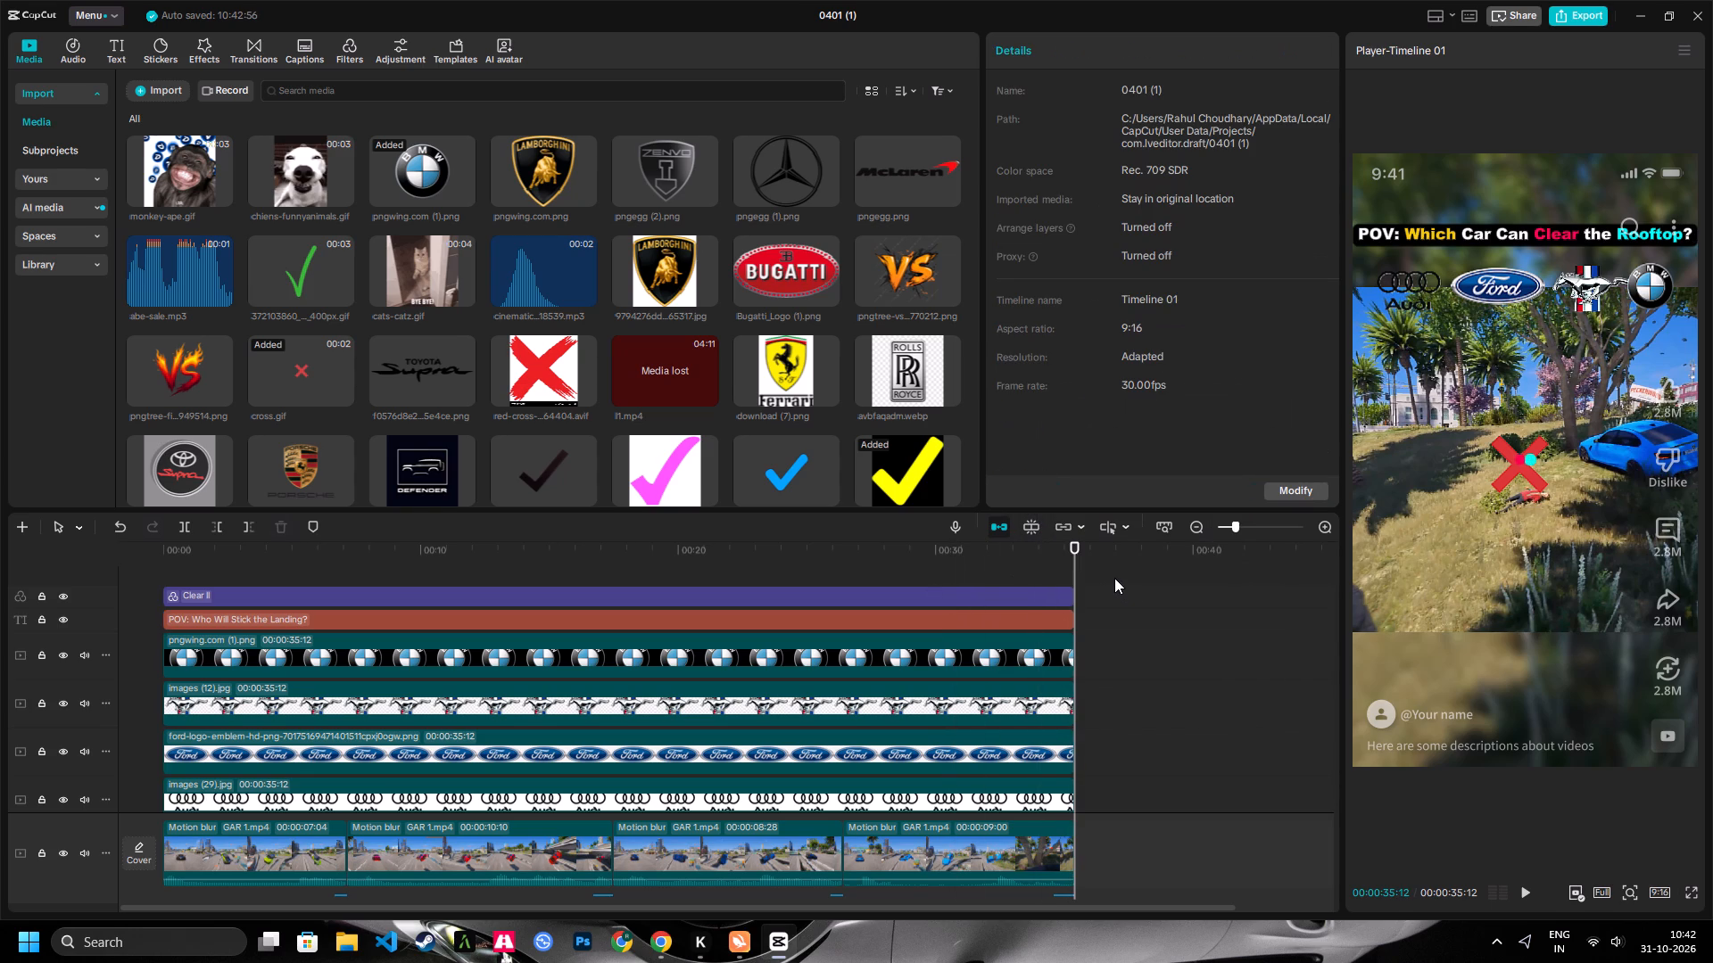
{"action": "key", "text": "space"}
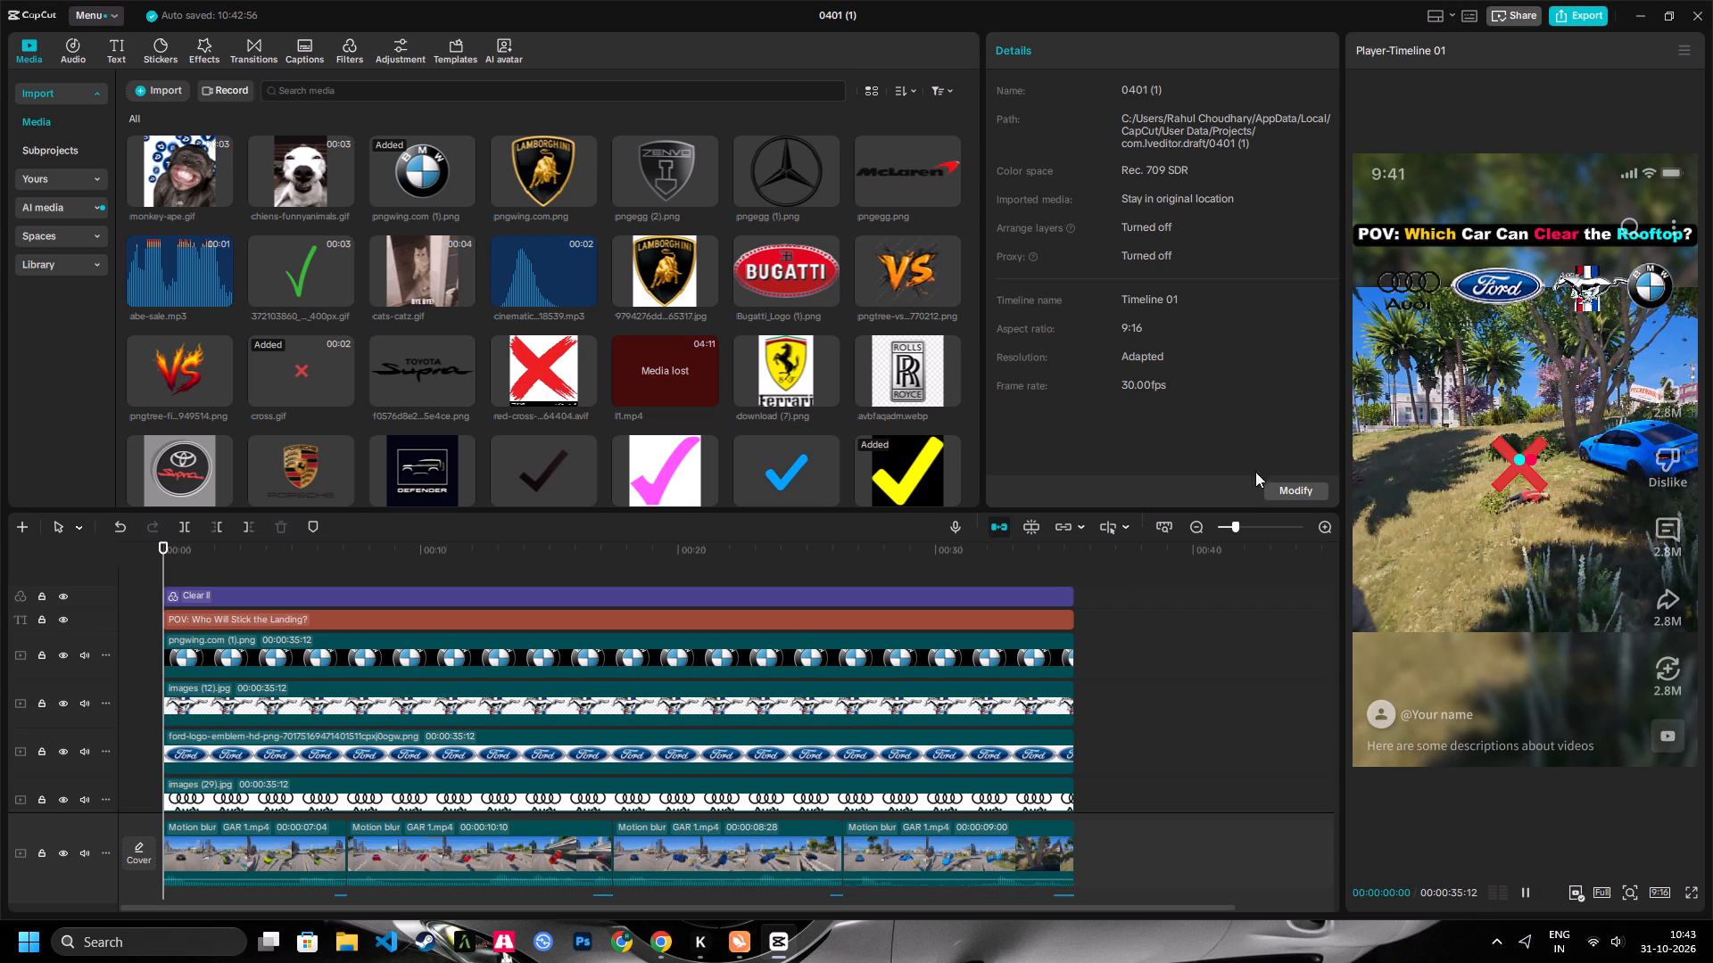
Close the 0401 (1) project editor.
{"action": "left_click", "coordinate": [1695, 13]}
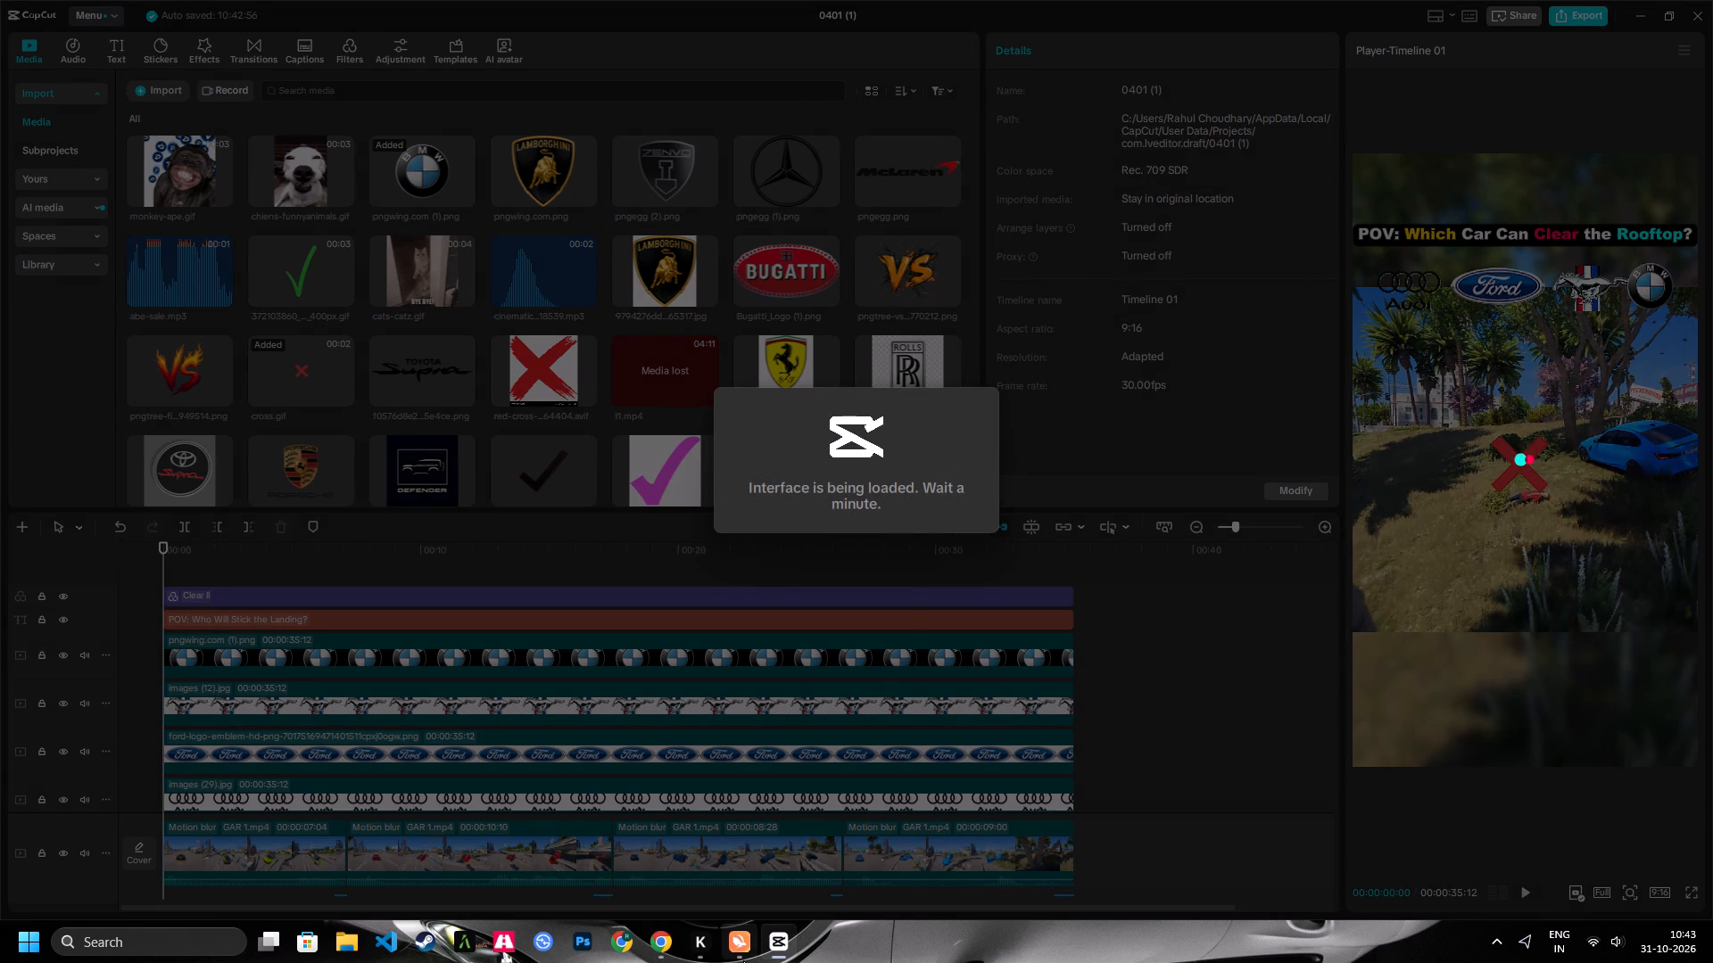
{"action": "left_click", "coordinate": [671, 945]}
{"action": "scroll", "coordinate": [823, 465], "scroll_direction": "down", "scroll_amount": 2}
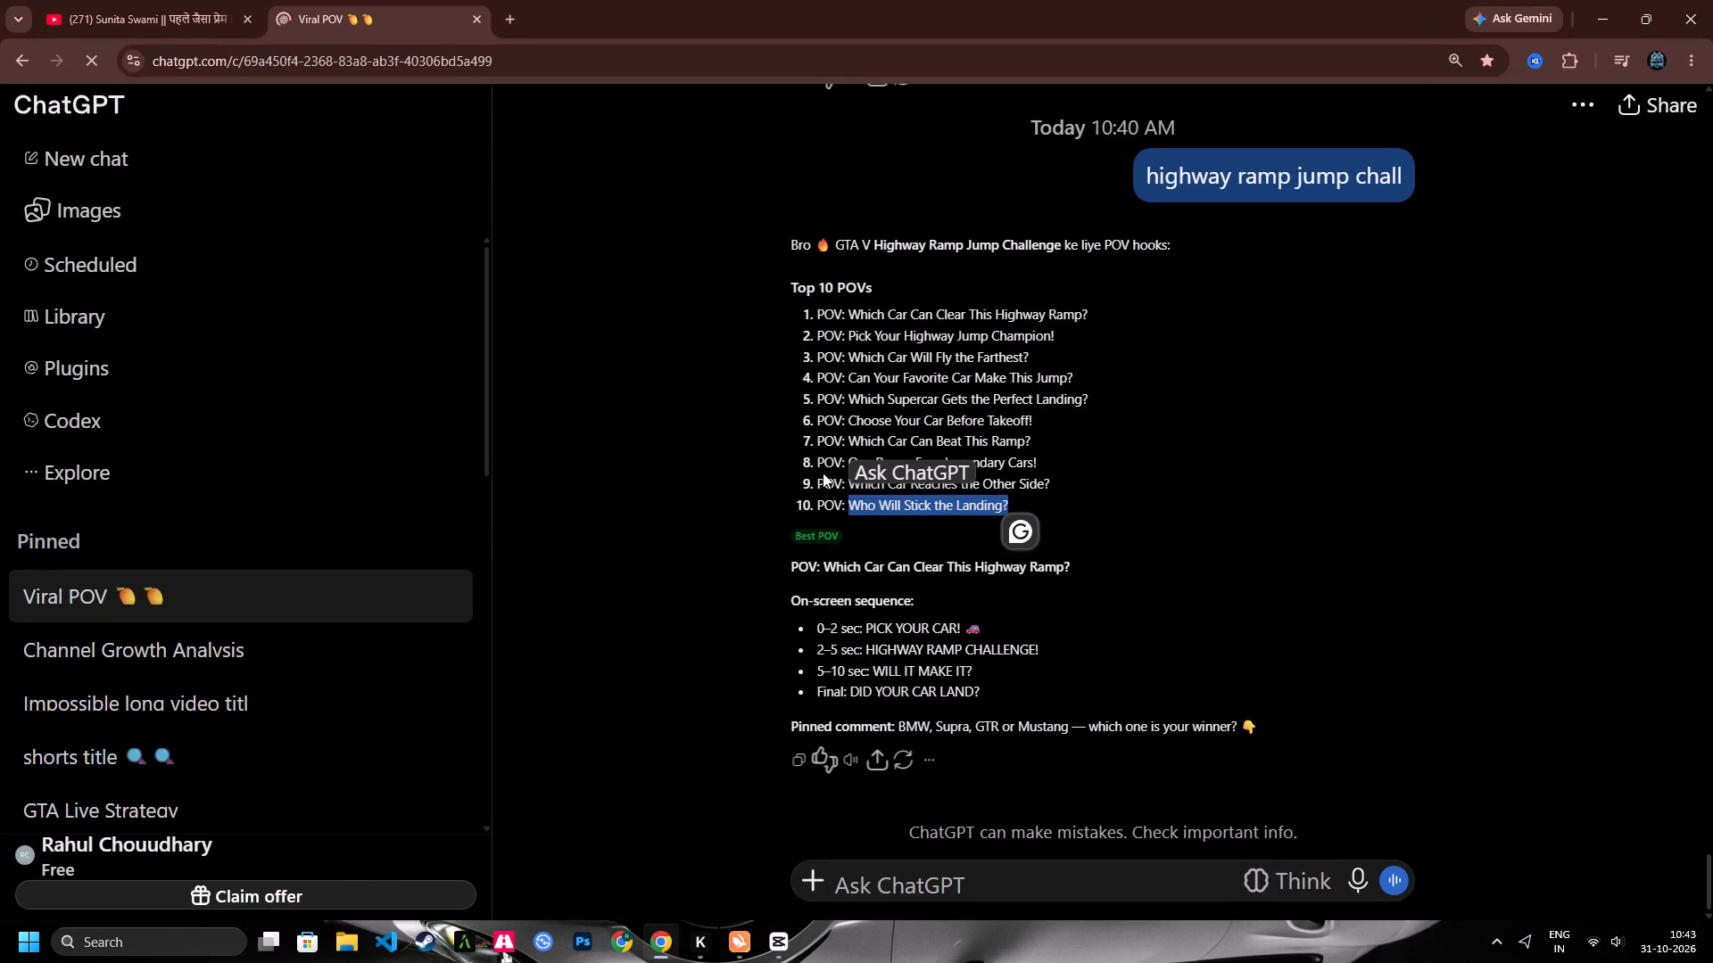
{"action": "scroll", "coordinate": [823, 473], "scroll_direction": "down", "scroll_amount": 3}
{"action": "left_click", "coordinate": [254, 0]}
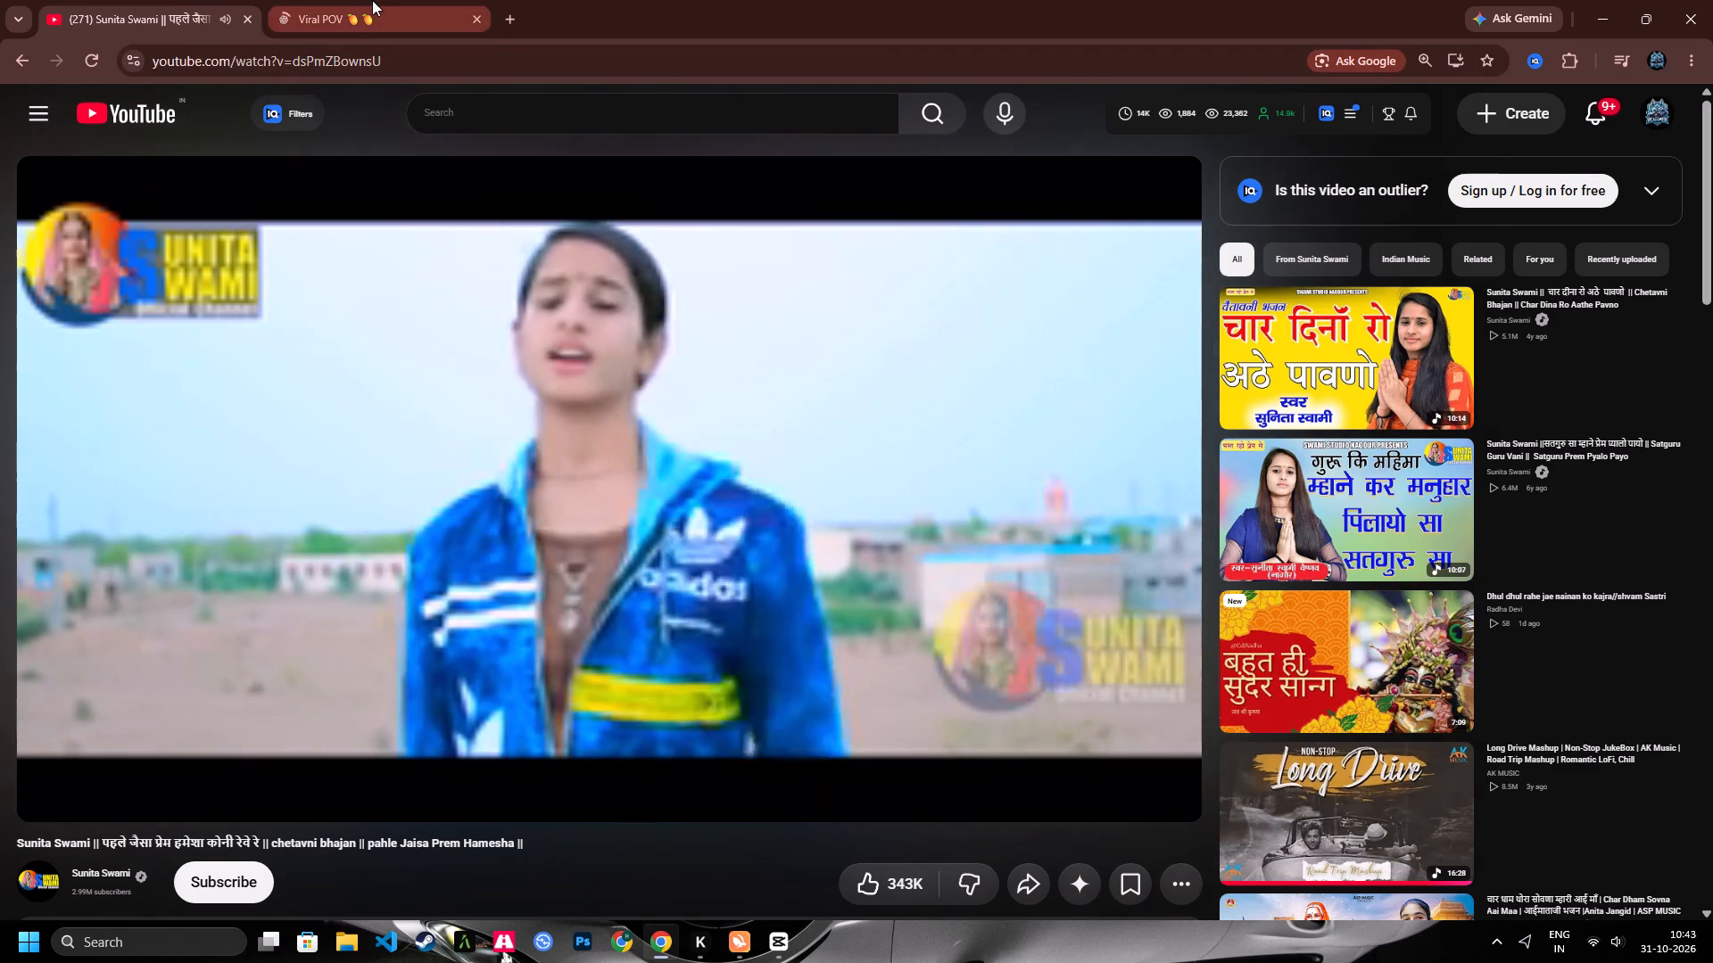
Return to CapCut and reopen the 0401 (1) project.
{"action": "left_click", "coordinate": [771, 934]}
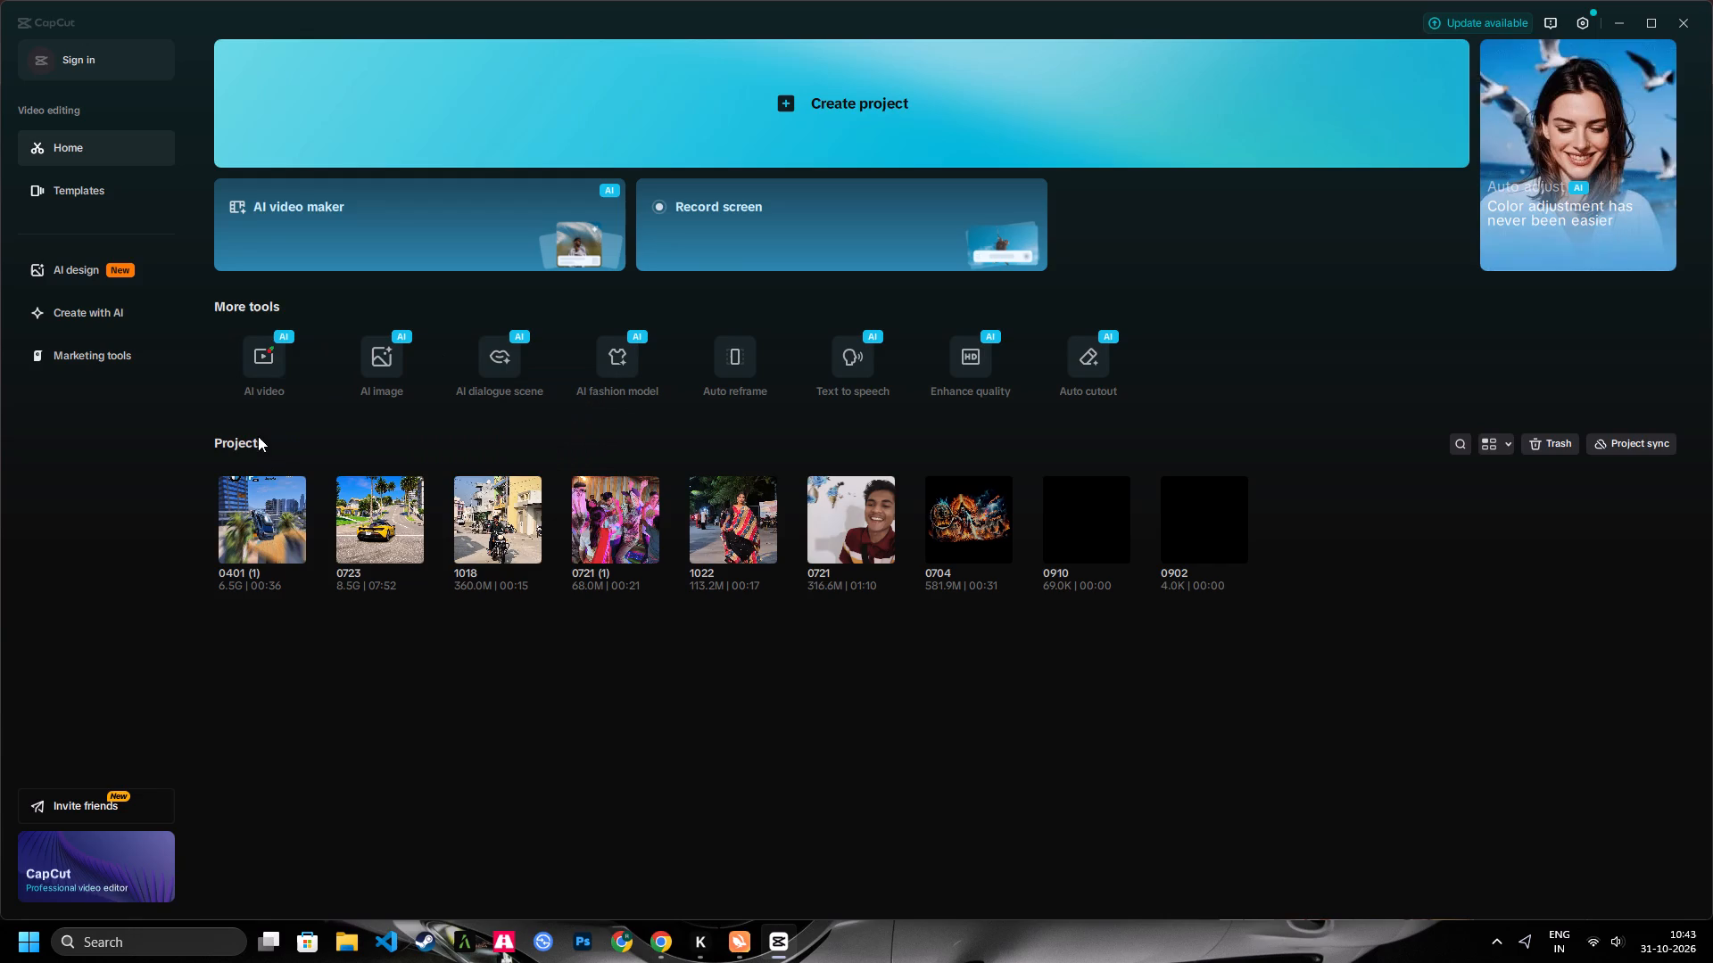
{"action": "left_click", "coordinate": [276, 511]}
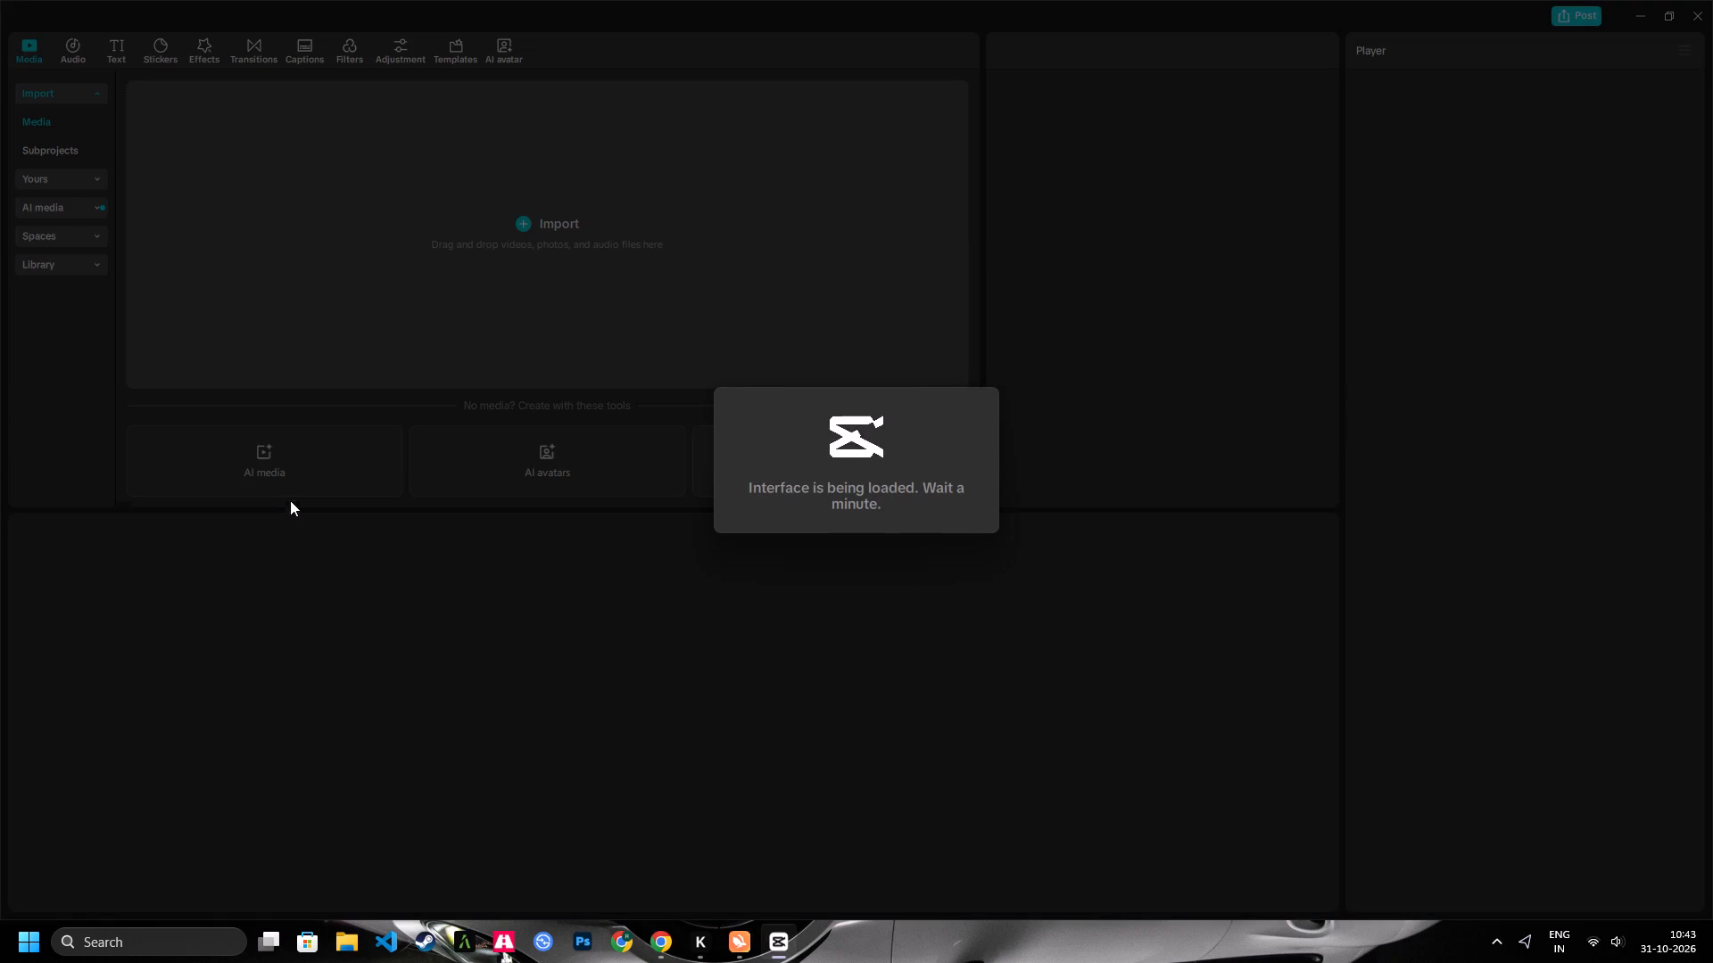
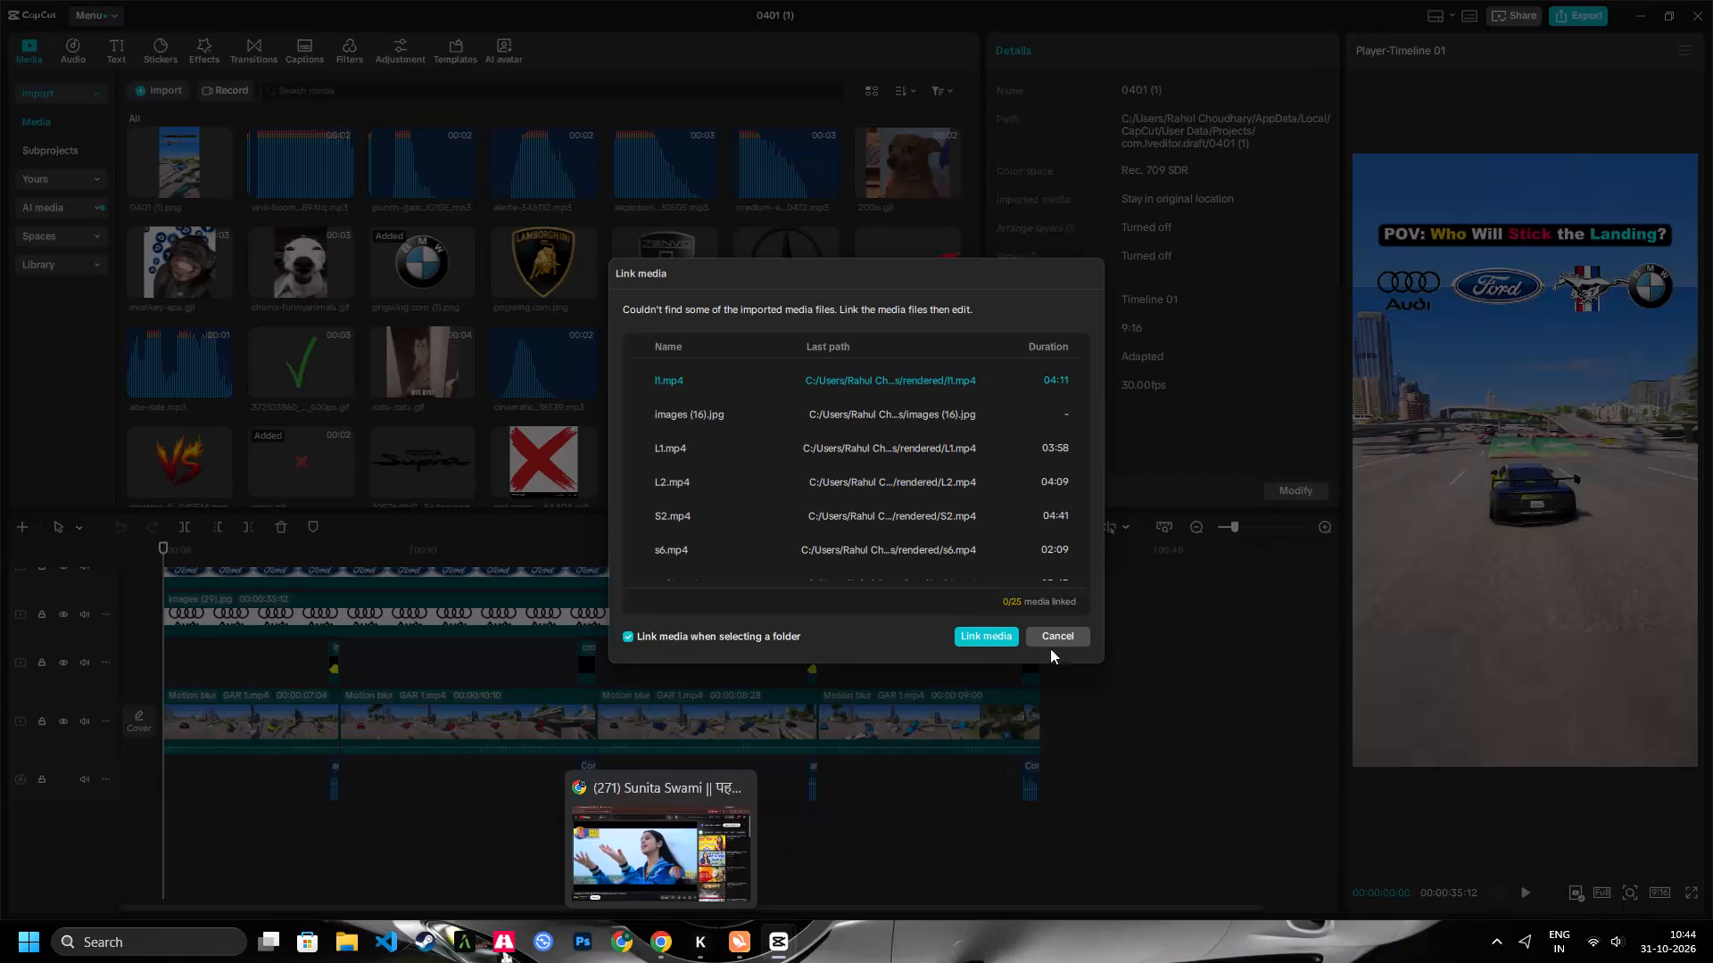
Skip linking the missing media and play back the opening seconds of the project.
{"action": "left_click", "coordinate": [1060, 630]}
{"action": "key", "text": "space"}
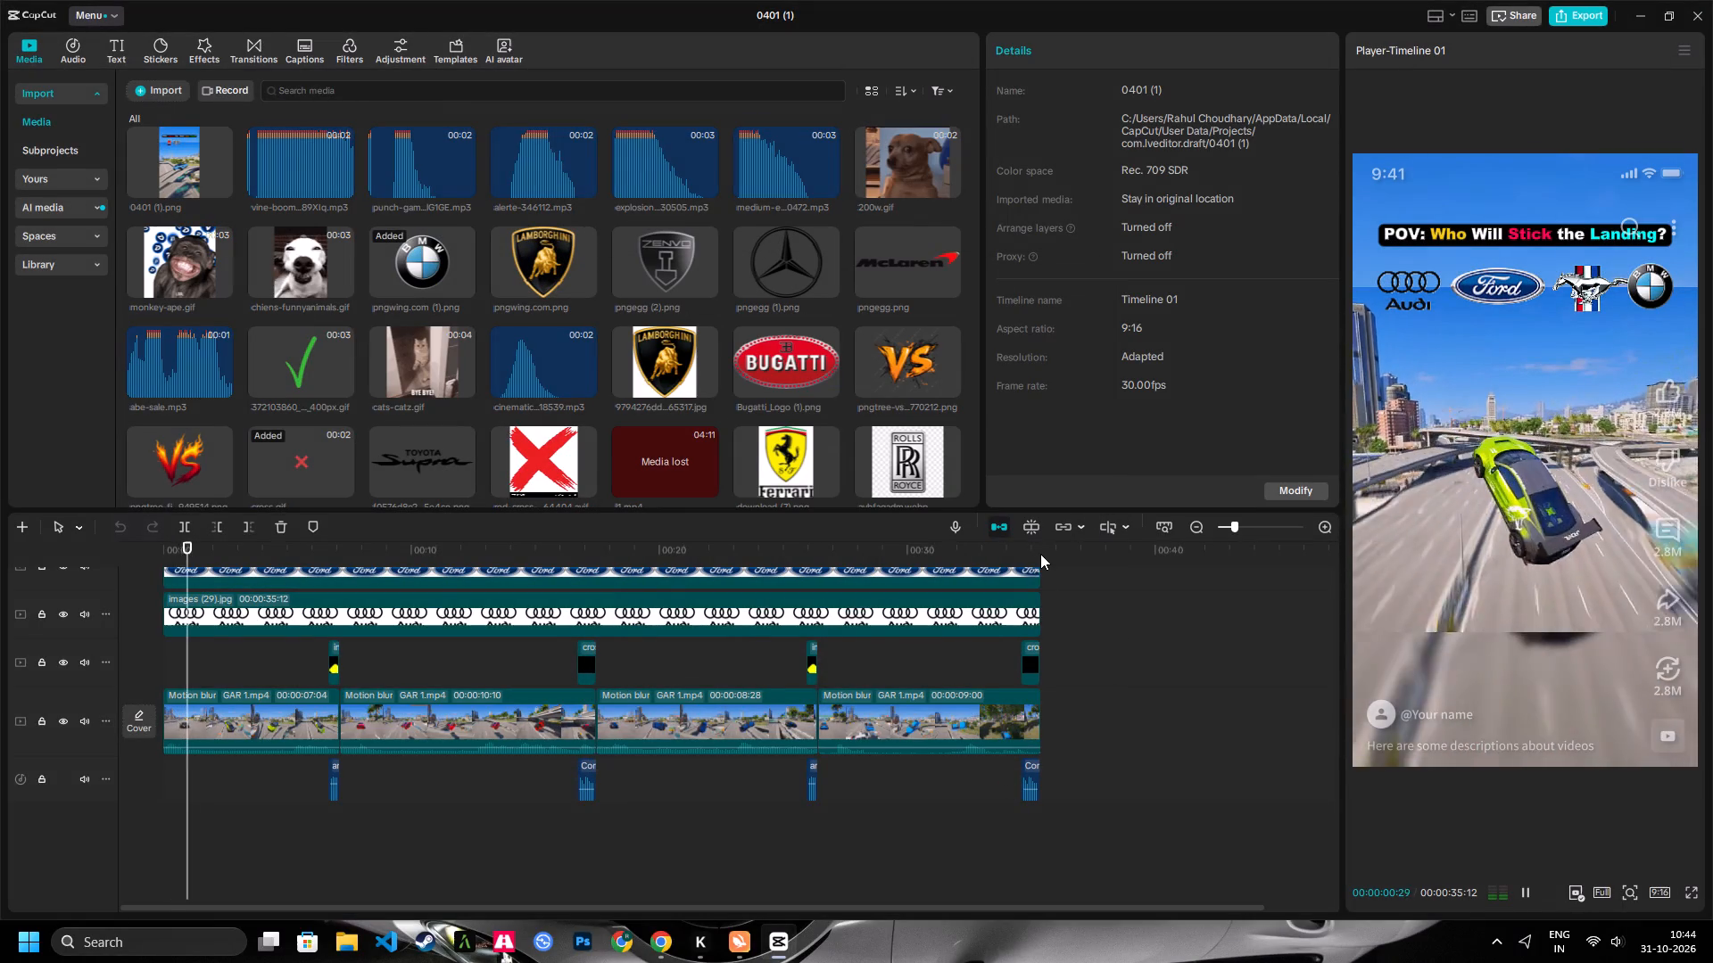
{"action": "key", "text": "space"}
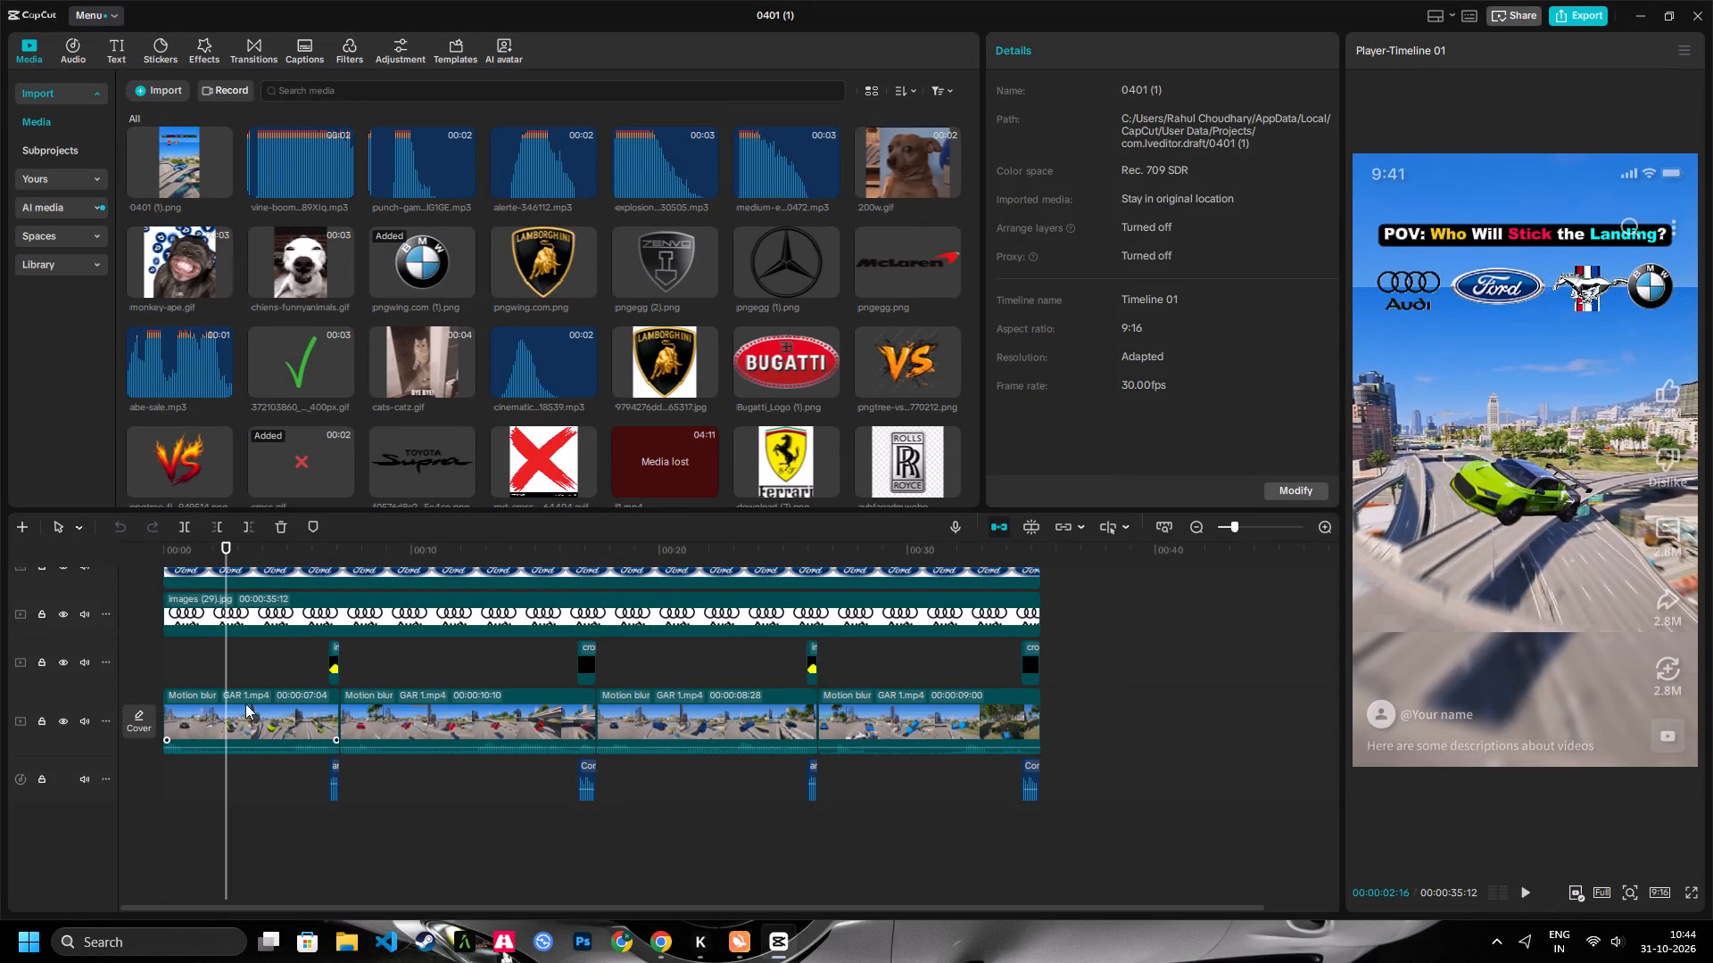
{"action": "key", "text": "space"}
{"action": "key", "text": "space"}
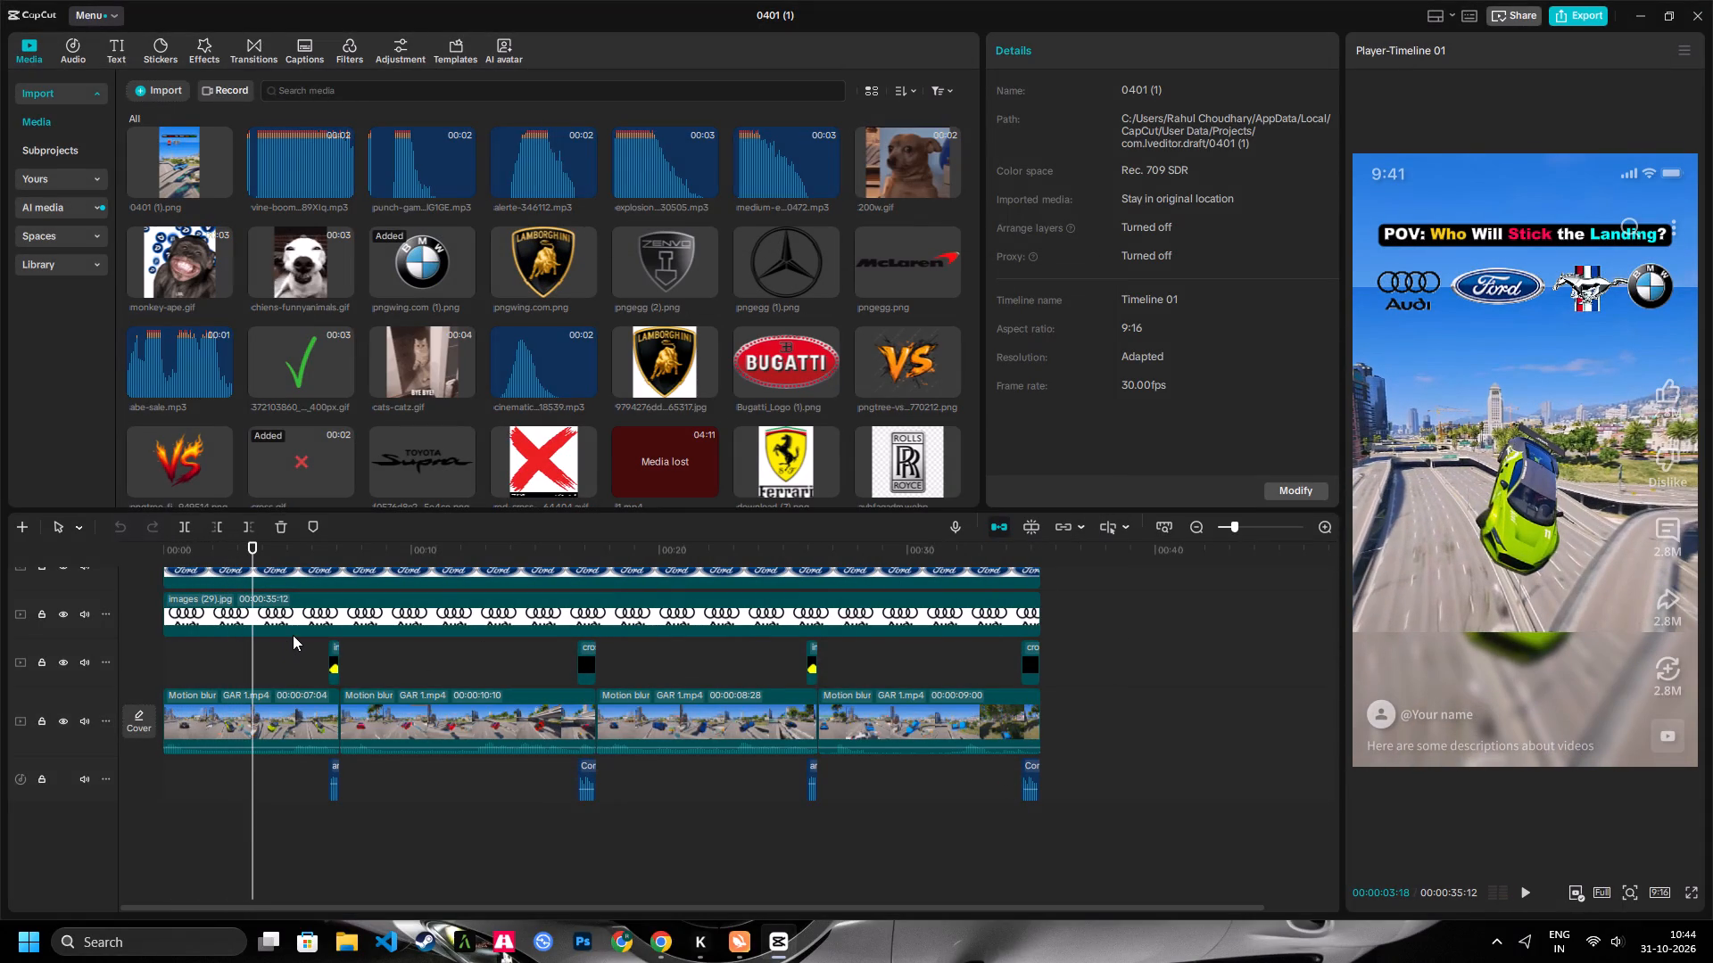
Set the video cover to the frame at 00:00:29:16 with the blue car in mid-air and save it without signing in.
{"action": "left_click_drag", "start_coordinate": [297, 554], "coordinate": [479, 569]}
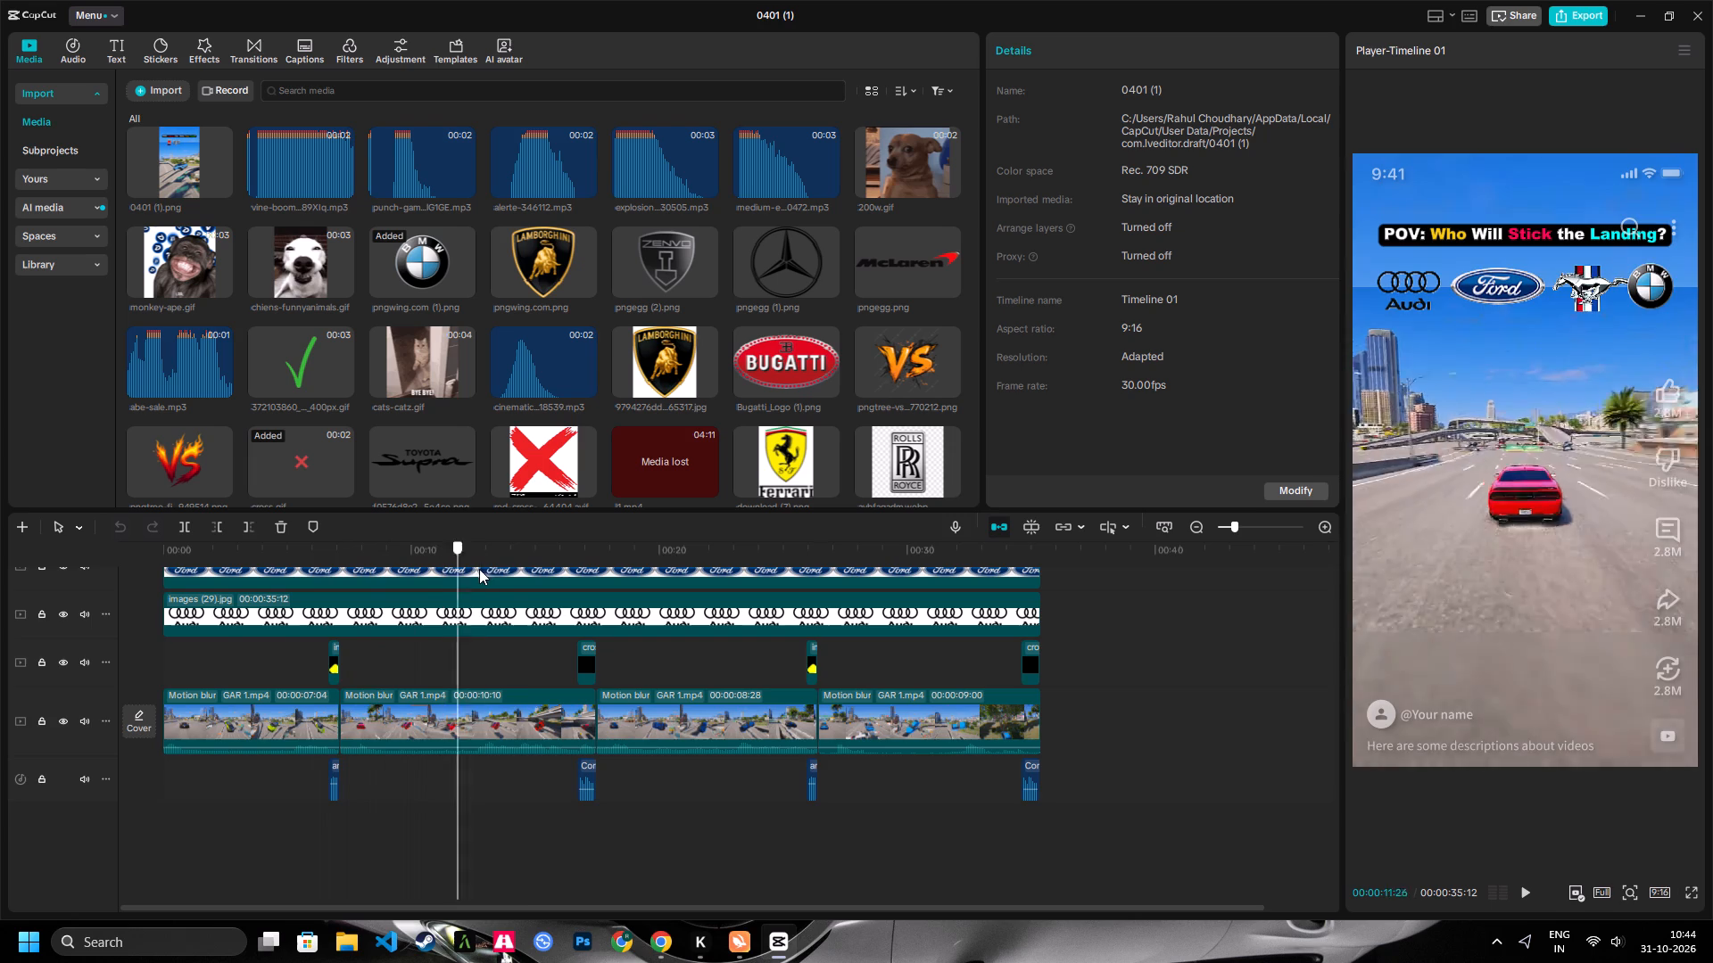
{"action": "left_click_drag", "start_coordinate": [479, 569], "coordinate": [722, 616]}
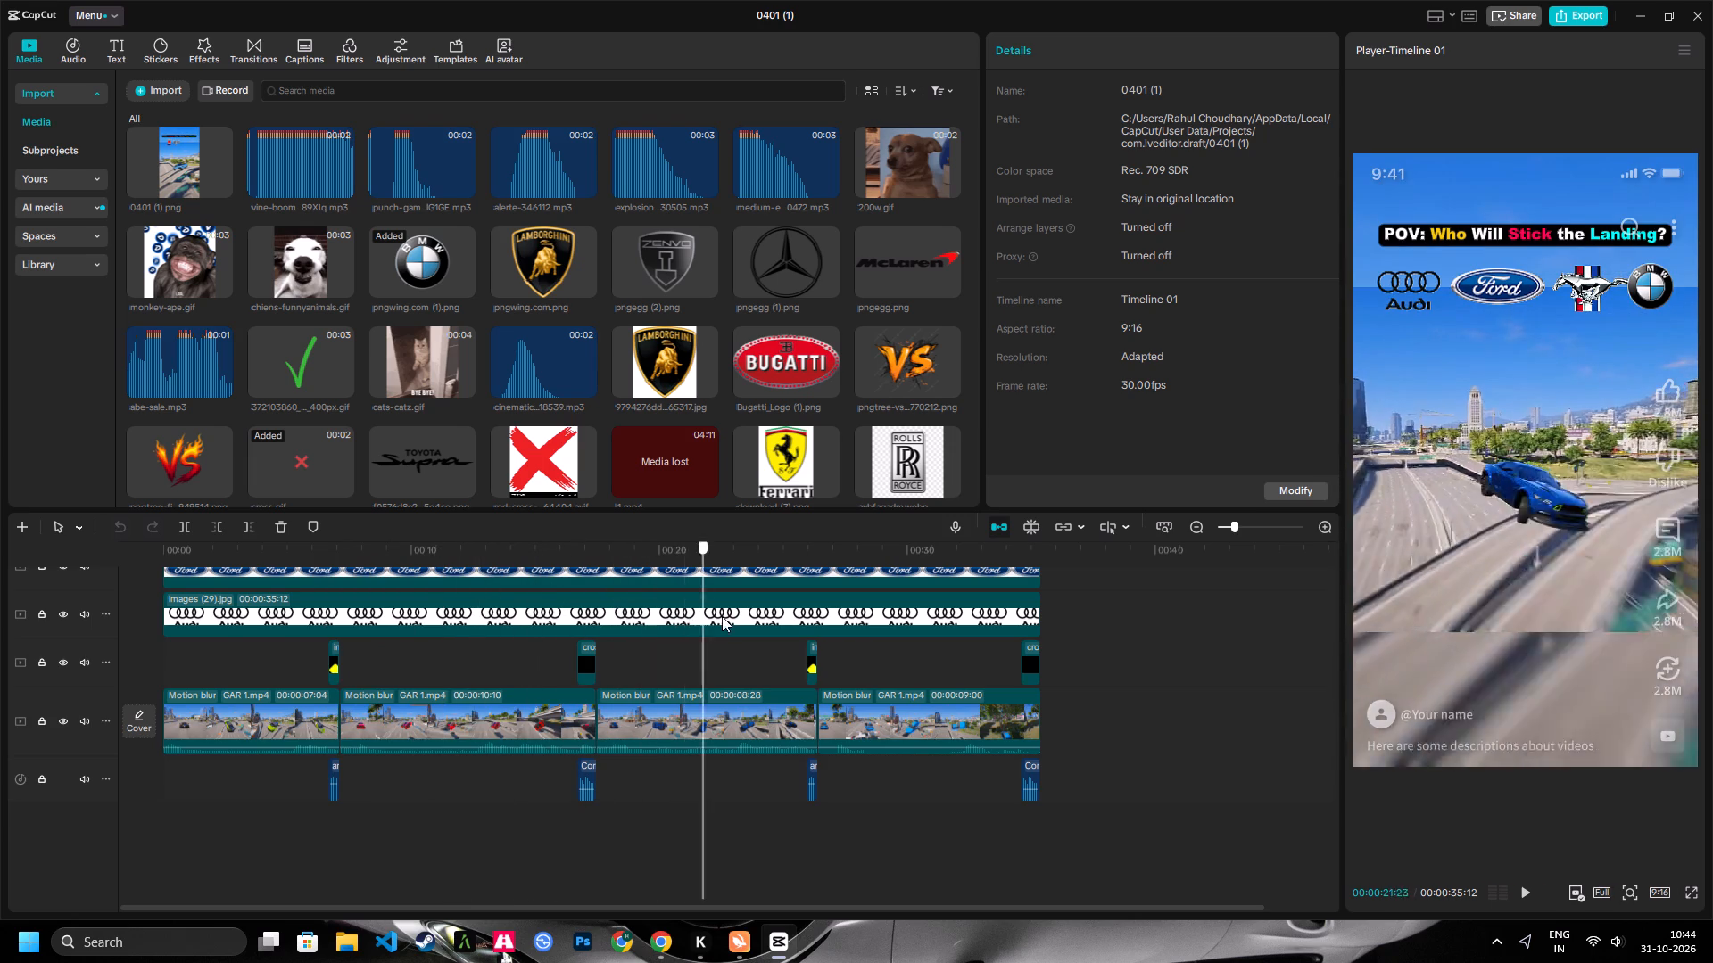
{"action": "left_click_drag", "start_coordinate": [722, 616], "coordinate": [931, 659]}
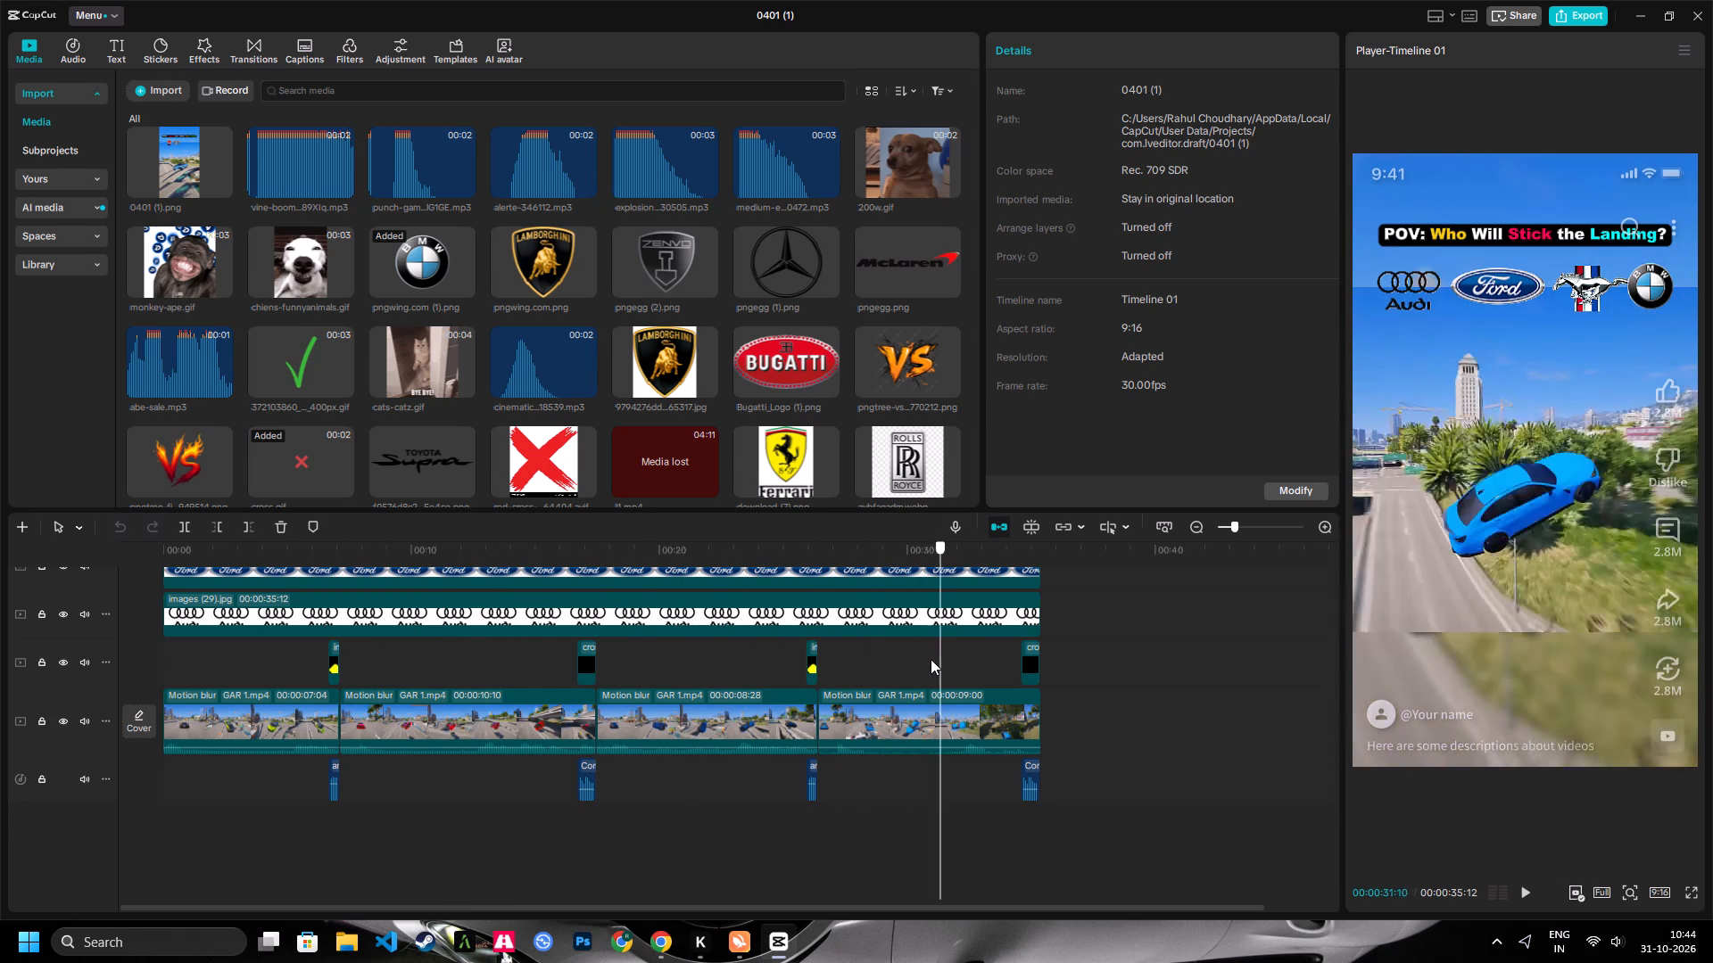
{"action": "left_click_drag", "start_coordinate": [931, 659], "coordinate": [899, 678]}
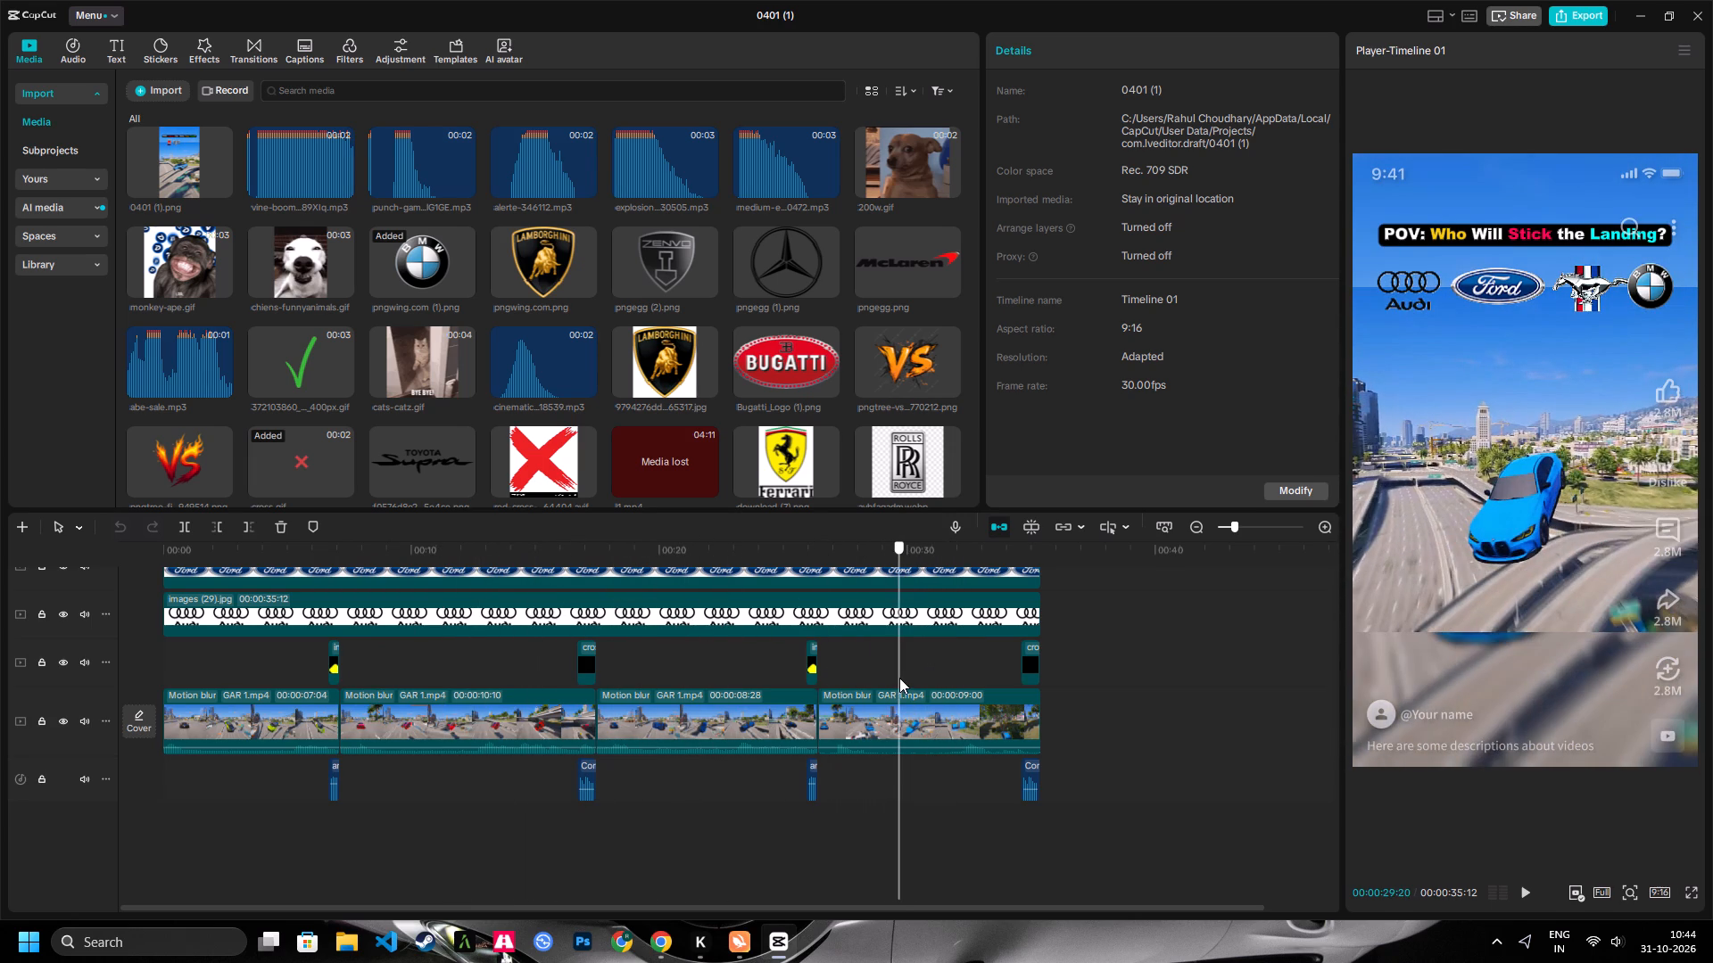
{"action": "left_click_drag", "start_coordinate": [899, 678], "coordinate": [896, 682]}
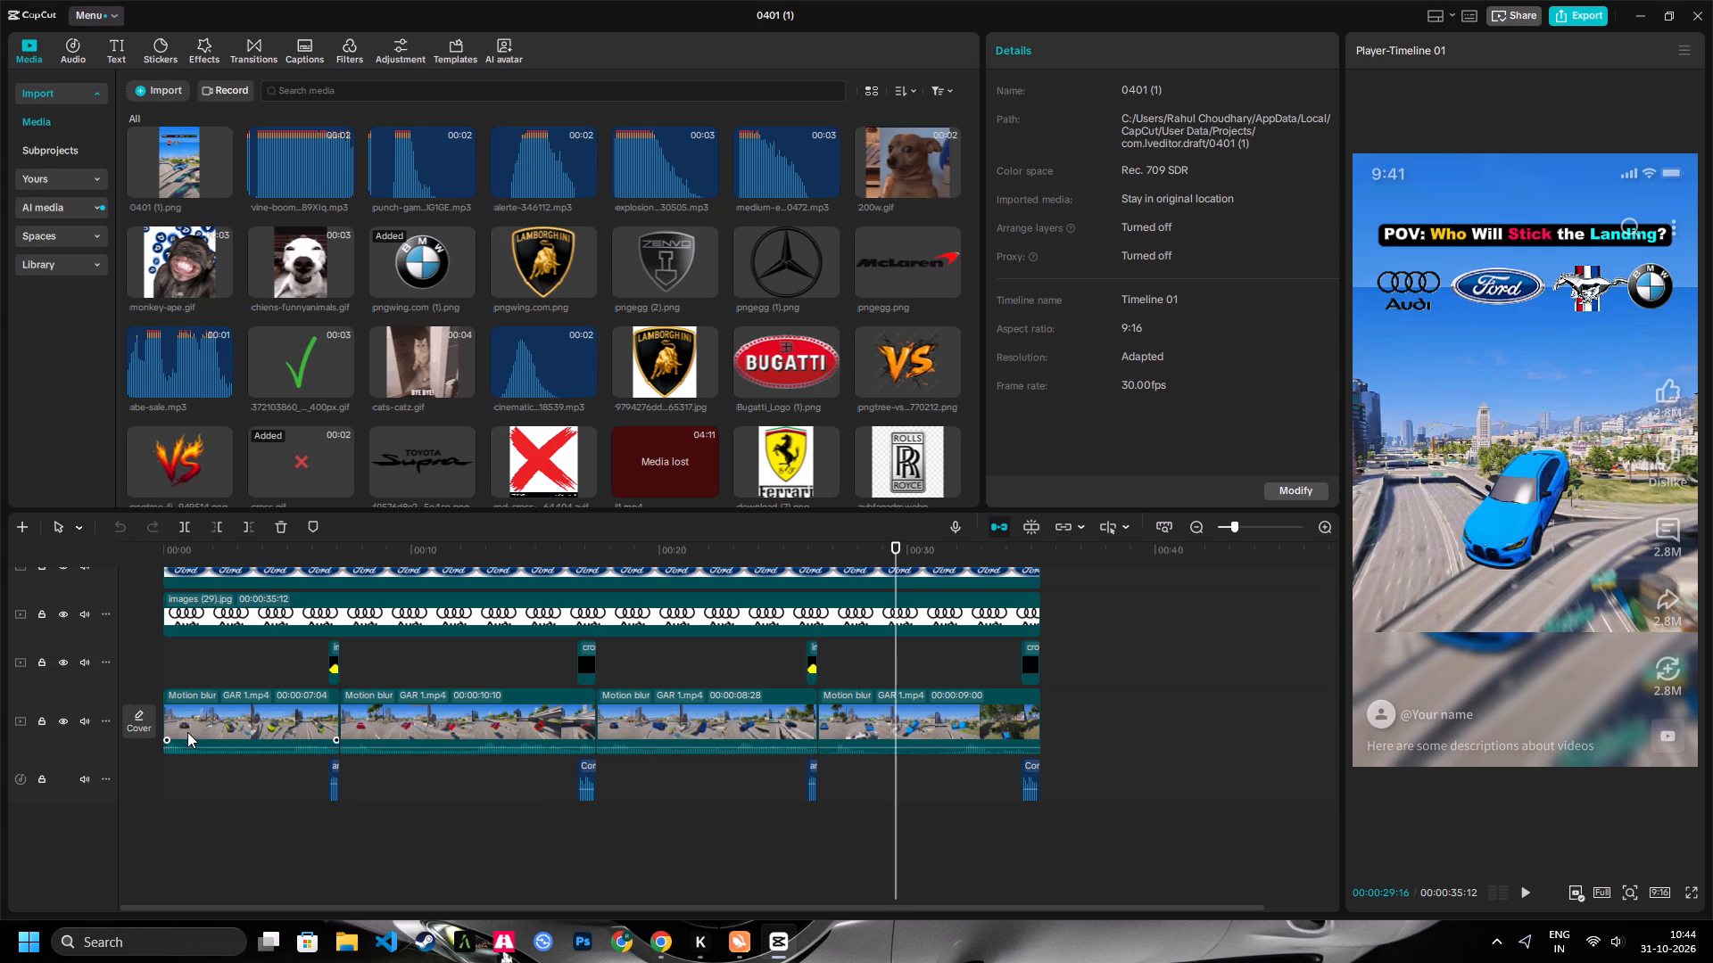
{"action": "left_click", "coordinate": [144, 725]}
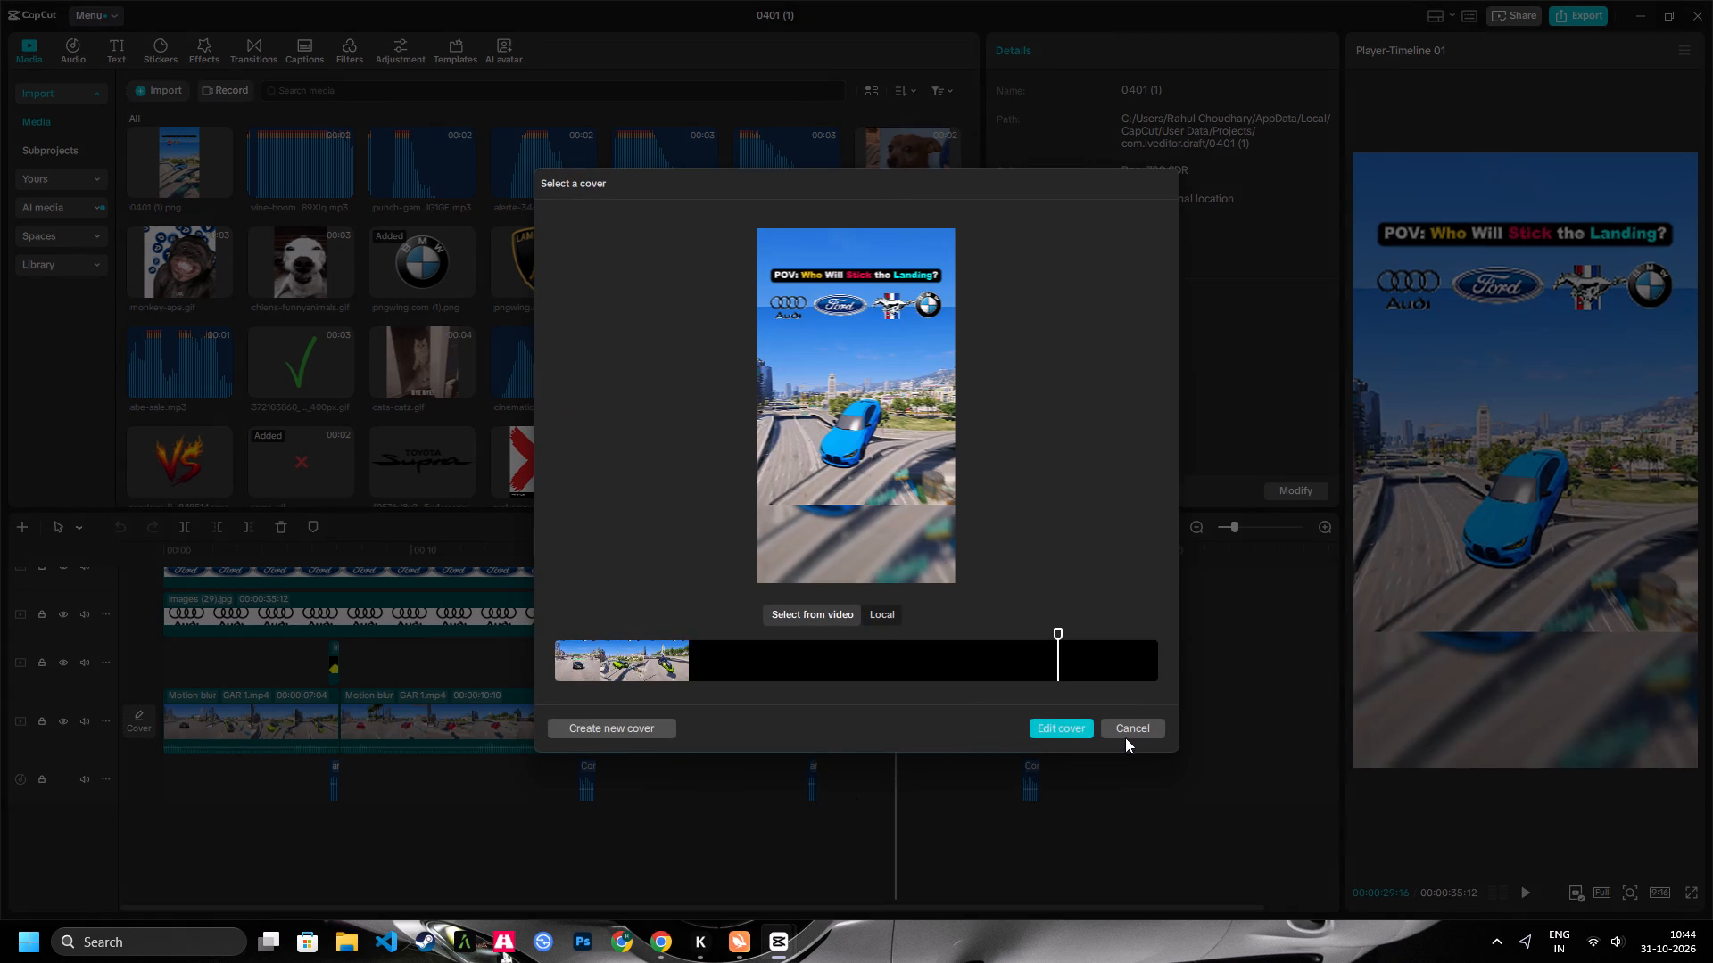
{"action": "left_click", "coordinate": [1084, 730]}
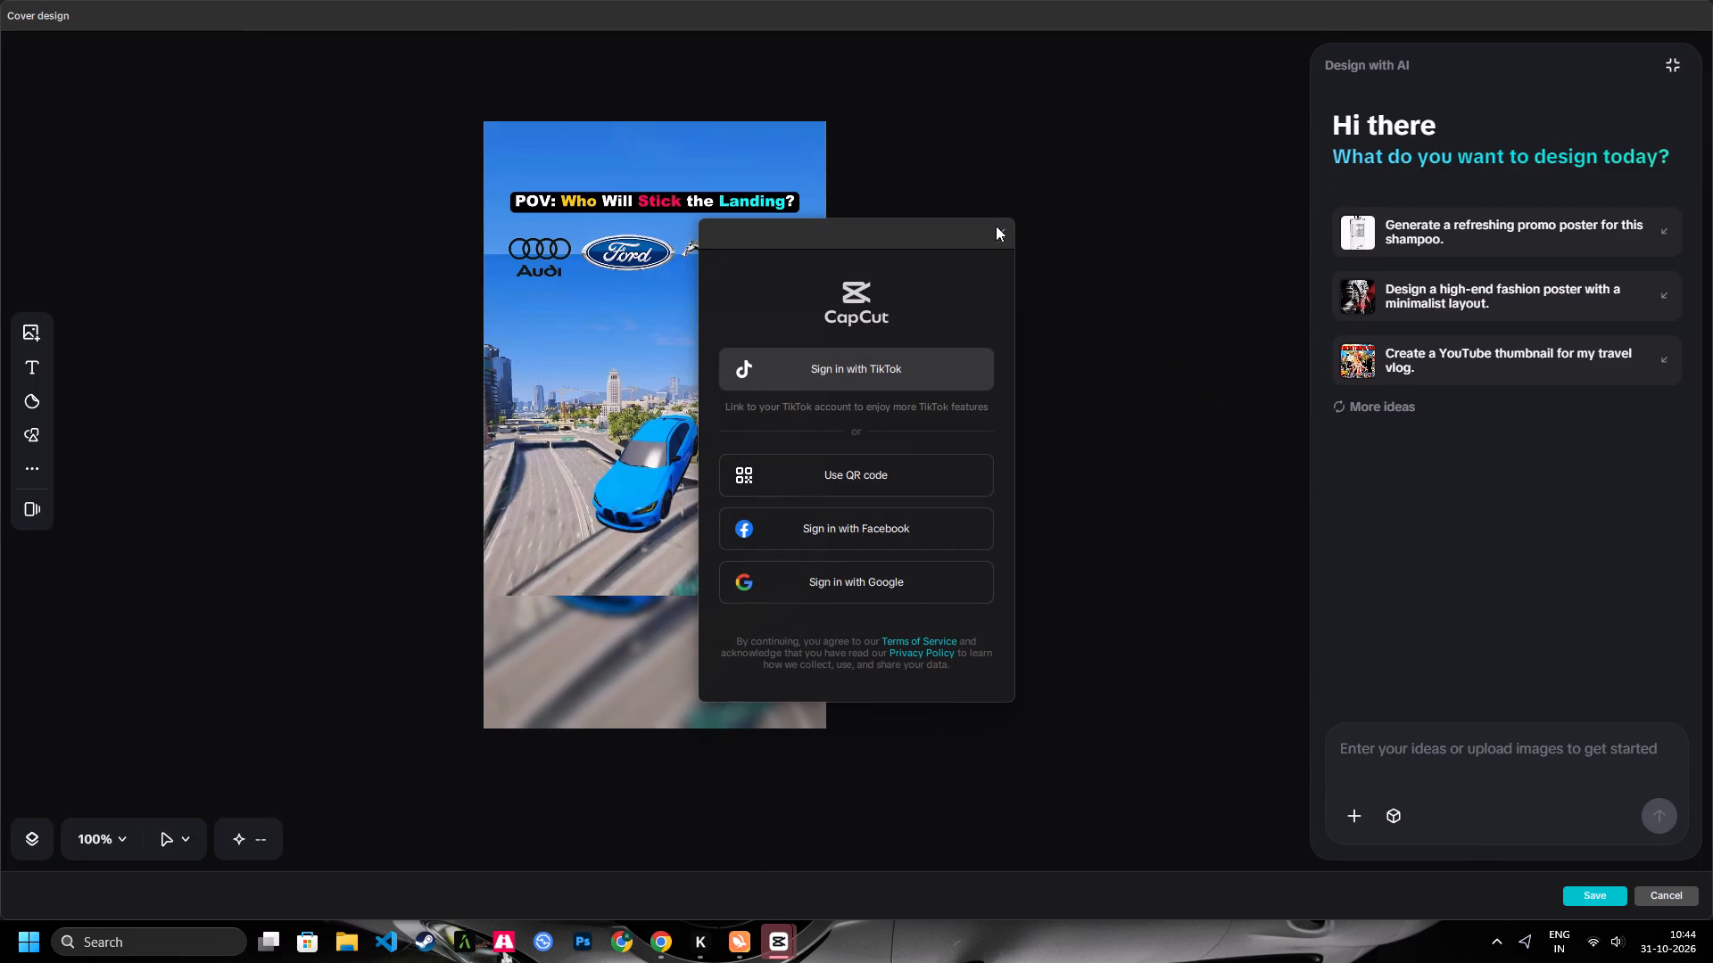
{"action": "left_click", "coordinate": [996, 232]}
{"action": "left_click", "coordinate": [1596, 899]}
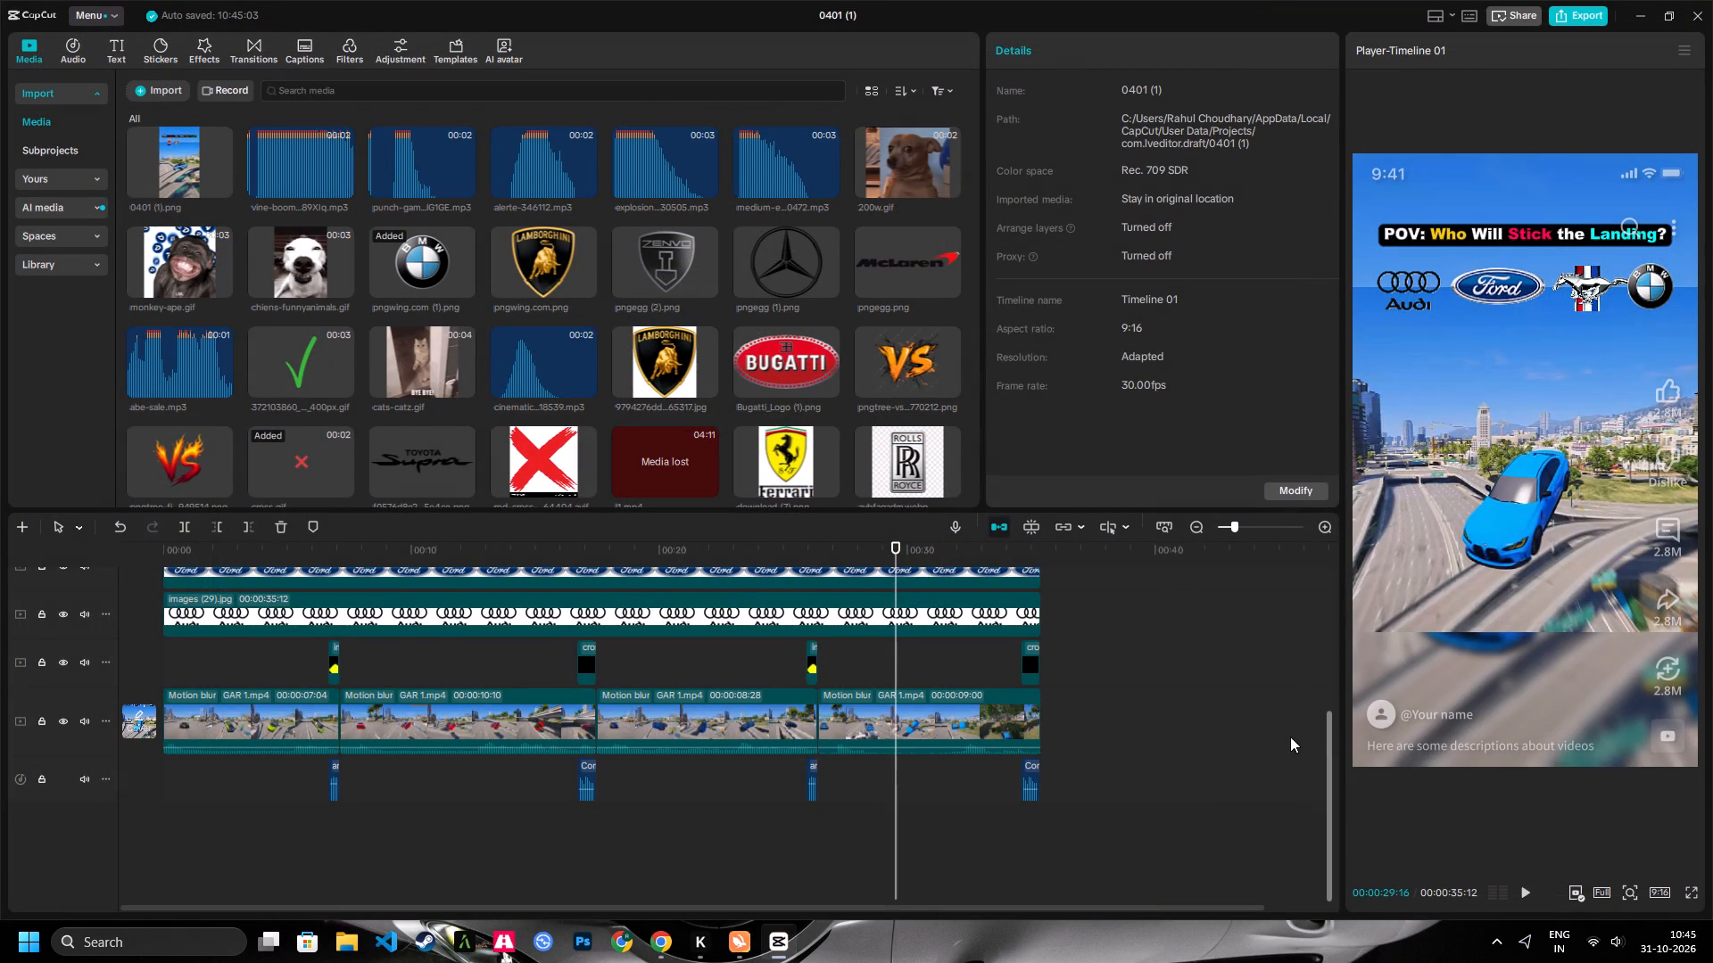
Play back the end and the opening of the timeline as a check before exporting.
{"action": "key", "text": "shift+z"}
{"action": "key", "text": "space"}
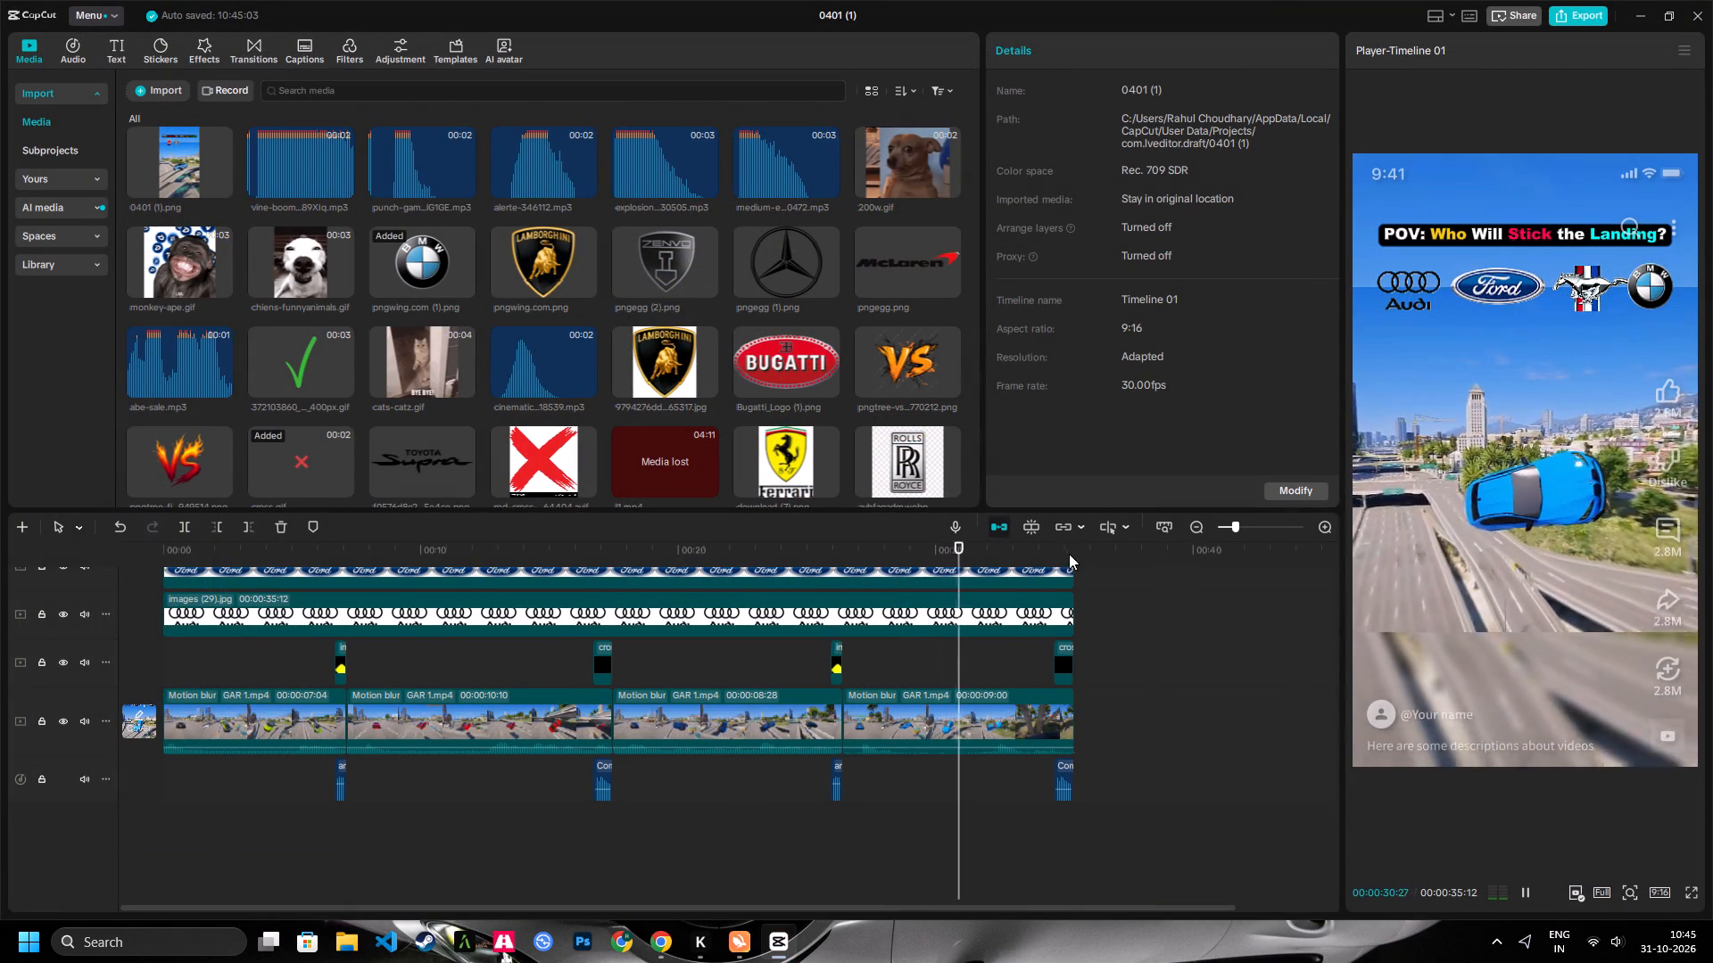
{"action": "left_click", "coordinate": [1066, 549]}
{"action": "key", "text": "space"}
{"action": "key", "text": "space"}
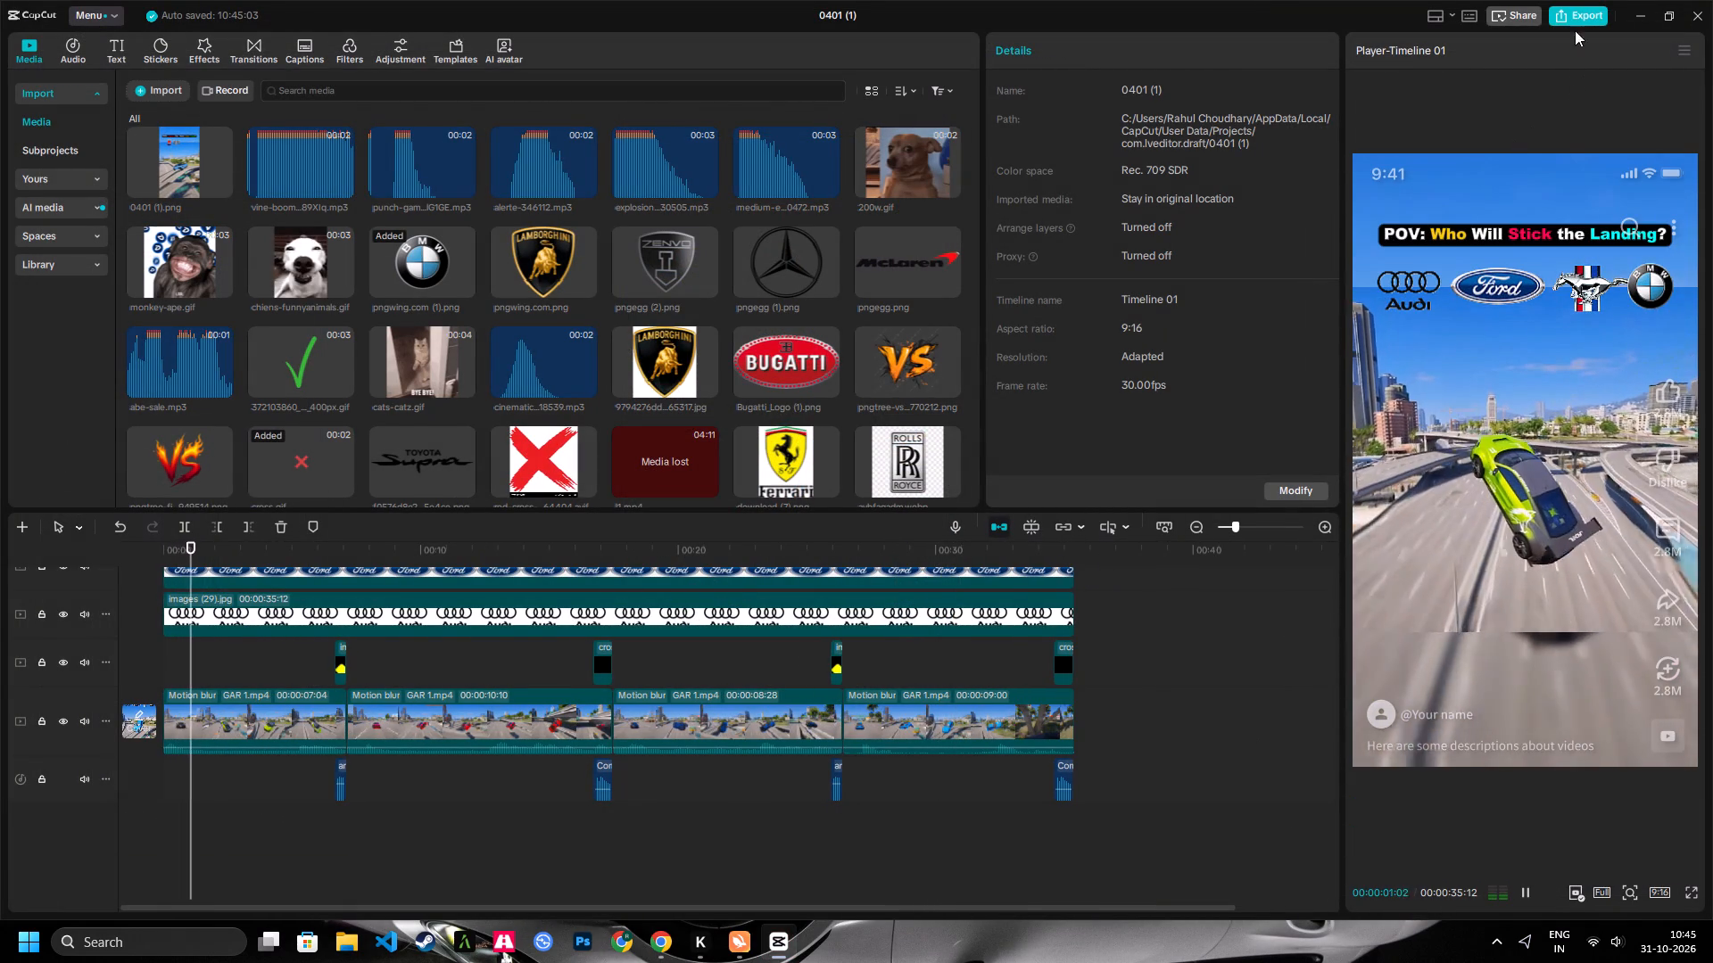
{"action": "key", "text": "space"}
Export the video under the name 1N1 with the frame rate set to 60fps.
{"action": "left_click", "coordinate": [1578, 12]}
{"action": "left_click", "coordinate": [981, 510]}
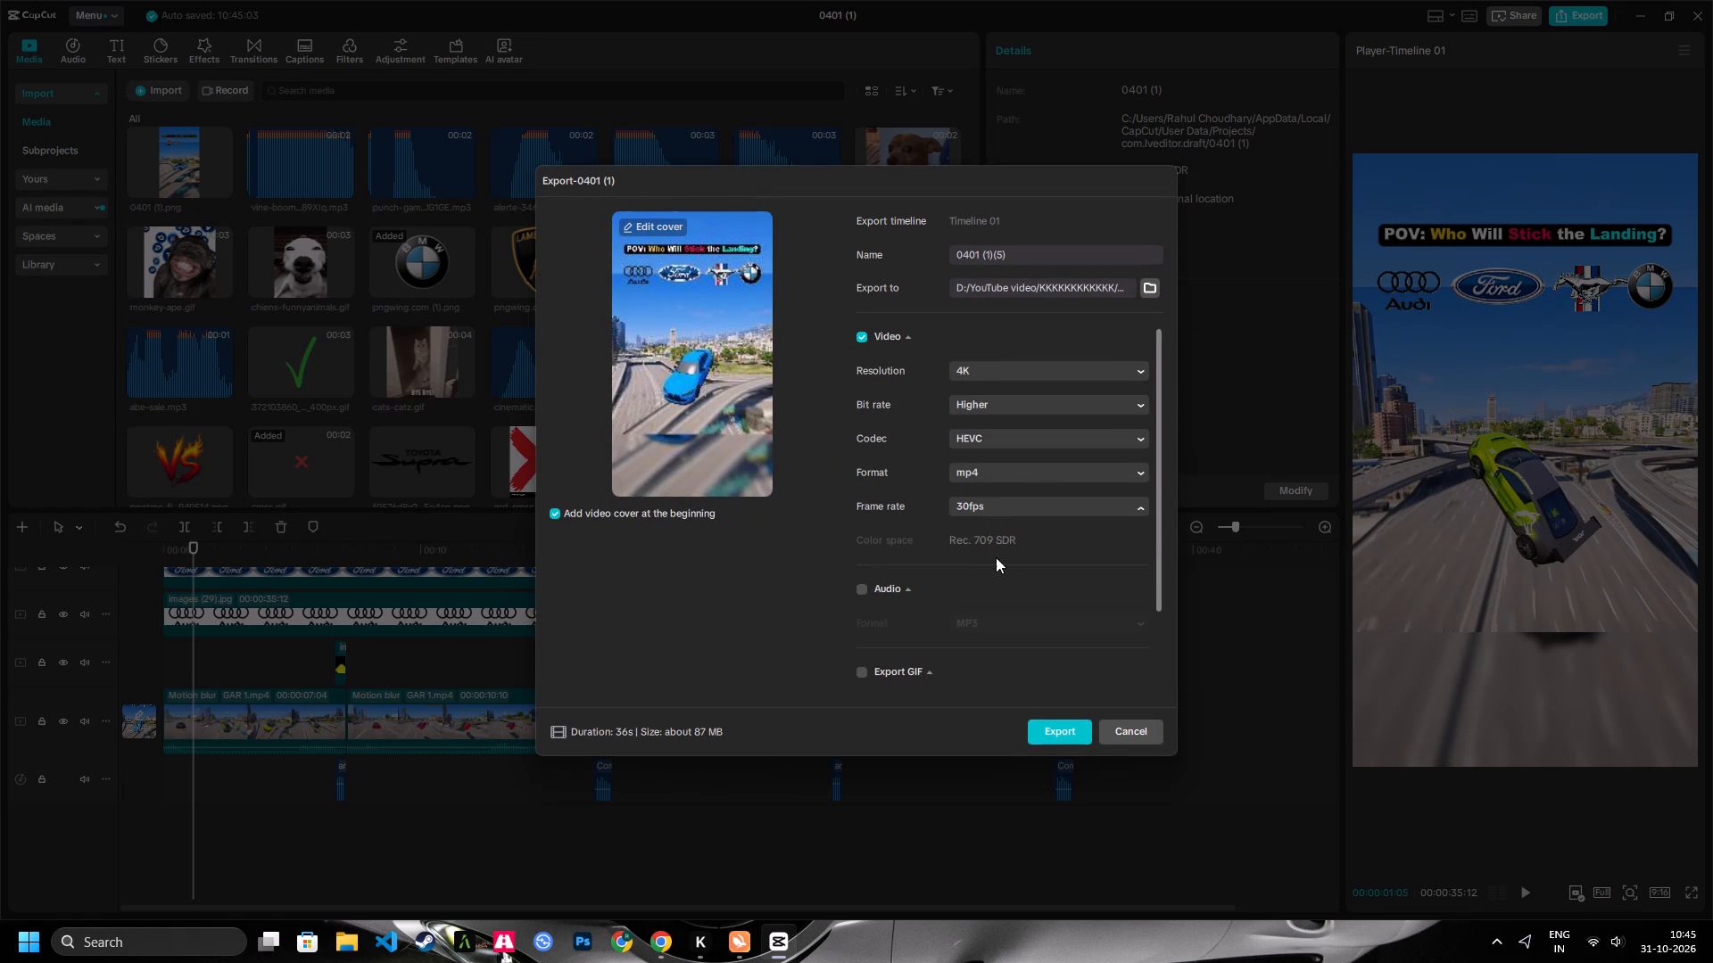
{"action": "left_click", "coordinate": [1022, 726]}
{"action": "left_click", "coordinate": [1022, 712]}
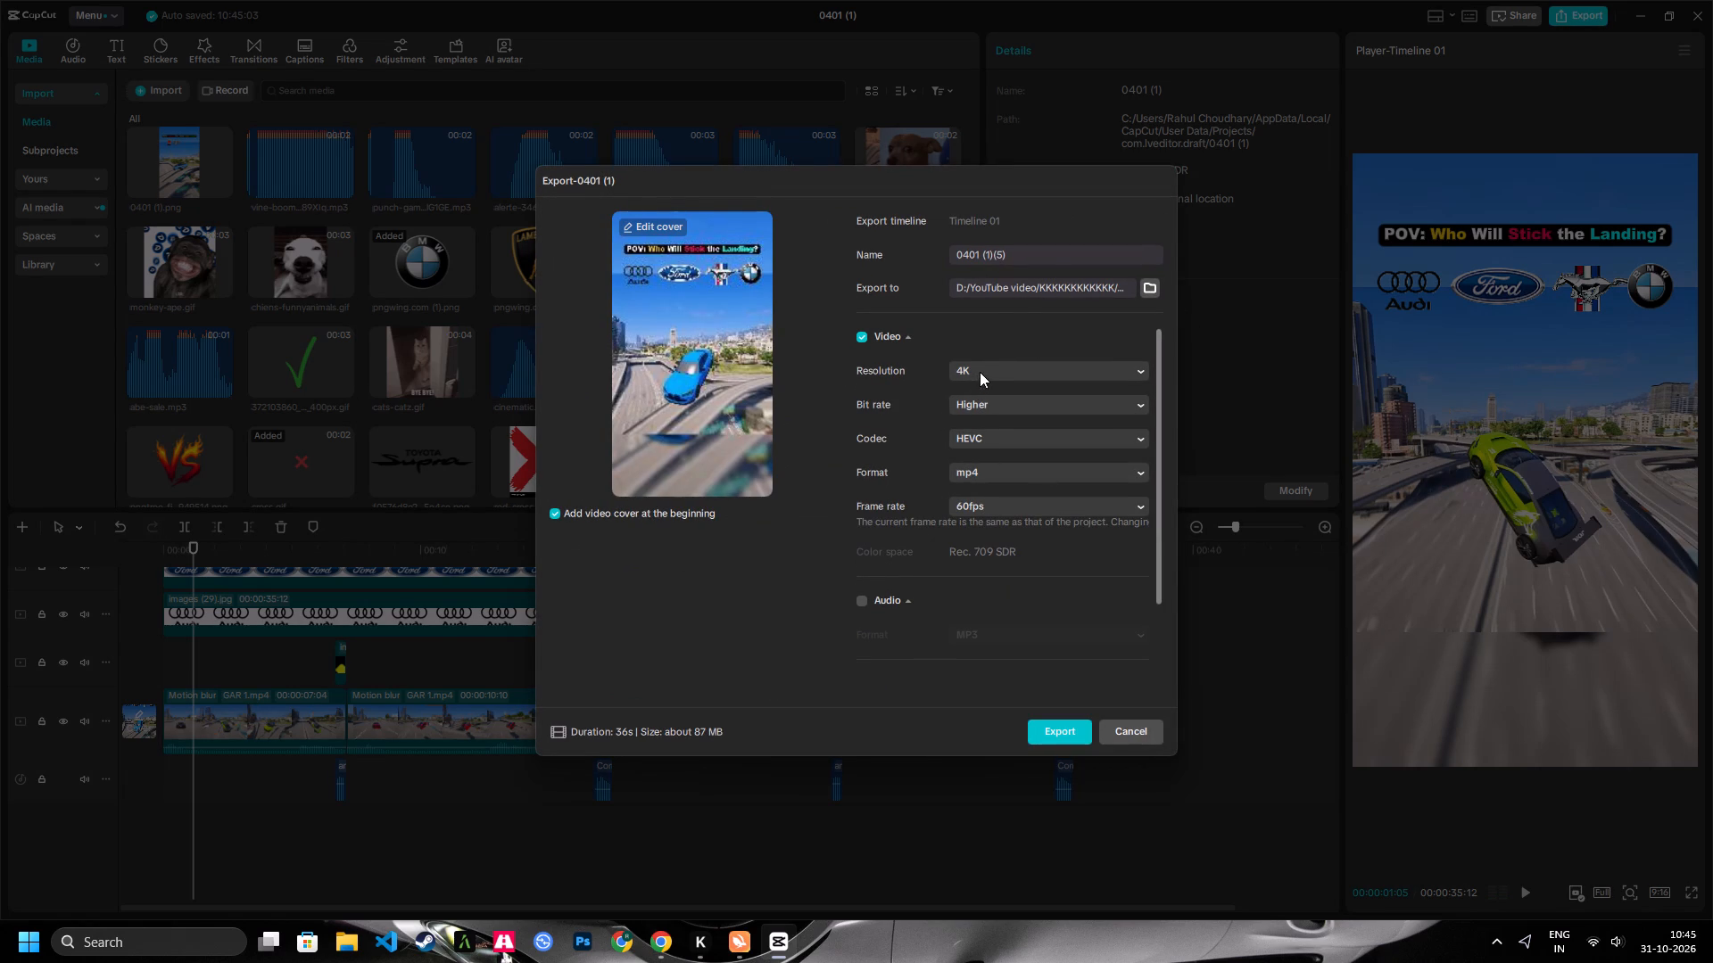
{"action": "left_click_drag", "start_coordinate": [1030, 259], "coordinate": [928, 281]}
{"action": "key", "text": "BackSpace"}
{"action": "key", "text": "1"}
{"action": "key", "text": "shift+n"}
{"action": "key", "text": "1"}
{"action": "key", "text": "Return"}
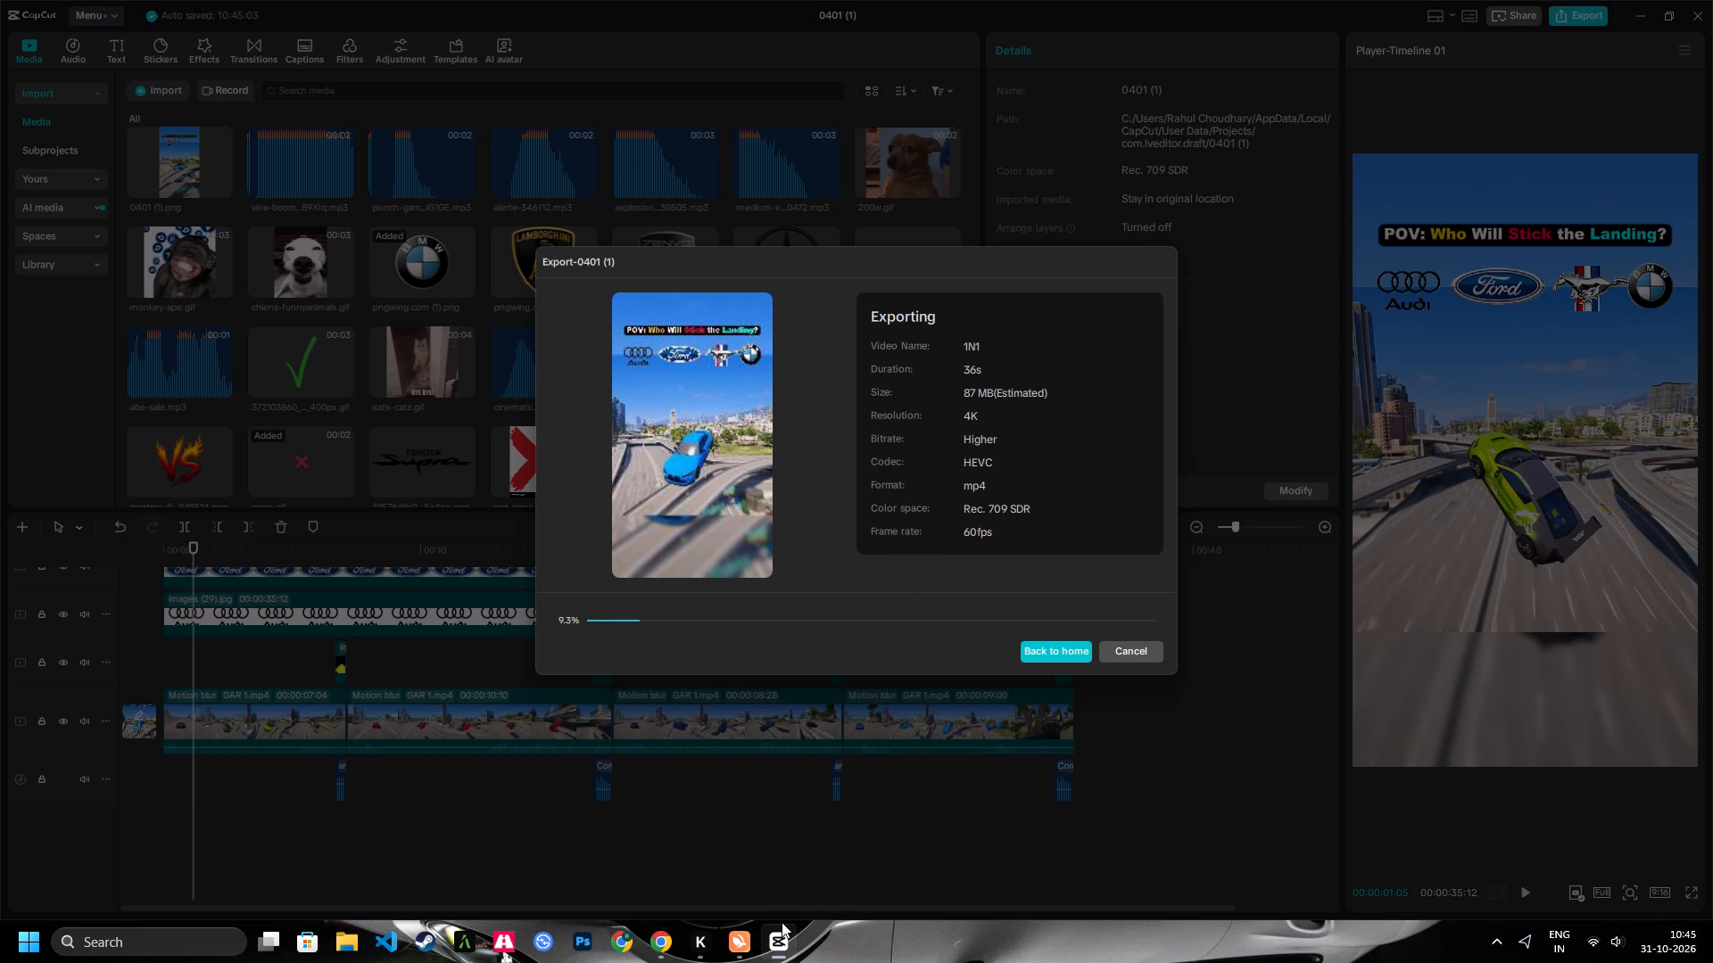
Switch to Chrome and look over the highway ramp jump POV ideas in the Viral POV chat, then return to CapCut.
{"action": "left_click", "coordinate": [664, 935]}
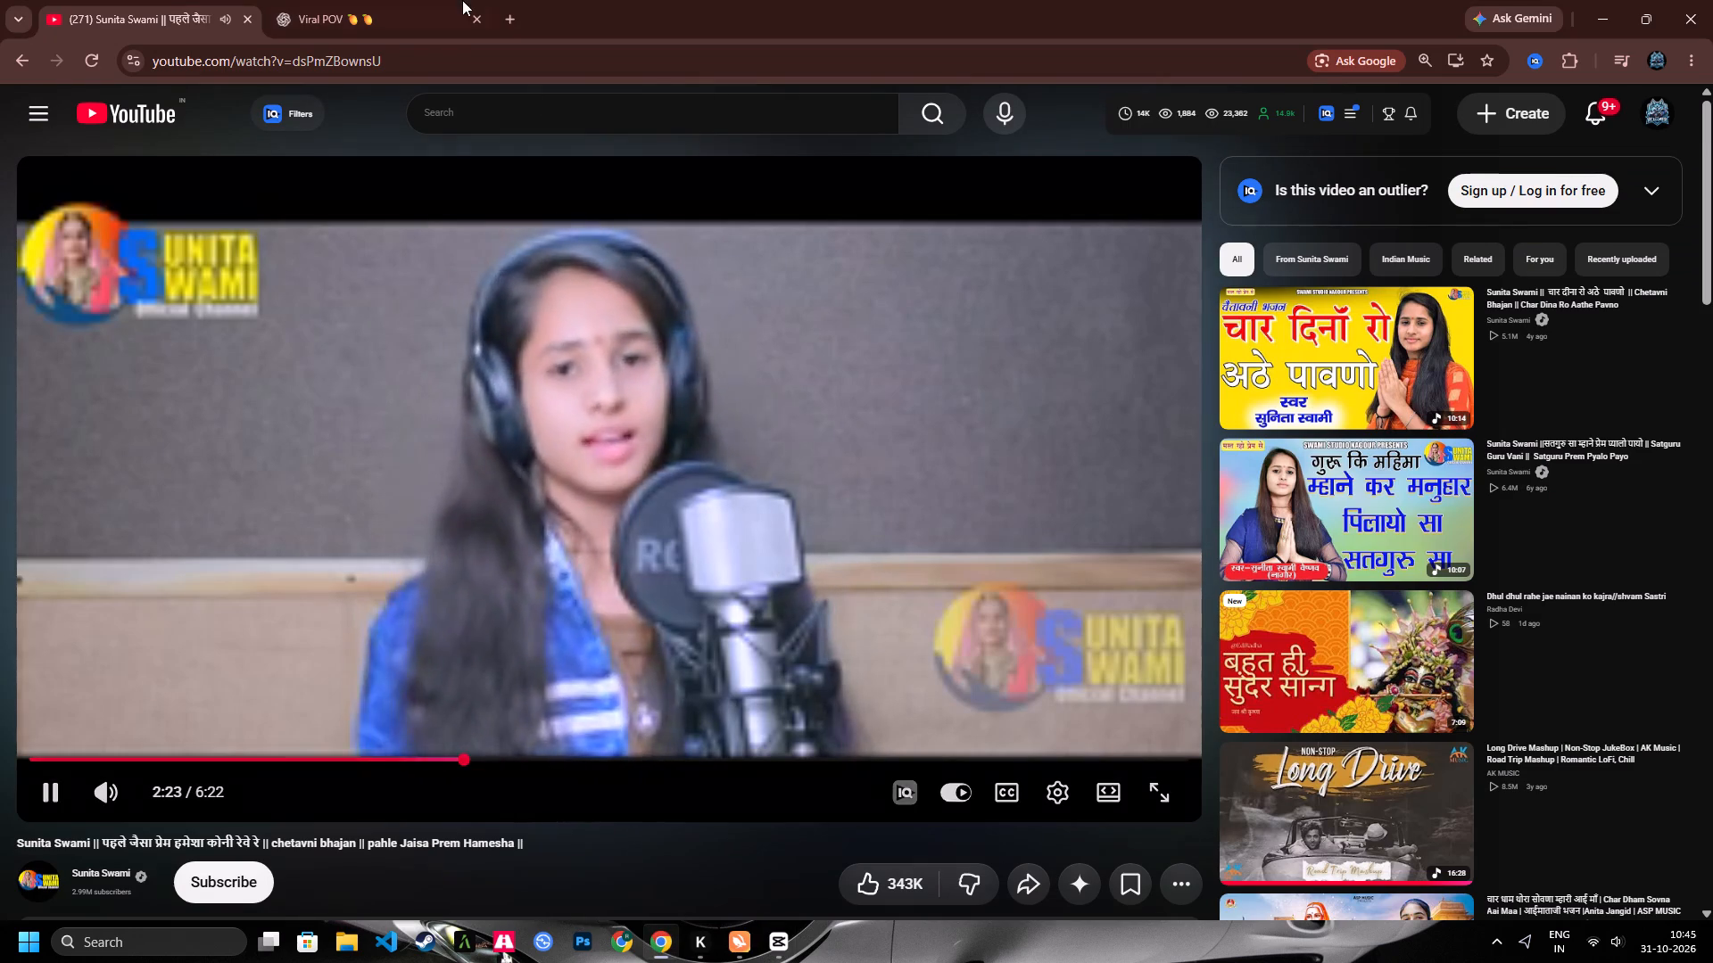
{"action": "left_click", "coordinate": [415, 1]}
{"action": "scroll", "coordinate": [945, 477], "scroll_direction": "down", "scroll_amount": 1}
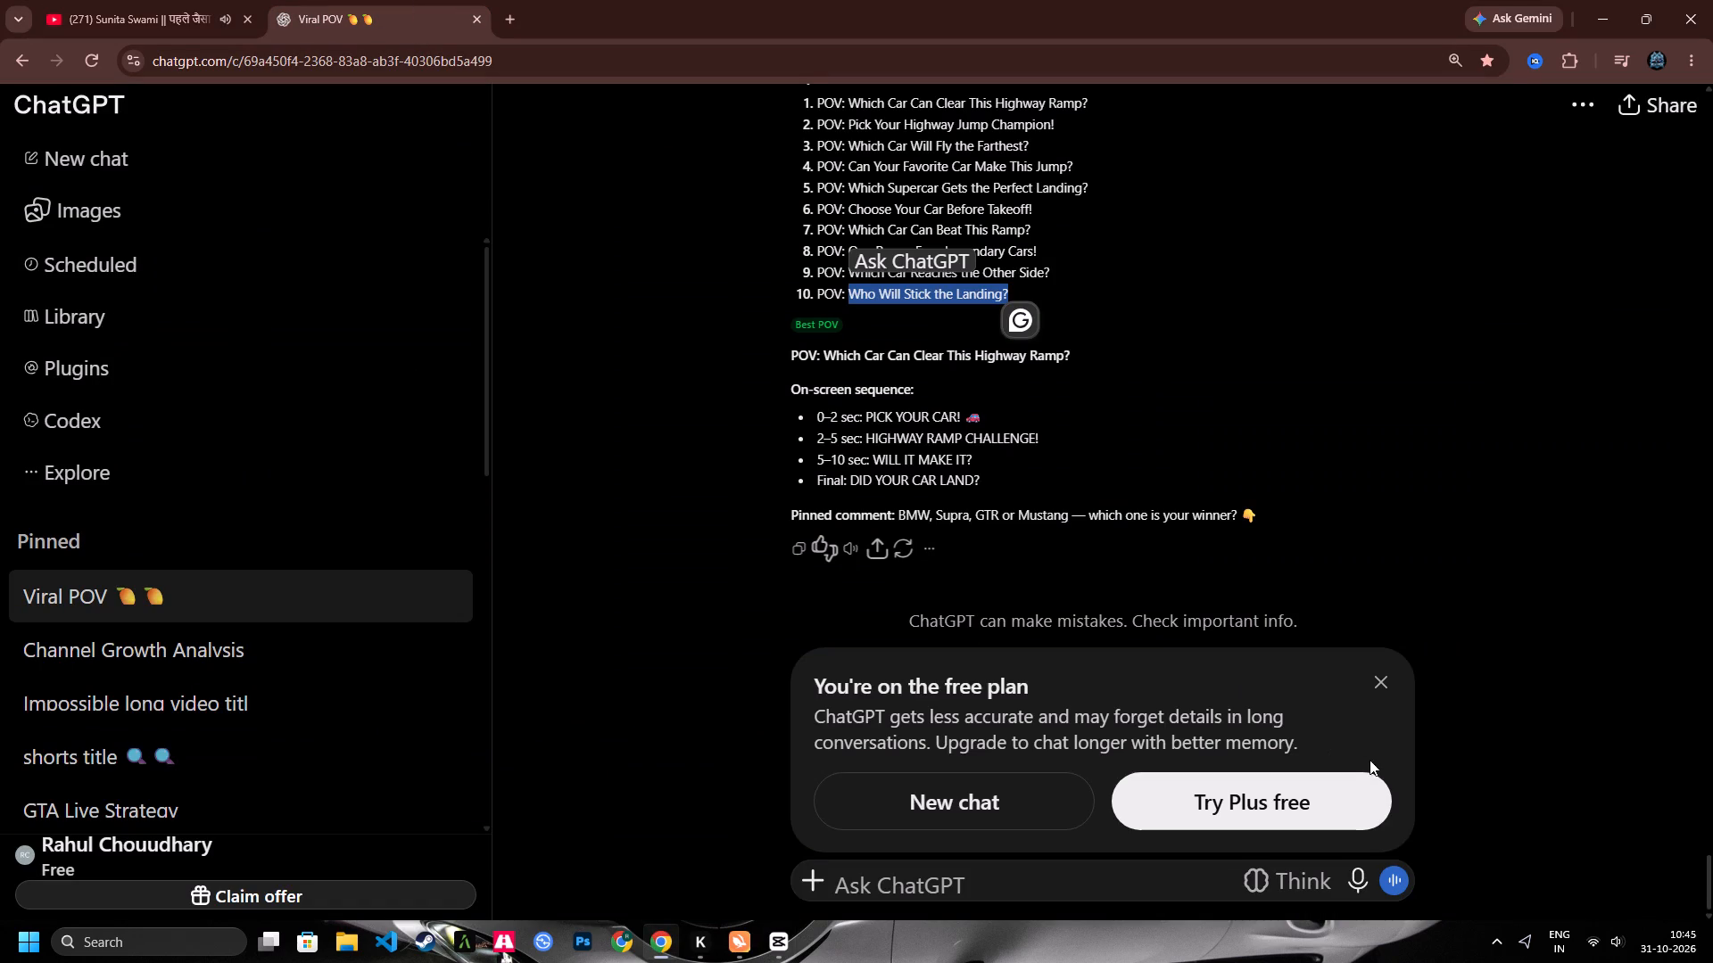
{"action": "left_click", "coordinate": [1392, 679]}
{"action": "scroll", "coordinate": [1297, 541], "scroll_direction": "up", "scroll_amount": 2}
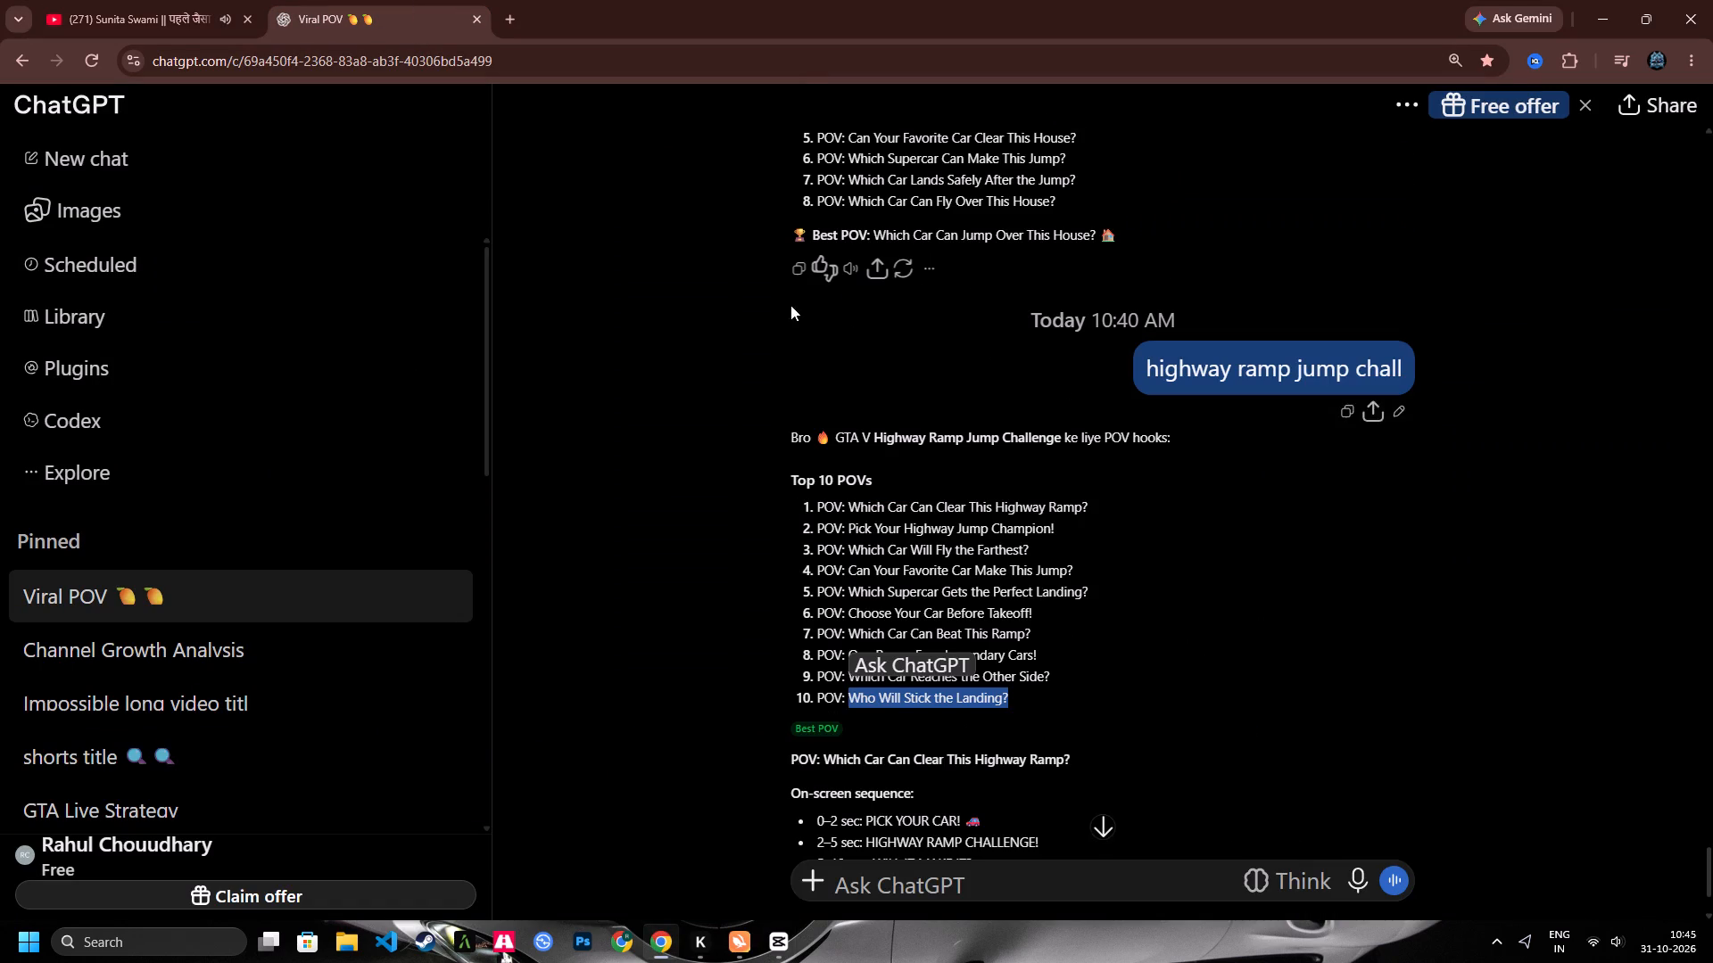
{"action": "left_click", "coordinate": [177, 0]}
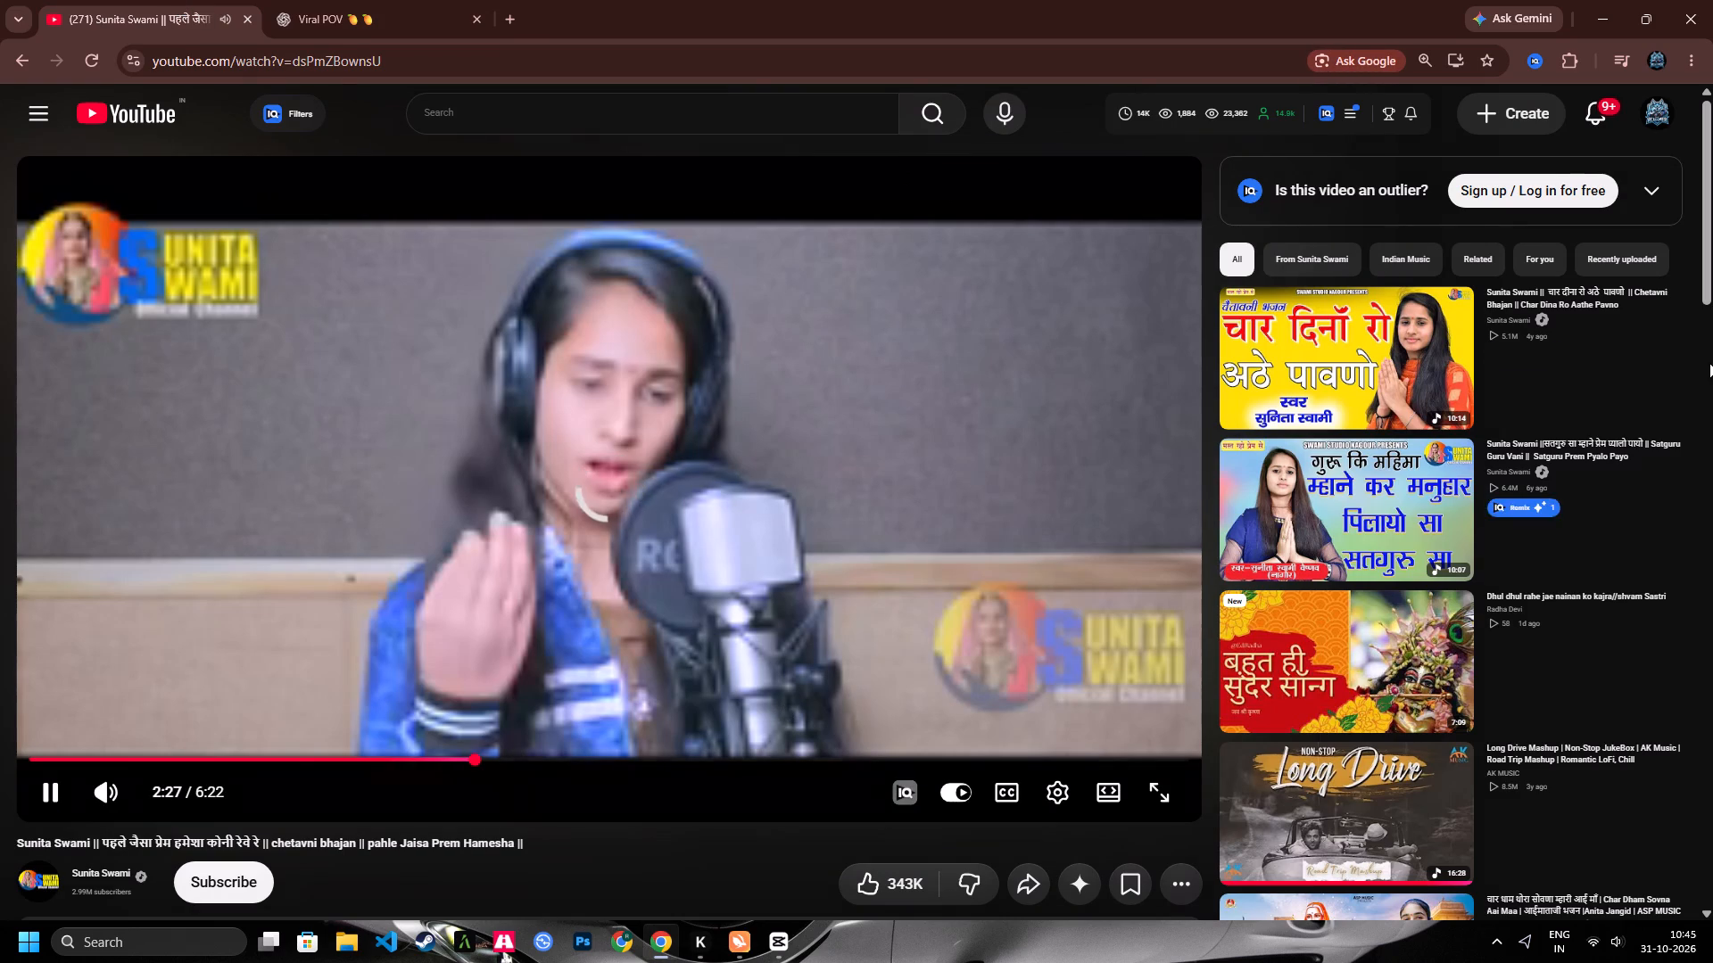
{"action": "left_click", "coordinate": [1598, 15]}
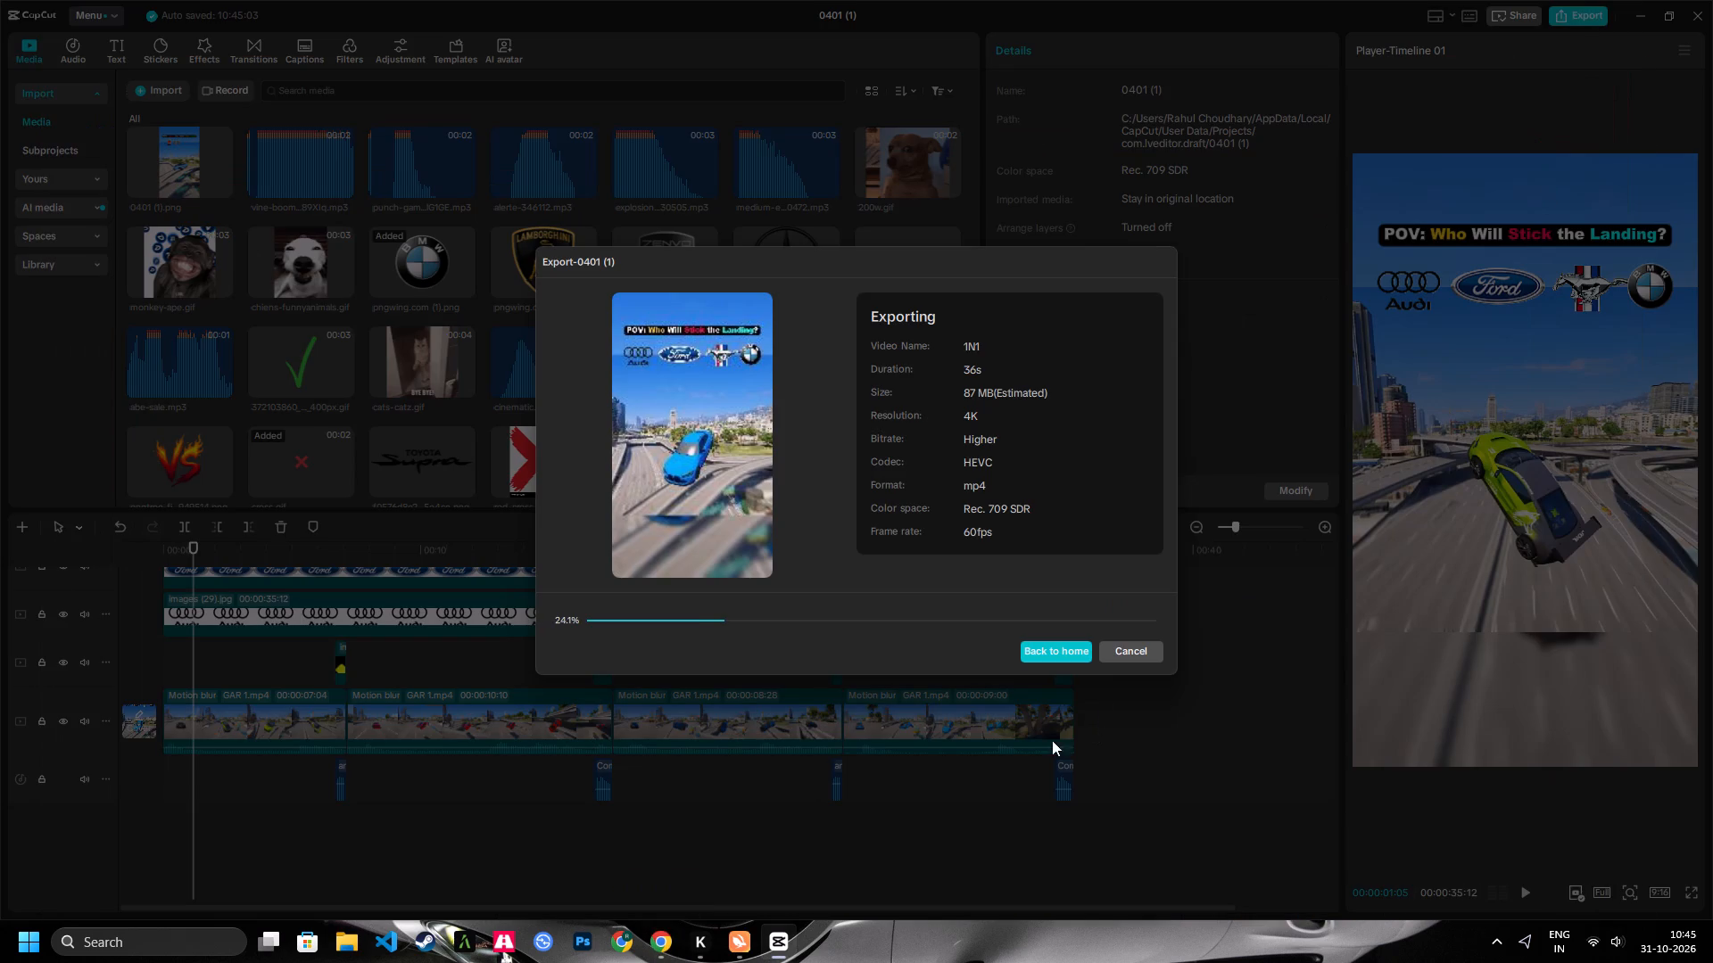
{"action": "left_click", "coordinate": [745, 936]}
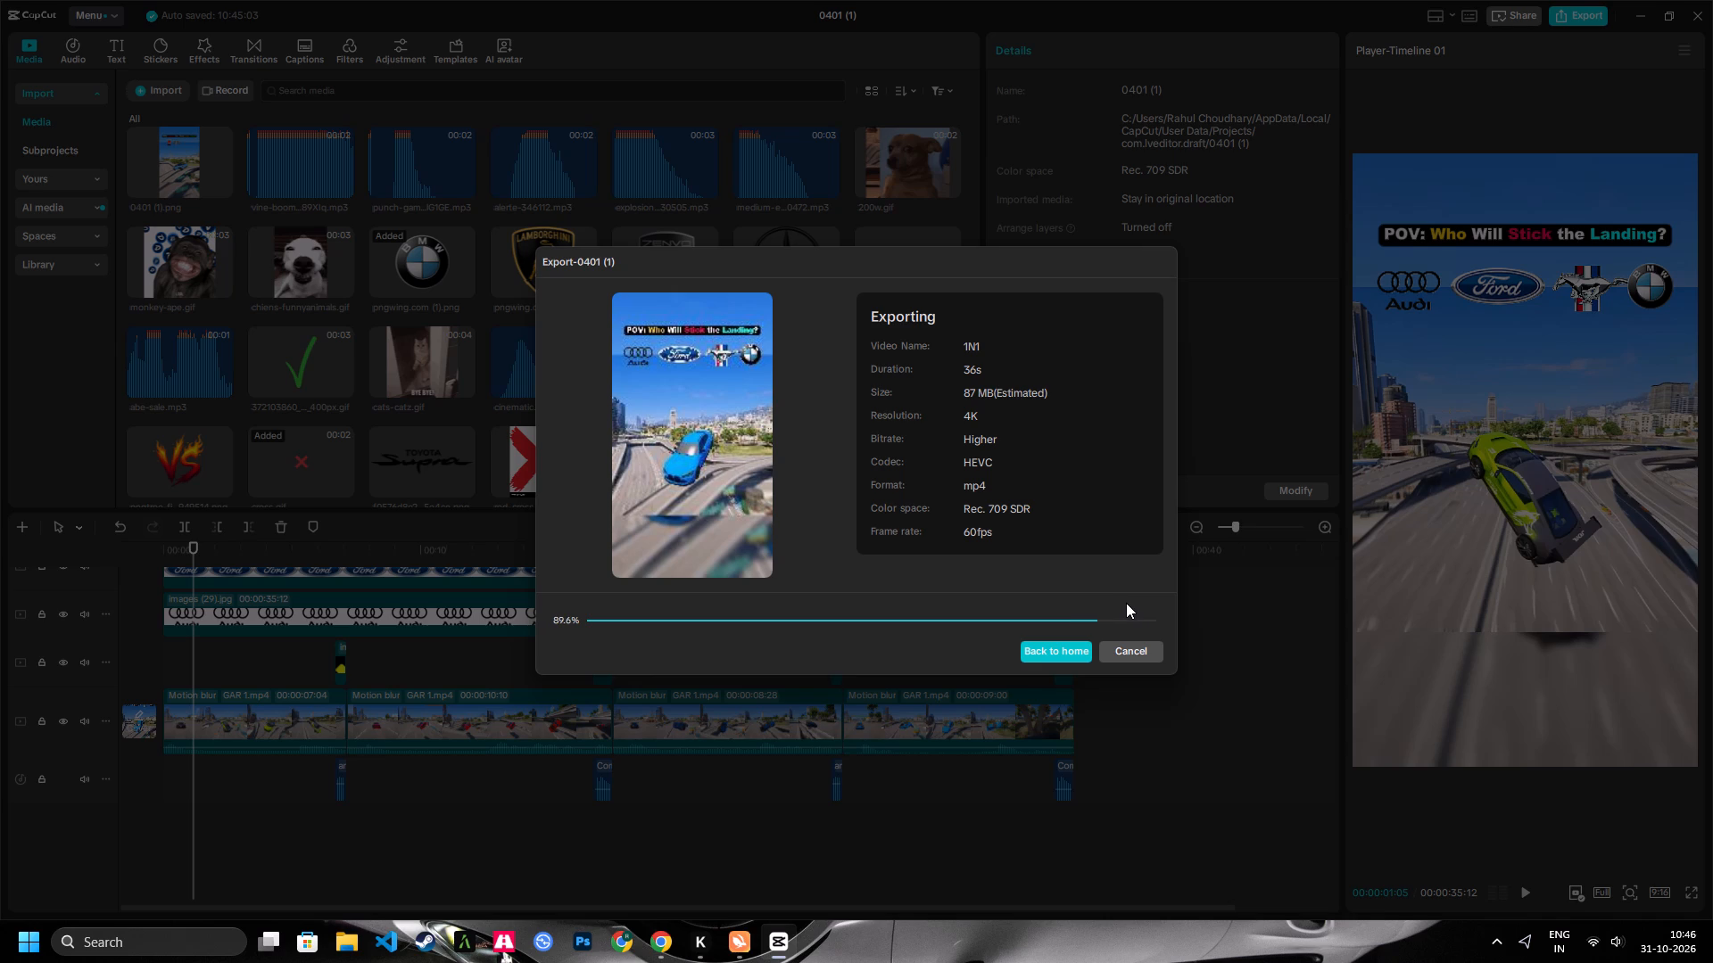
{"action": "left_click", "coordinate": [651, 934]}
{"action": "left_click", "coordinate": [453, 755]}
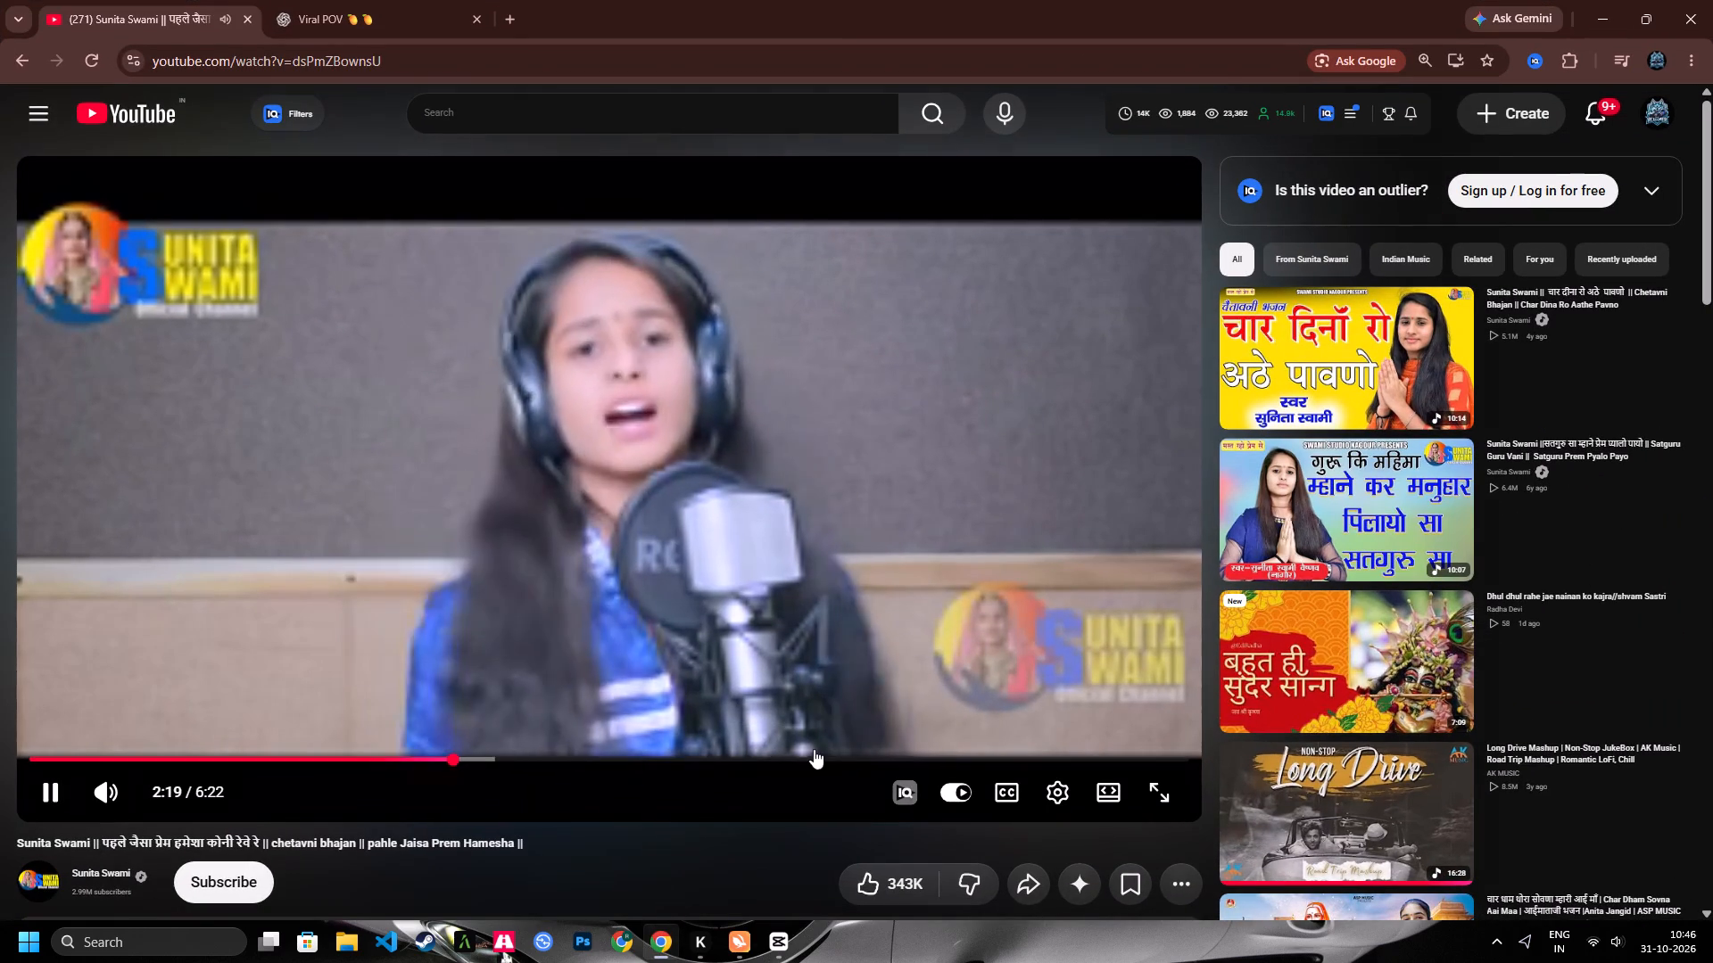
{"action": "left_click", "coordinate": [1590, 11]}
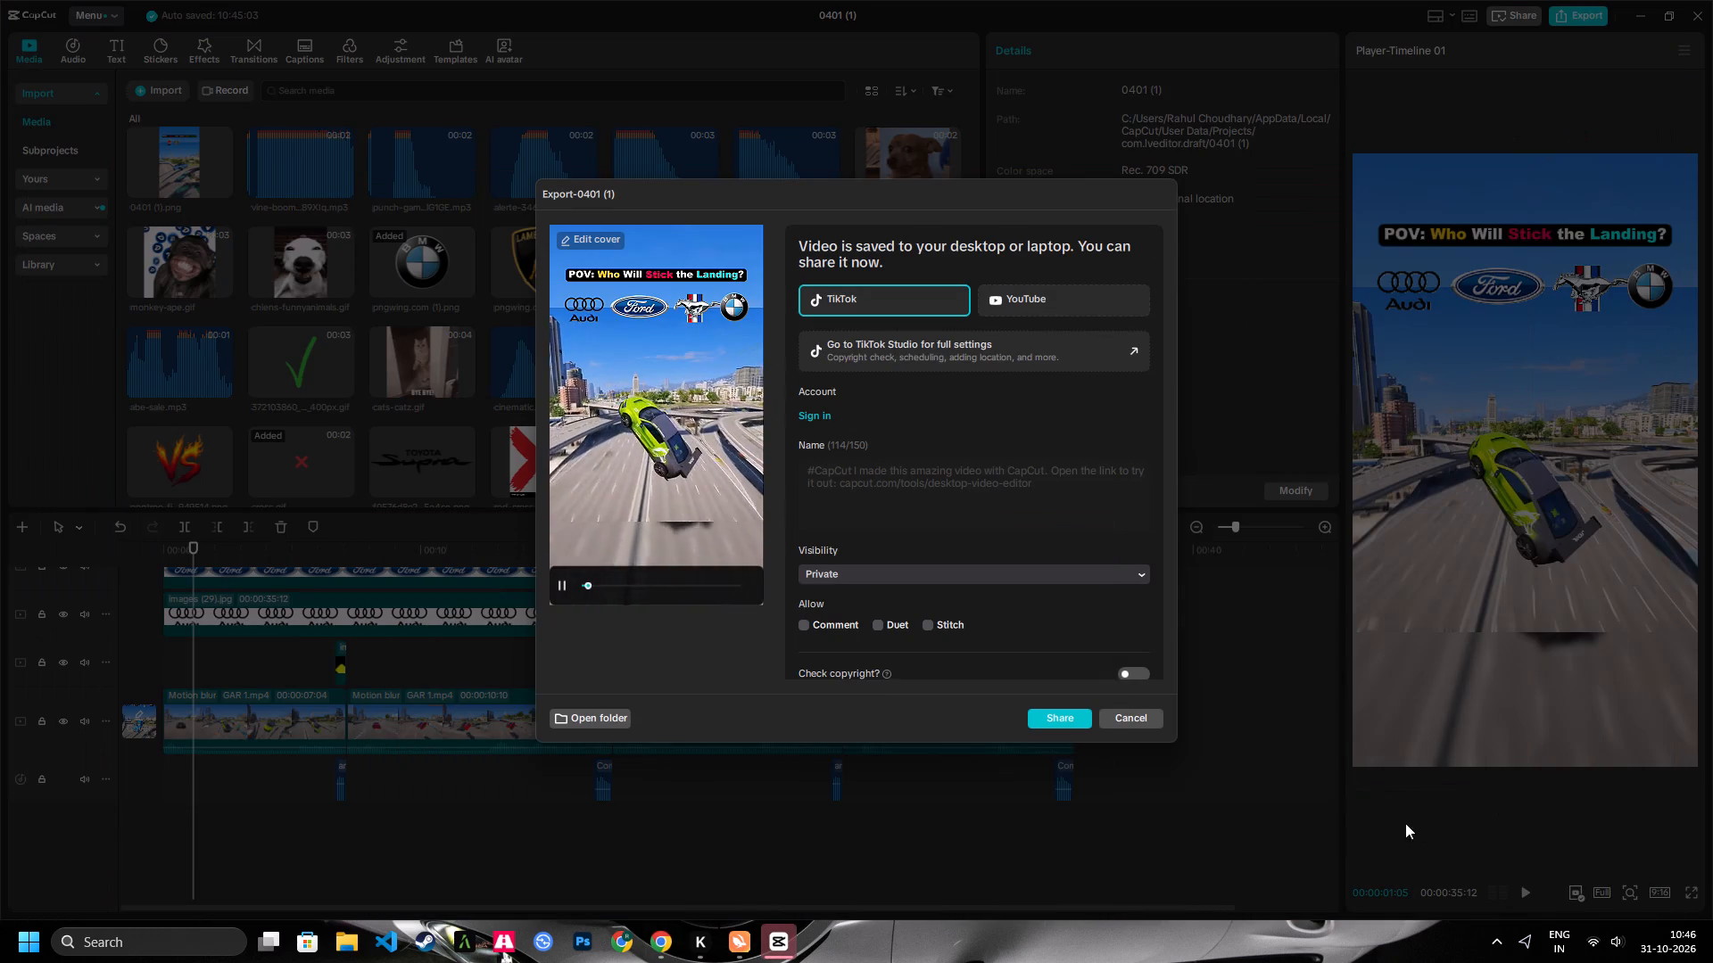
Close the export dialog without sharing the video.
{"action": "left_click", "coordinate": [1165, 715]}
{"action": "left_click", "coordinate": [1156, 718]}
Delete the first three GAR 1.mp4 clips from the main video track, keeping only the last one.
{"action": "left_click", "coordinate": [805, 720]}
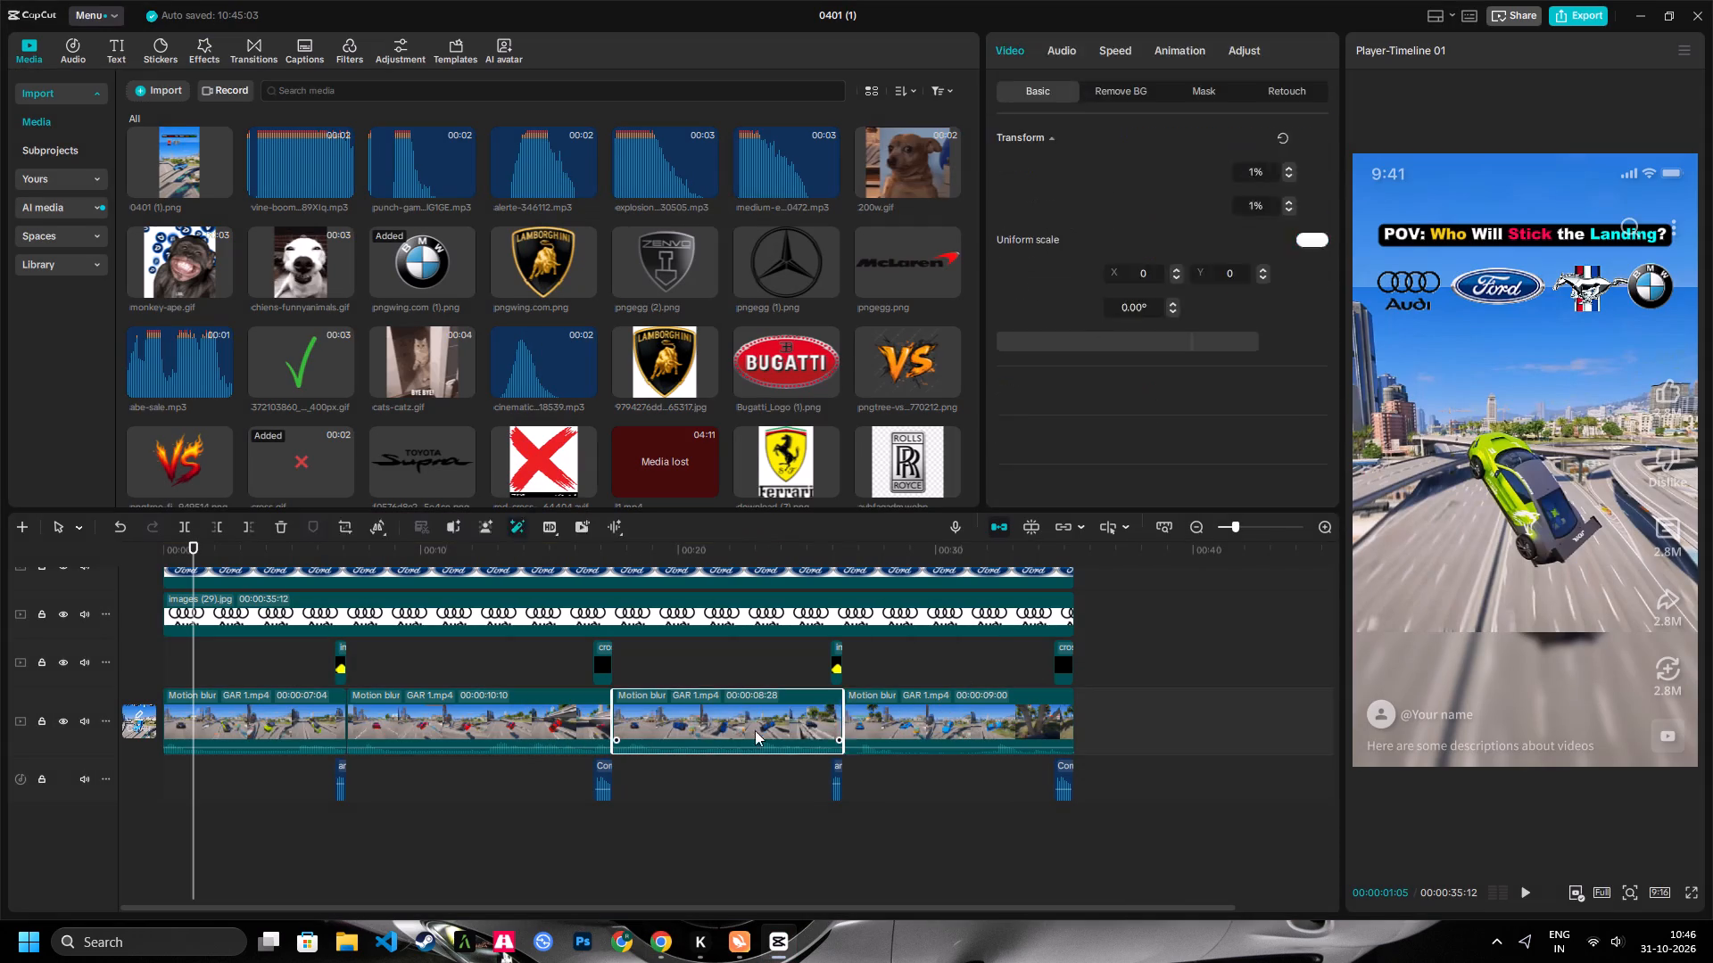
{"action": "key", "text": "Delete"}
{"action": "left_click", "coordinate": [475, 725]}
{"action": "key", "text": "Delete"}
{"action": "left_click", "coordinate": [295, 719]}
{"action": "key", "text": "Delete"}
Extend the end of the remaining GAR 1.mp4 clip to the full available footage, giving a duration of 00:01:59:05.
{"action": "left_click", "coordinate": [237, 719]}
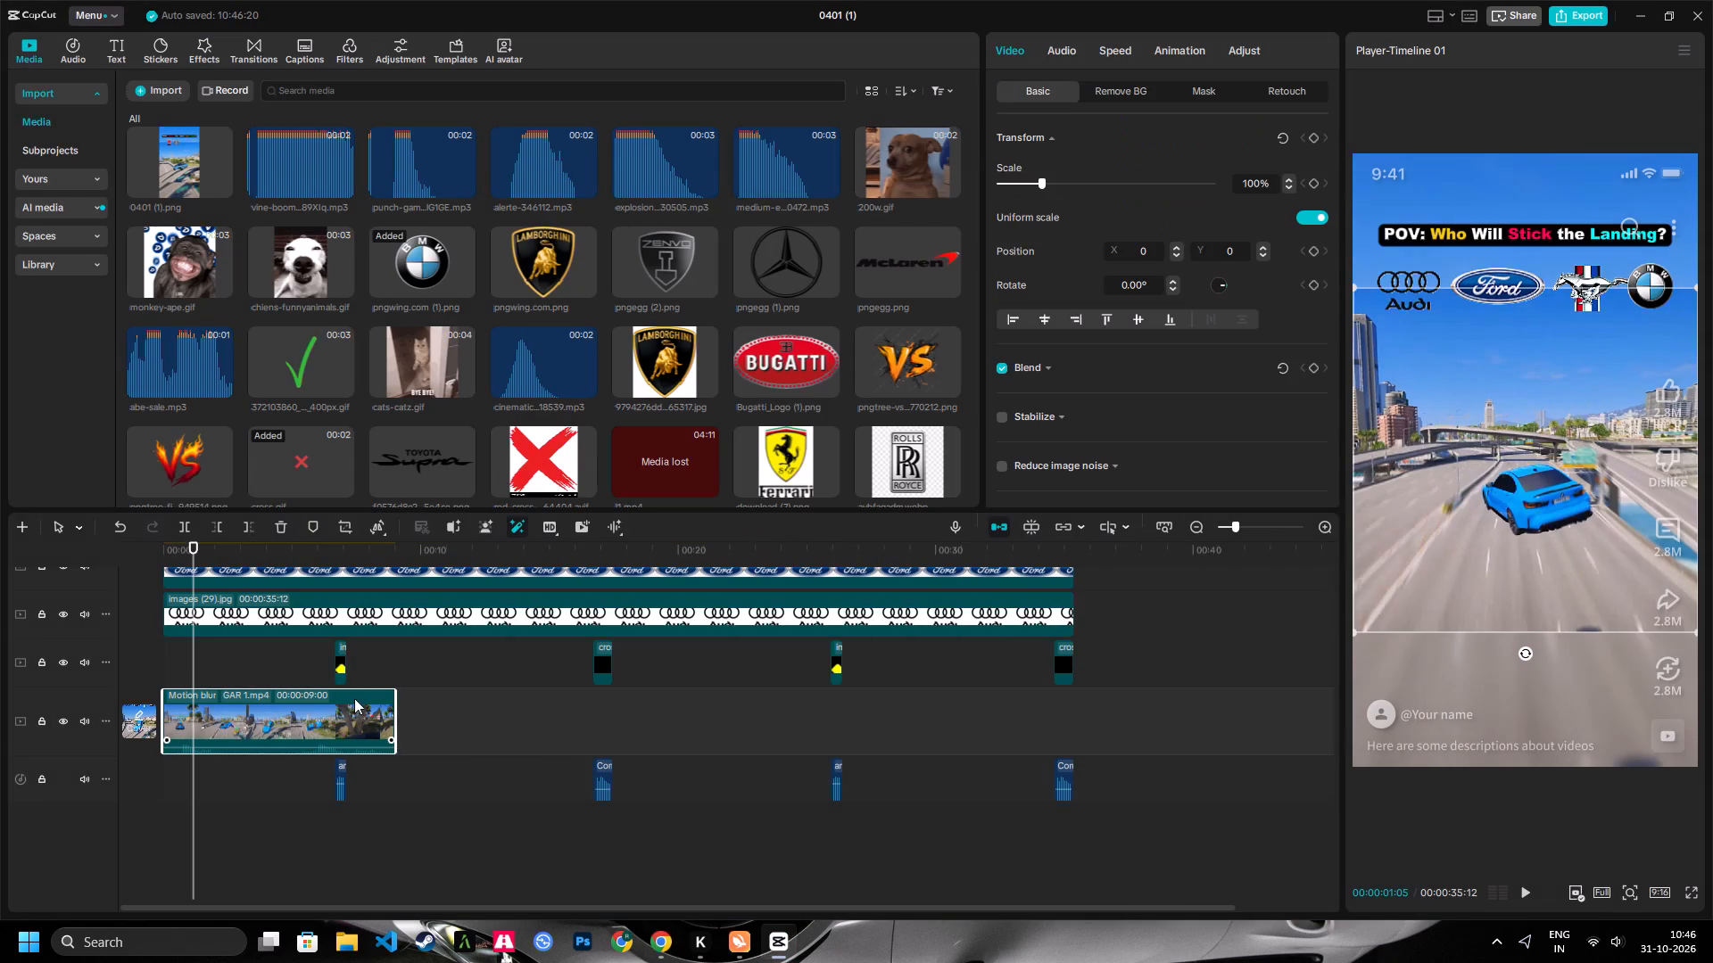
{"action": "left_click_drag", "start_coordinate": [395, 702], "coordinate": [1712, 666]}
Find the start of the motorcycle run in the GAR 1.mp4 clip and trim away about 13 seconds of footage before it.
{"action": "key", "text": "shift+z"}
{"action": "key", "text": "space"}
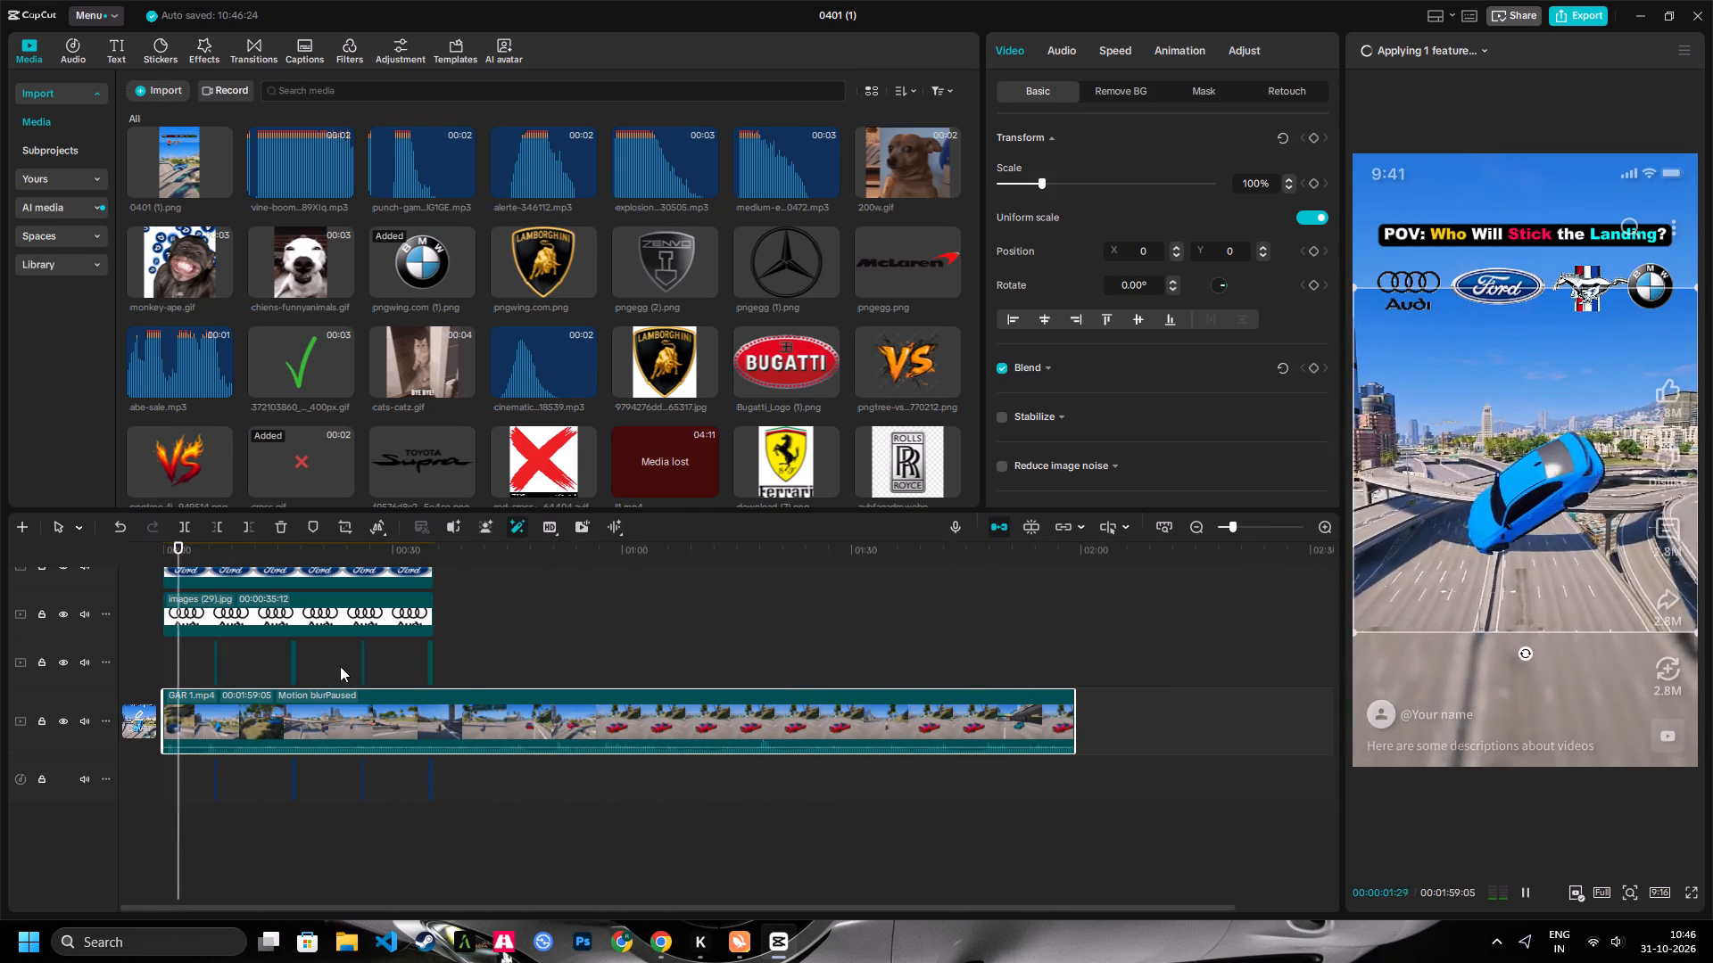
{"action": "left_click", "coordinate": [205, 560]}
{"action": "key", "text": "space"}
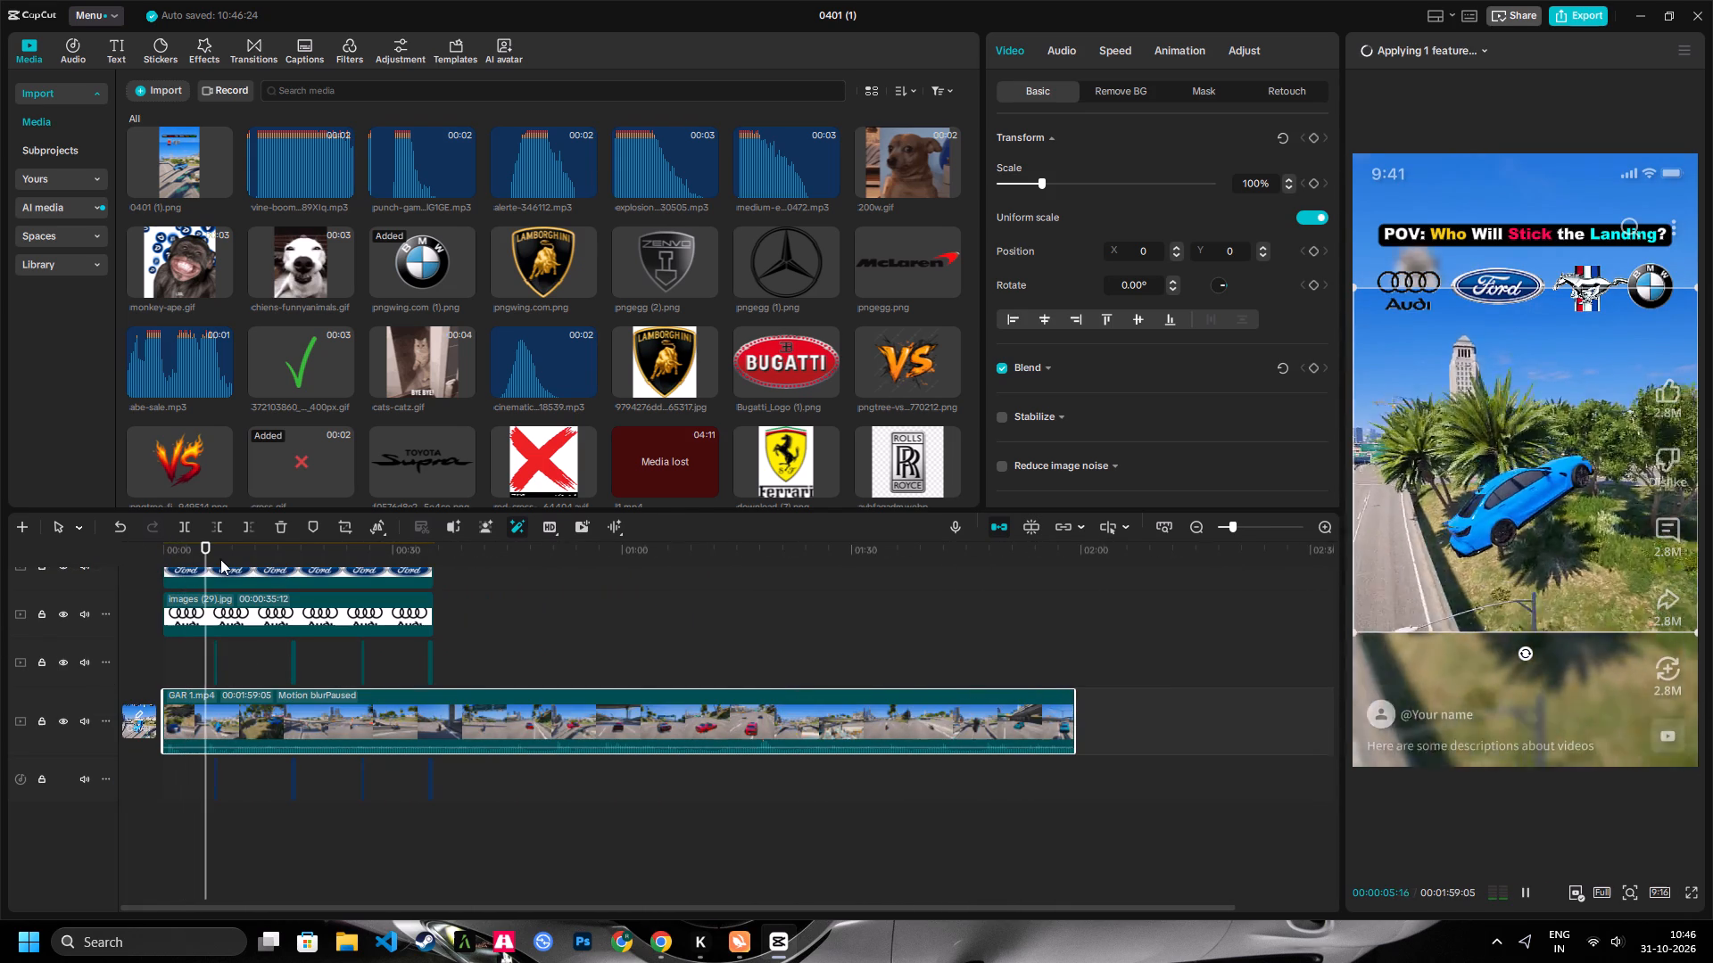
{"action": "left_click", "coordinate": [220, 559]}
{"action": "key", "text": "space"}
{"action": "key", "text": "space"}
{"action": "key", "text": "space"}
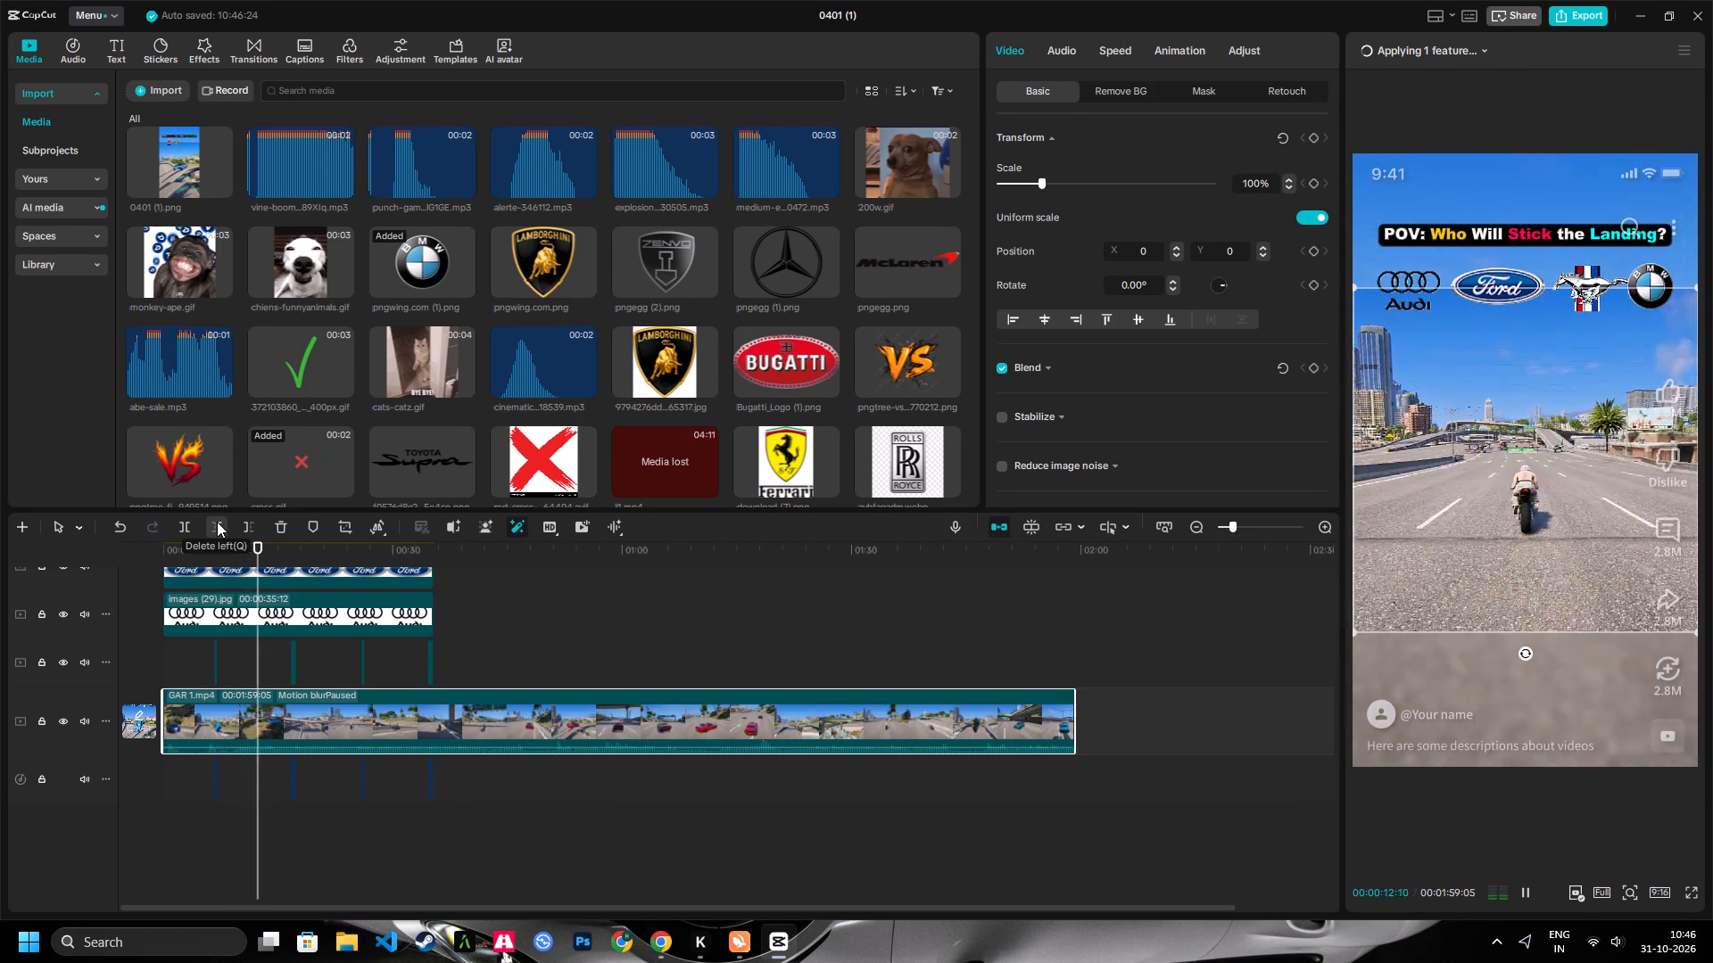
{"action": "left_click", "coordinate": [217, 522]}
{"action": "key", "text": "space"}
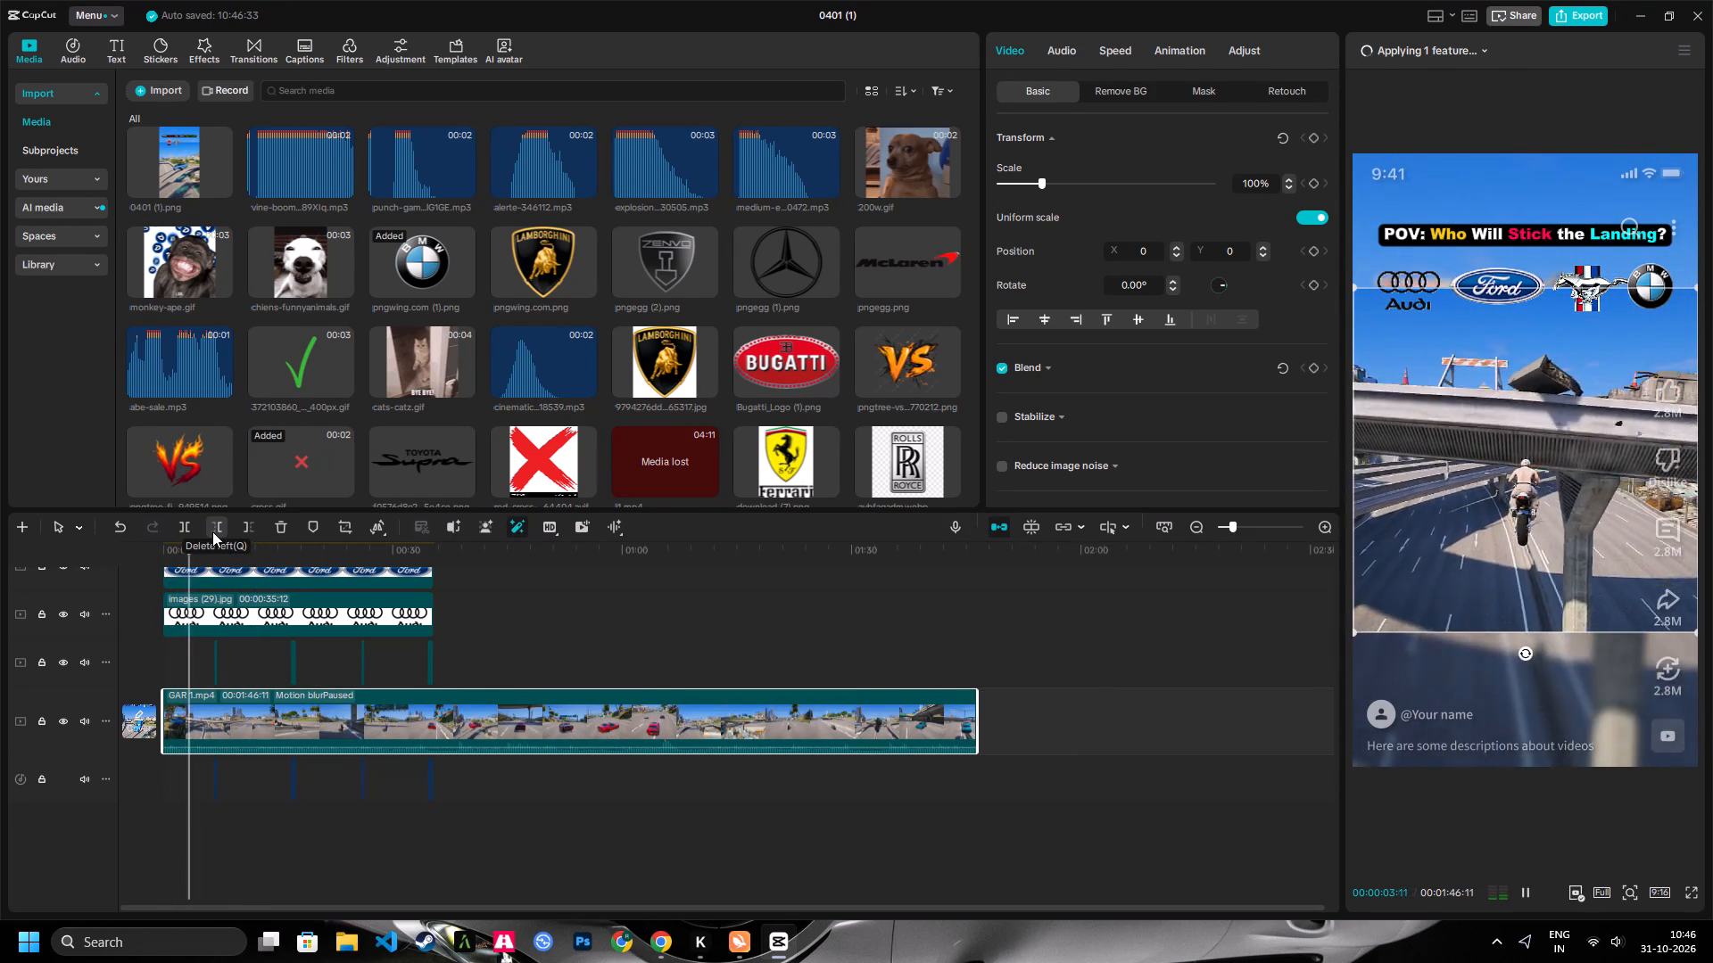
Split the GAR 1.mp4 clip after the first motorcycle landing, at about 00:00:04:19.
{"action": "key", "text": "space"}
{"action": "key", "text": "space"}
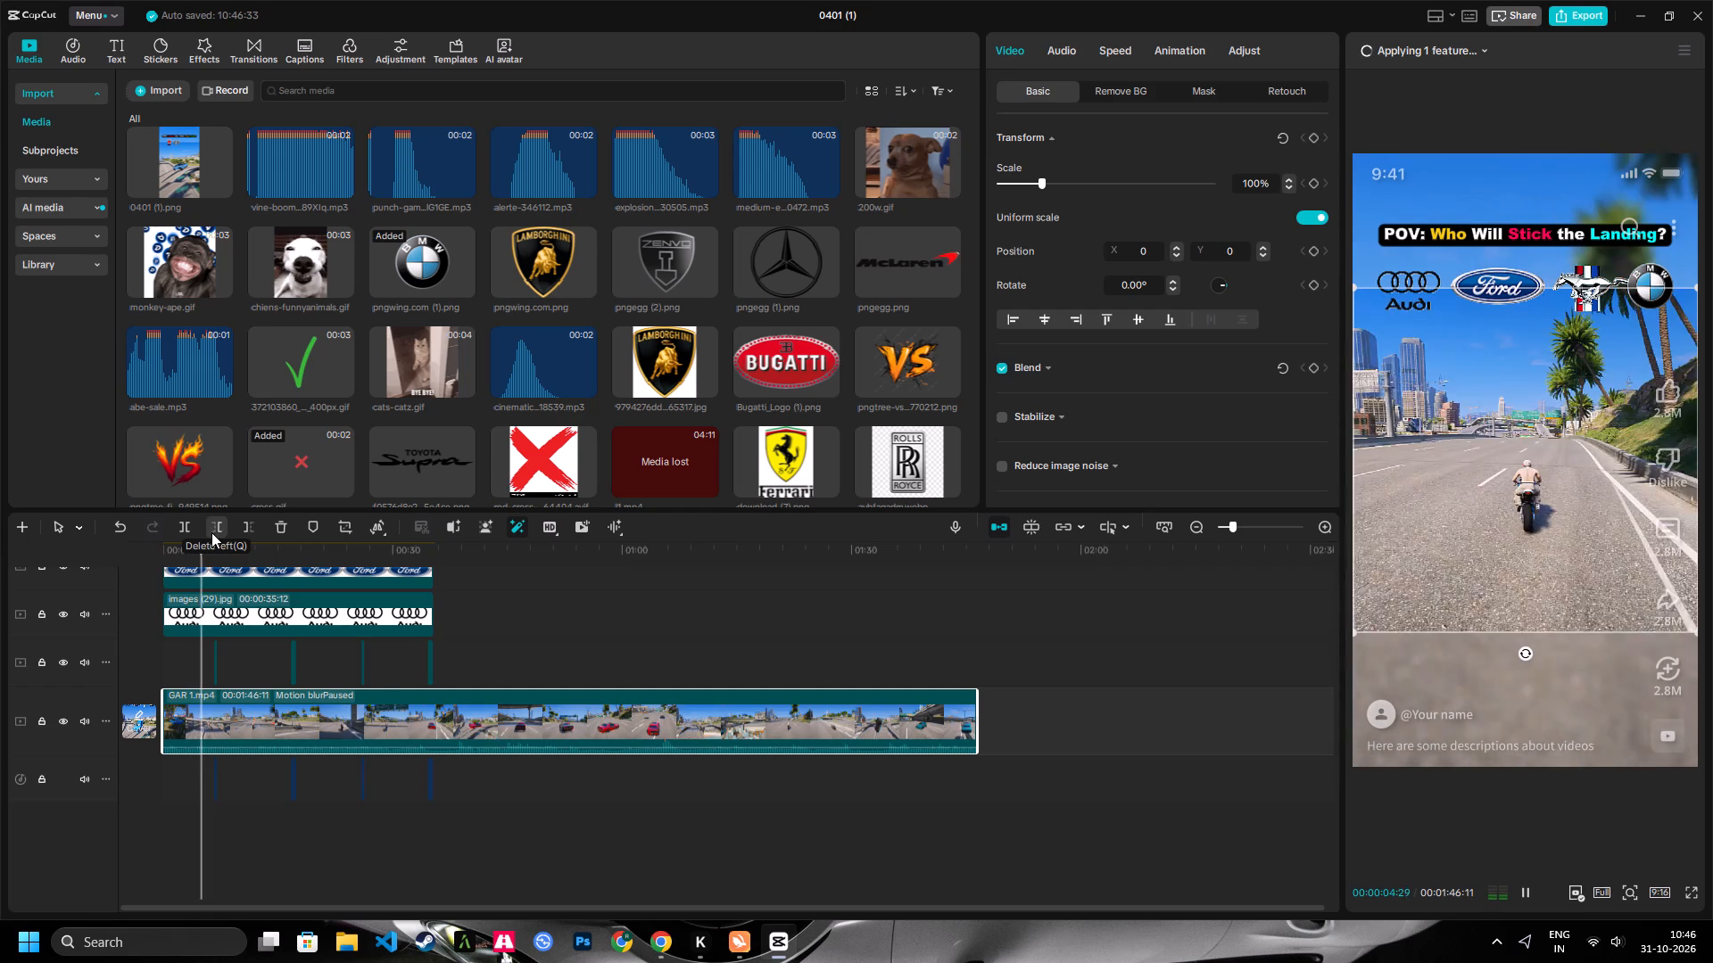
{"action": "key", "text": "space"}
{"action": "key", "text": "Left"}
{"action": "key", "text": "Left"}
{"action": "key", "text": "Left"}
{"action": "key", "text": "Left"}
{"action": "key", "text": "Left"}
{"action": "key", "text": "Left"}
{"action": "key", "text": "Left"}
{"action": "key", "text": "Left"}
{"action": "key", "text": "Left"}
{"action": "key", "text": "Left"}
{"action": "key", "text": "Left"}
{"action": "key", "text": "Left"}
{"action": "key", "text": "Left"}
{"action": "key", "text": "Left"}
{"action": "key", "text": "Left"}
{"action": "key", "text": "Left"}
{"action": "key", "text": "Left"}
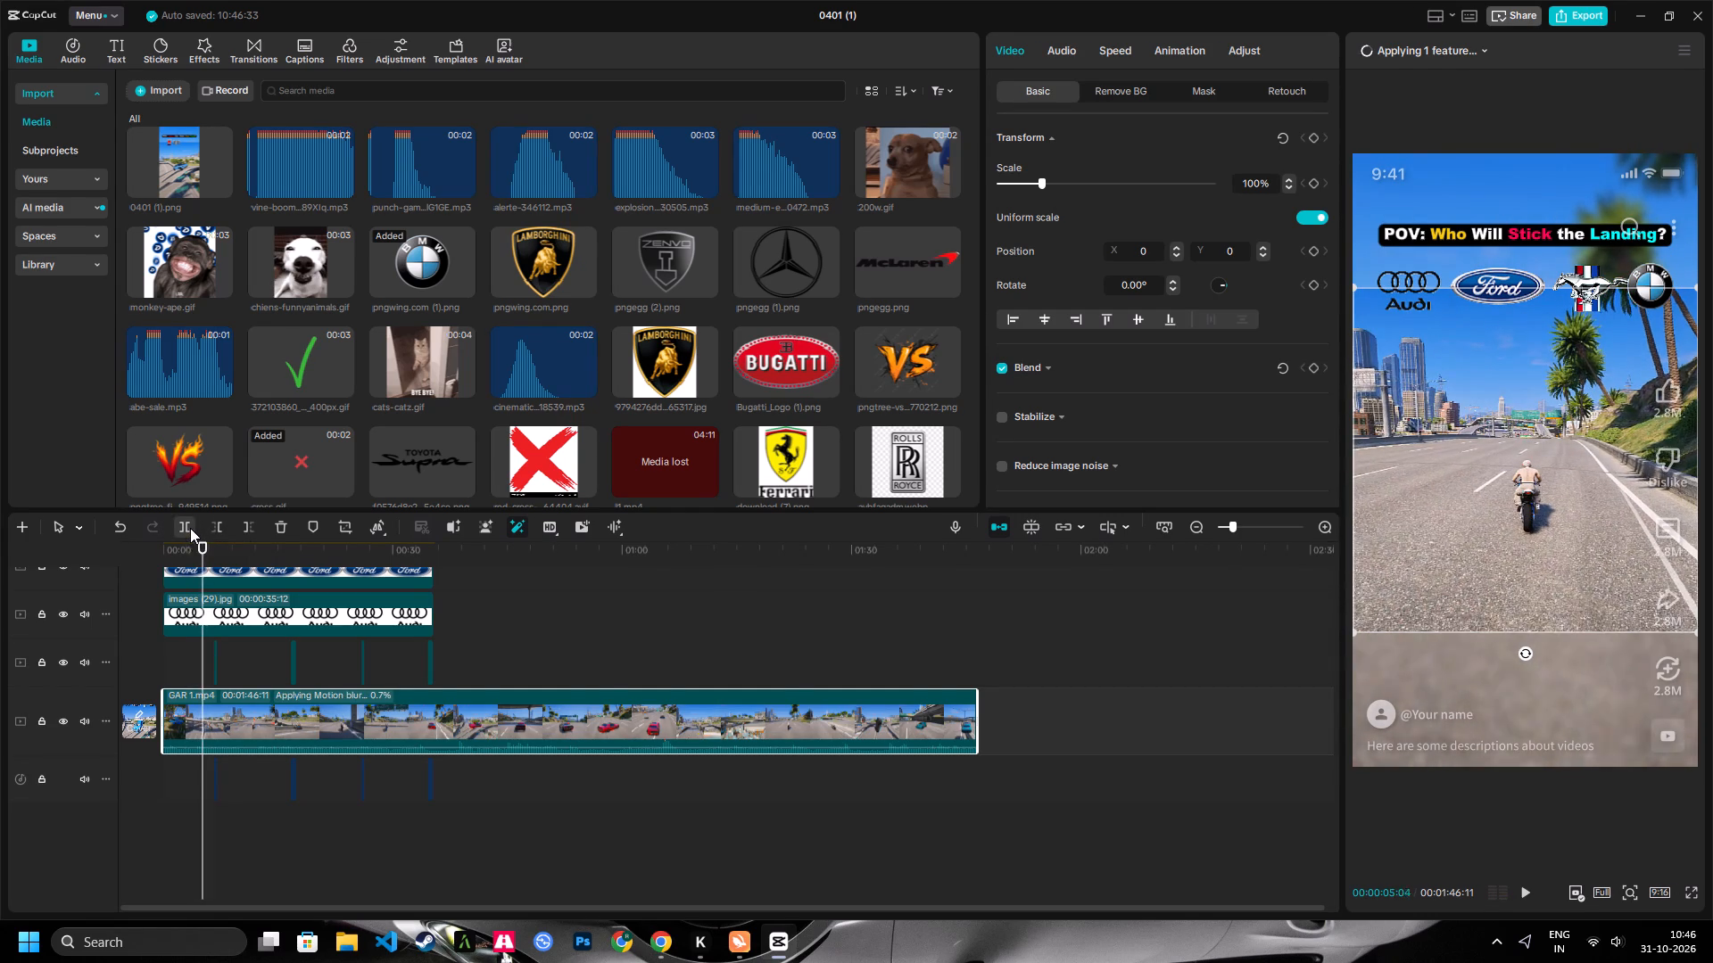
{"action": "left_click", "coordinate": [190, 528]}
Trim about 4 seconds off the start of the newly split GAR 1.mp4 clip to reach the next motorcycle run.
{"action": "key", "text": "space"}
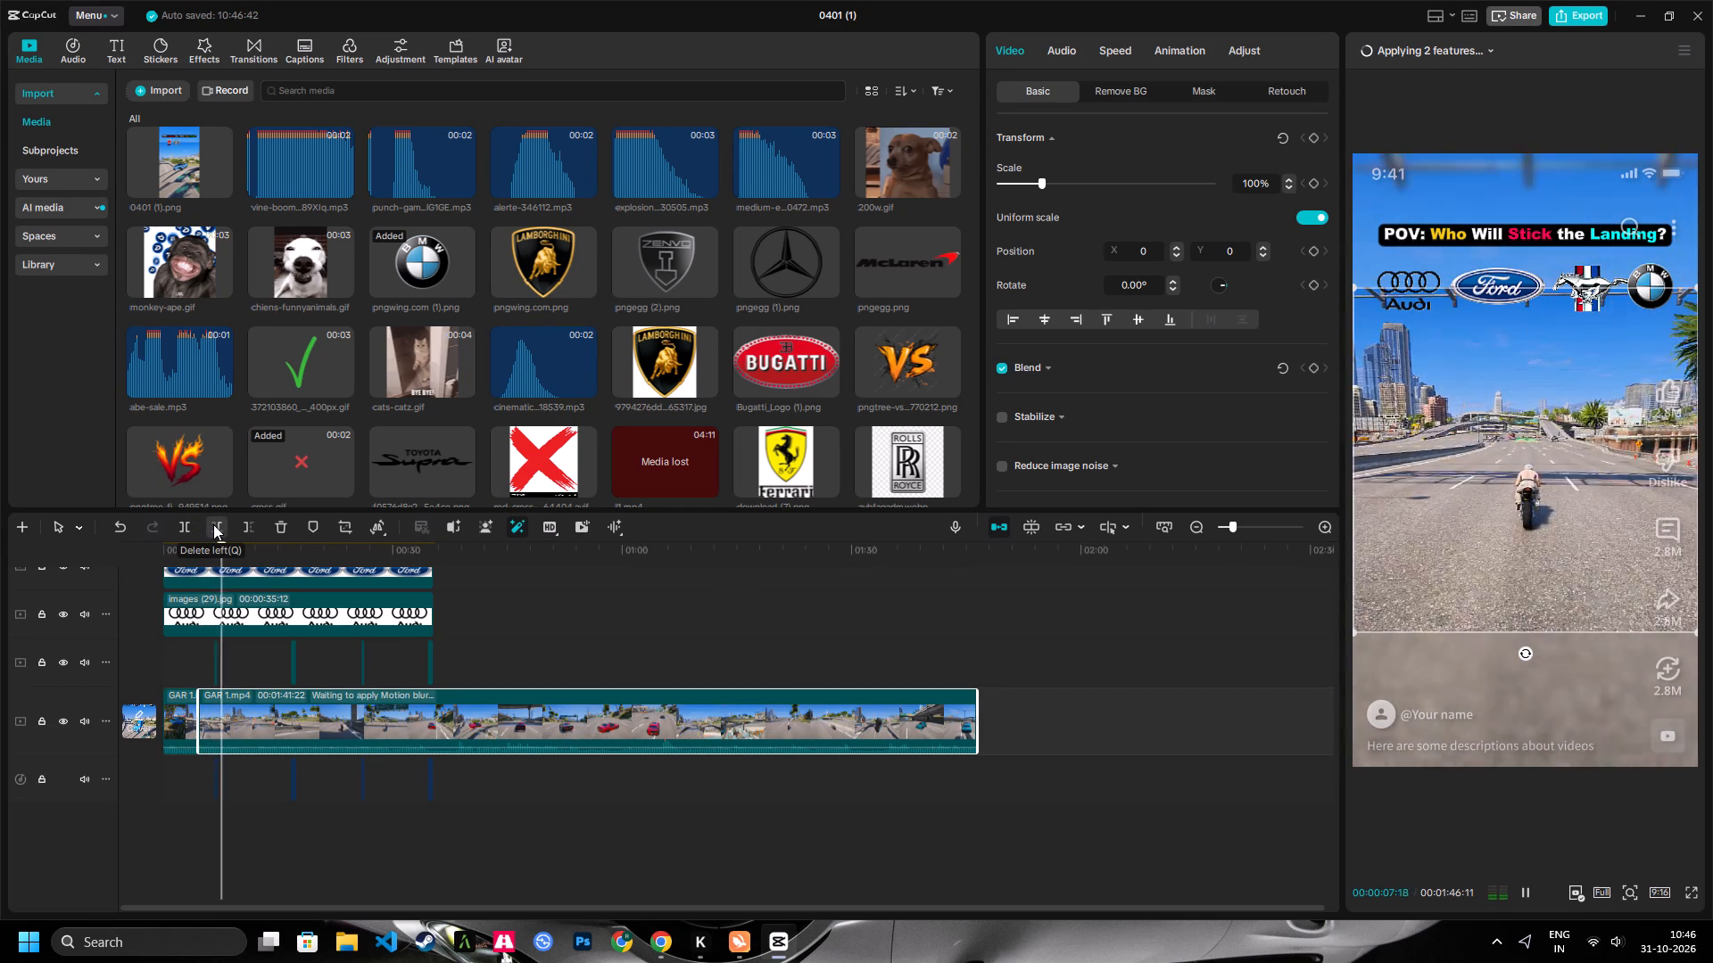
{"action": "left_click", "coordinate": [213, 524]}
Split the GAR 1.mp4 footage after the second motorcycle run, at about 00:00:13:09.
{"action": "key", "text": "space"}
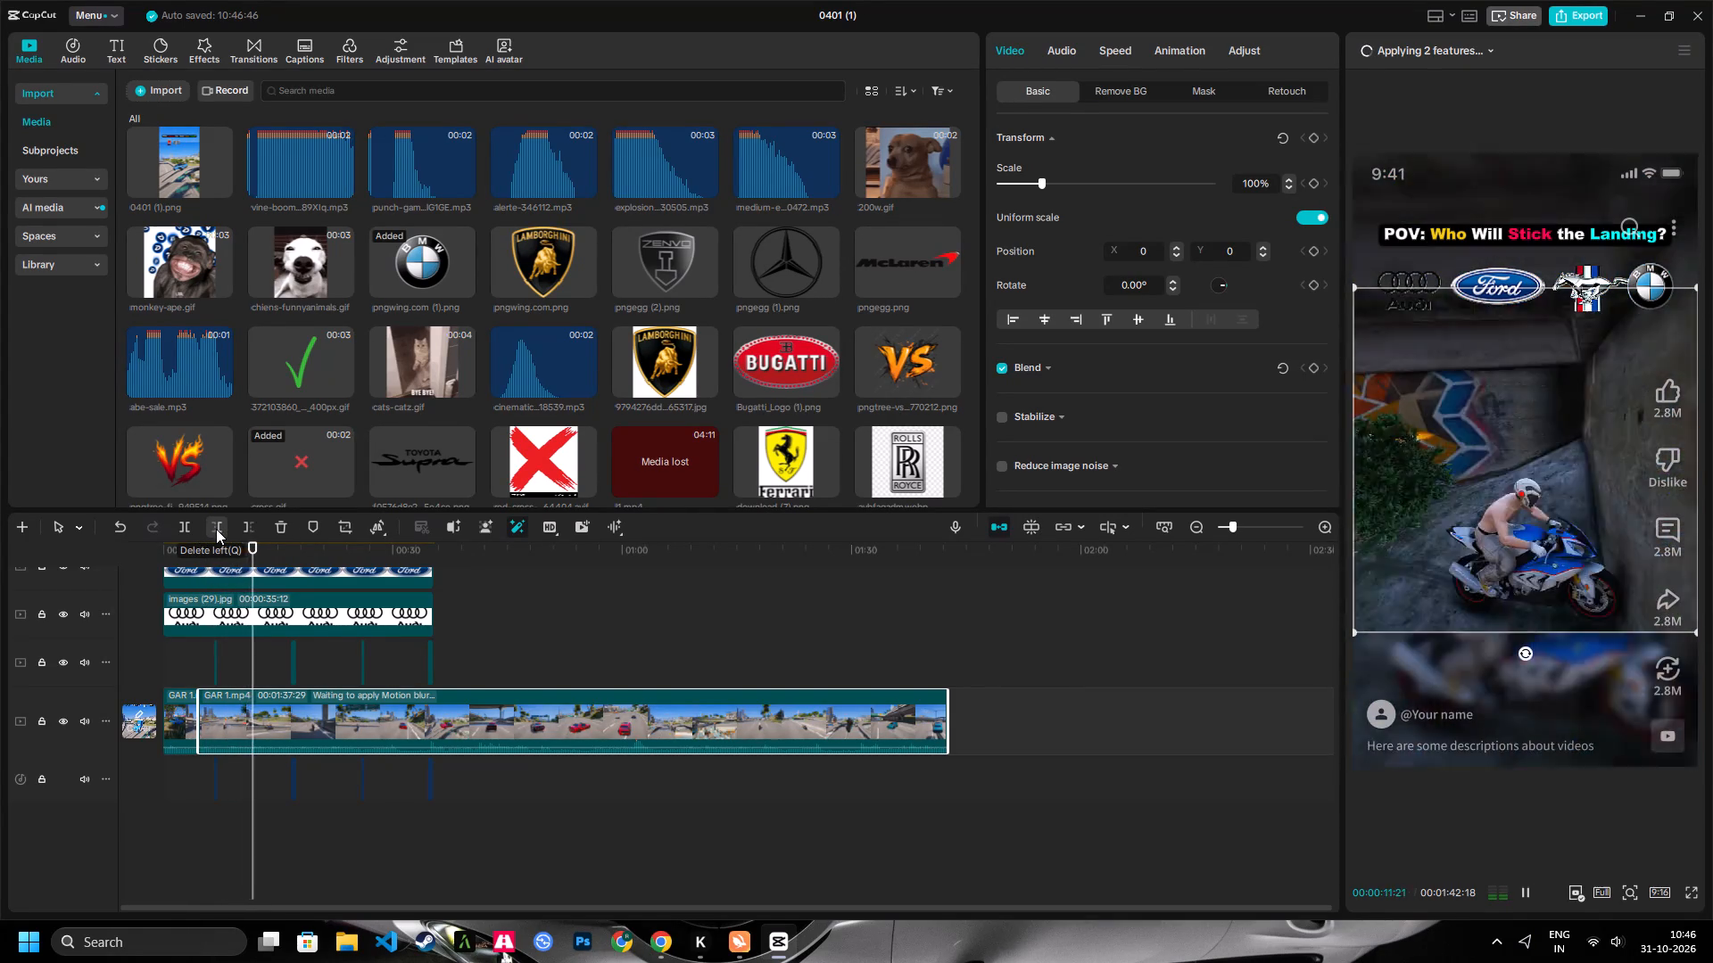
{"action": "key", "text": "space"}
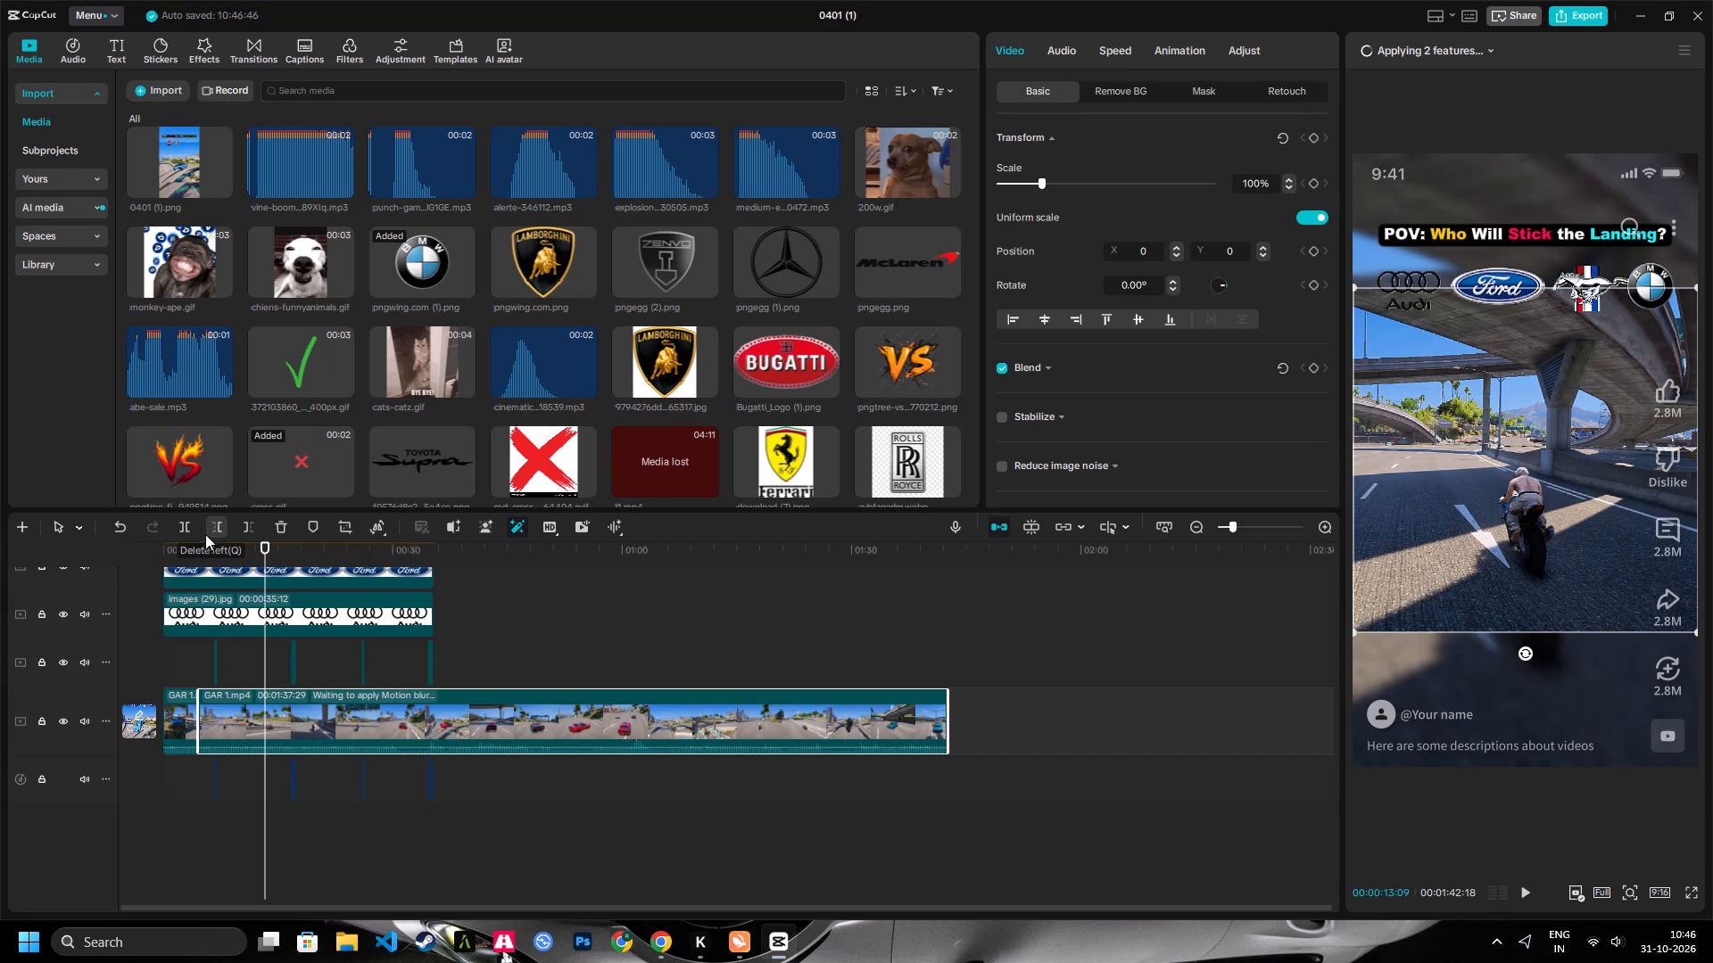
{"action": "left_click", "coordinate": [188, 528]}
Find the start of the red car's run and trim about 16 seconds off the start of the last GAR 1.mp4 clip.
{"action": "key", "text": "space"}
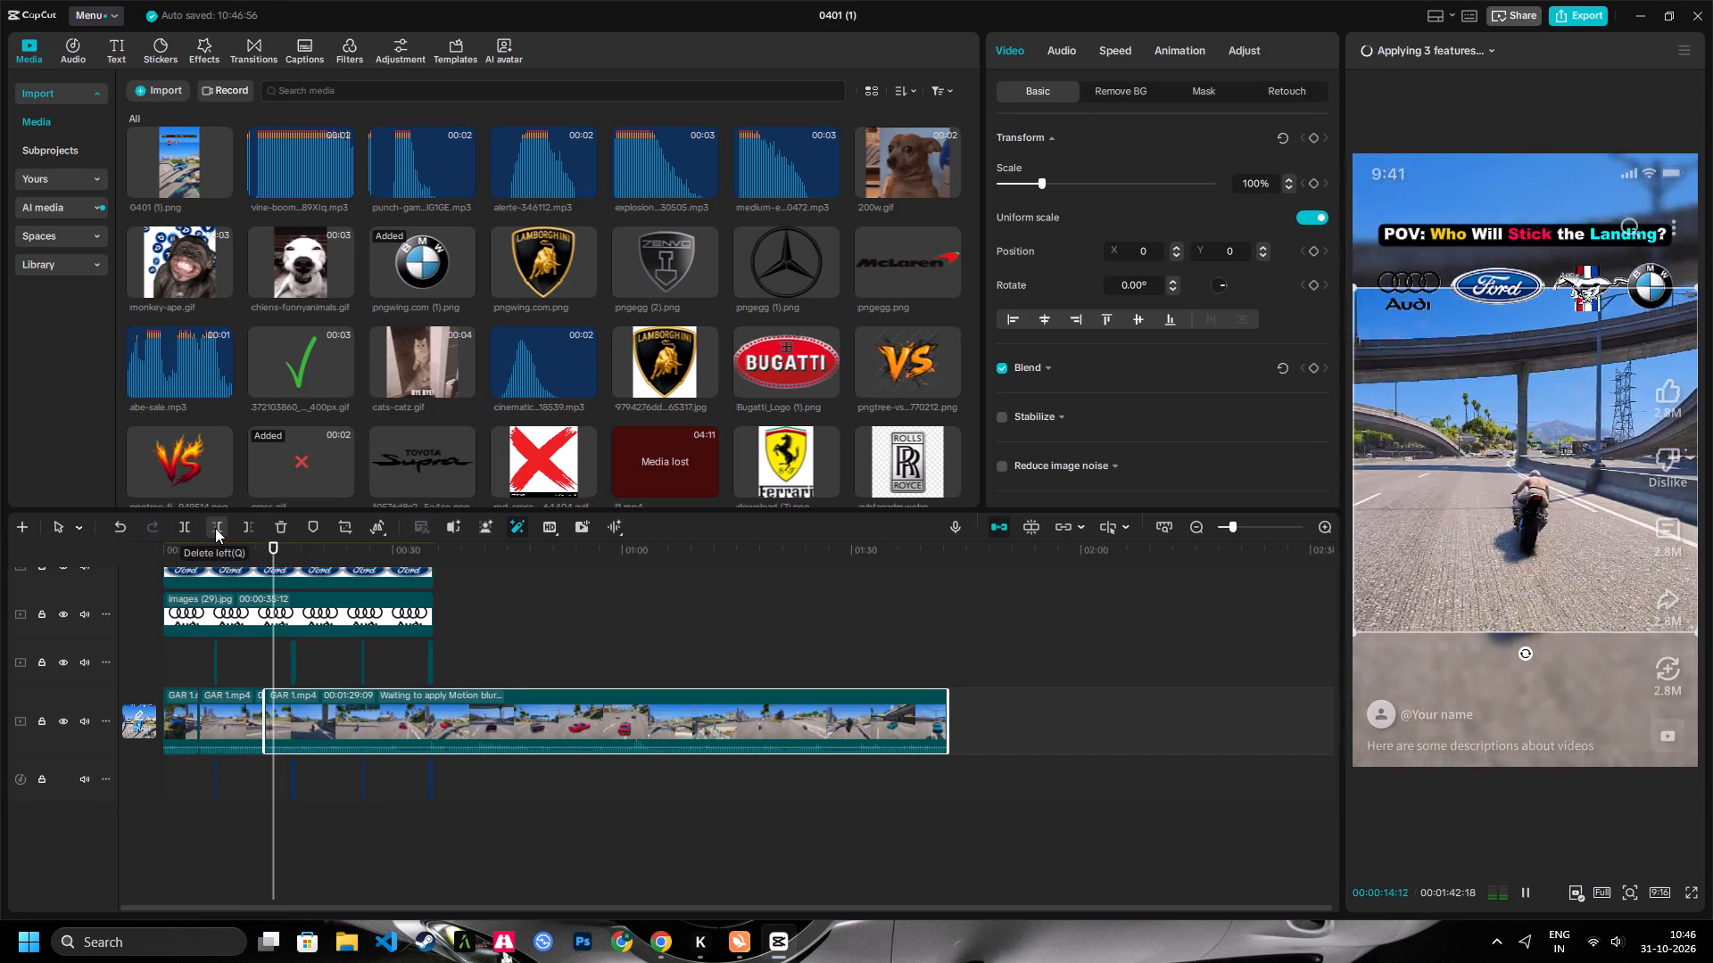
{"action": "left_click_drag", "start_coordinate": [288, 547], "coordinate": [316, 569]}
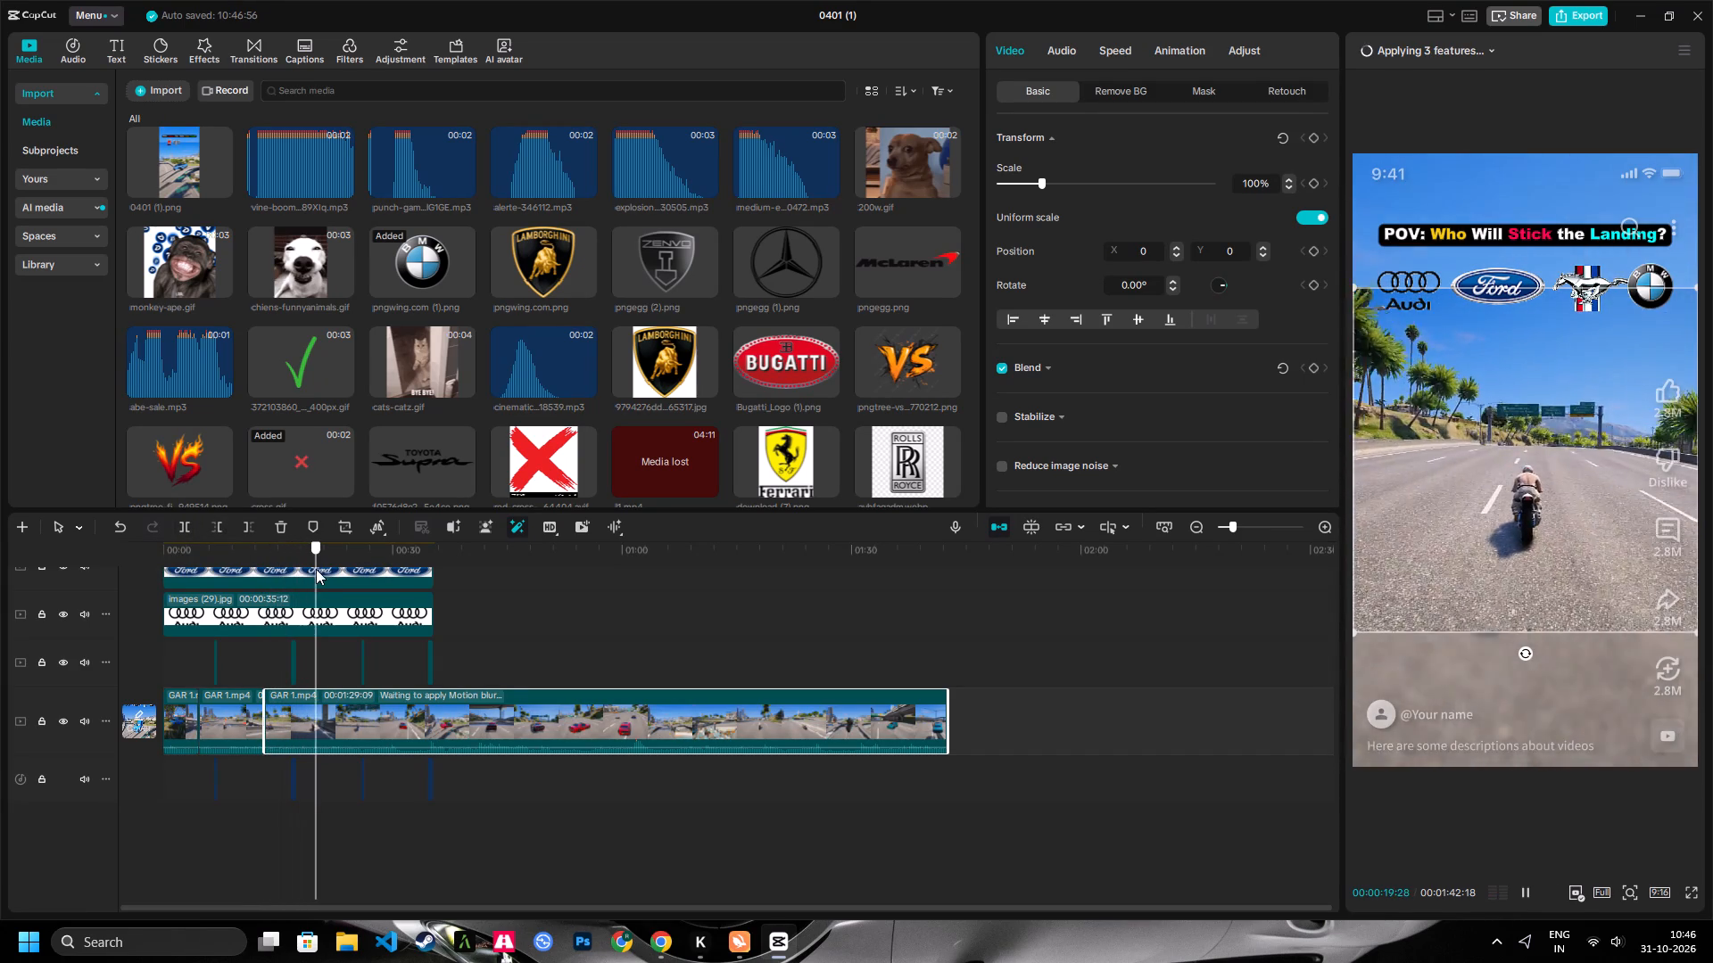
{"action": "left_click_drag", "start_coordinate": [316, 569], "coordinate": [377, 617]}
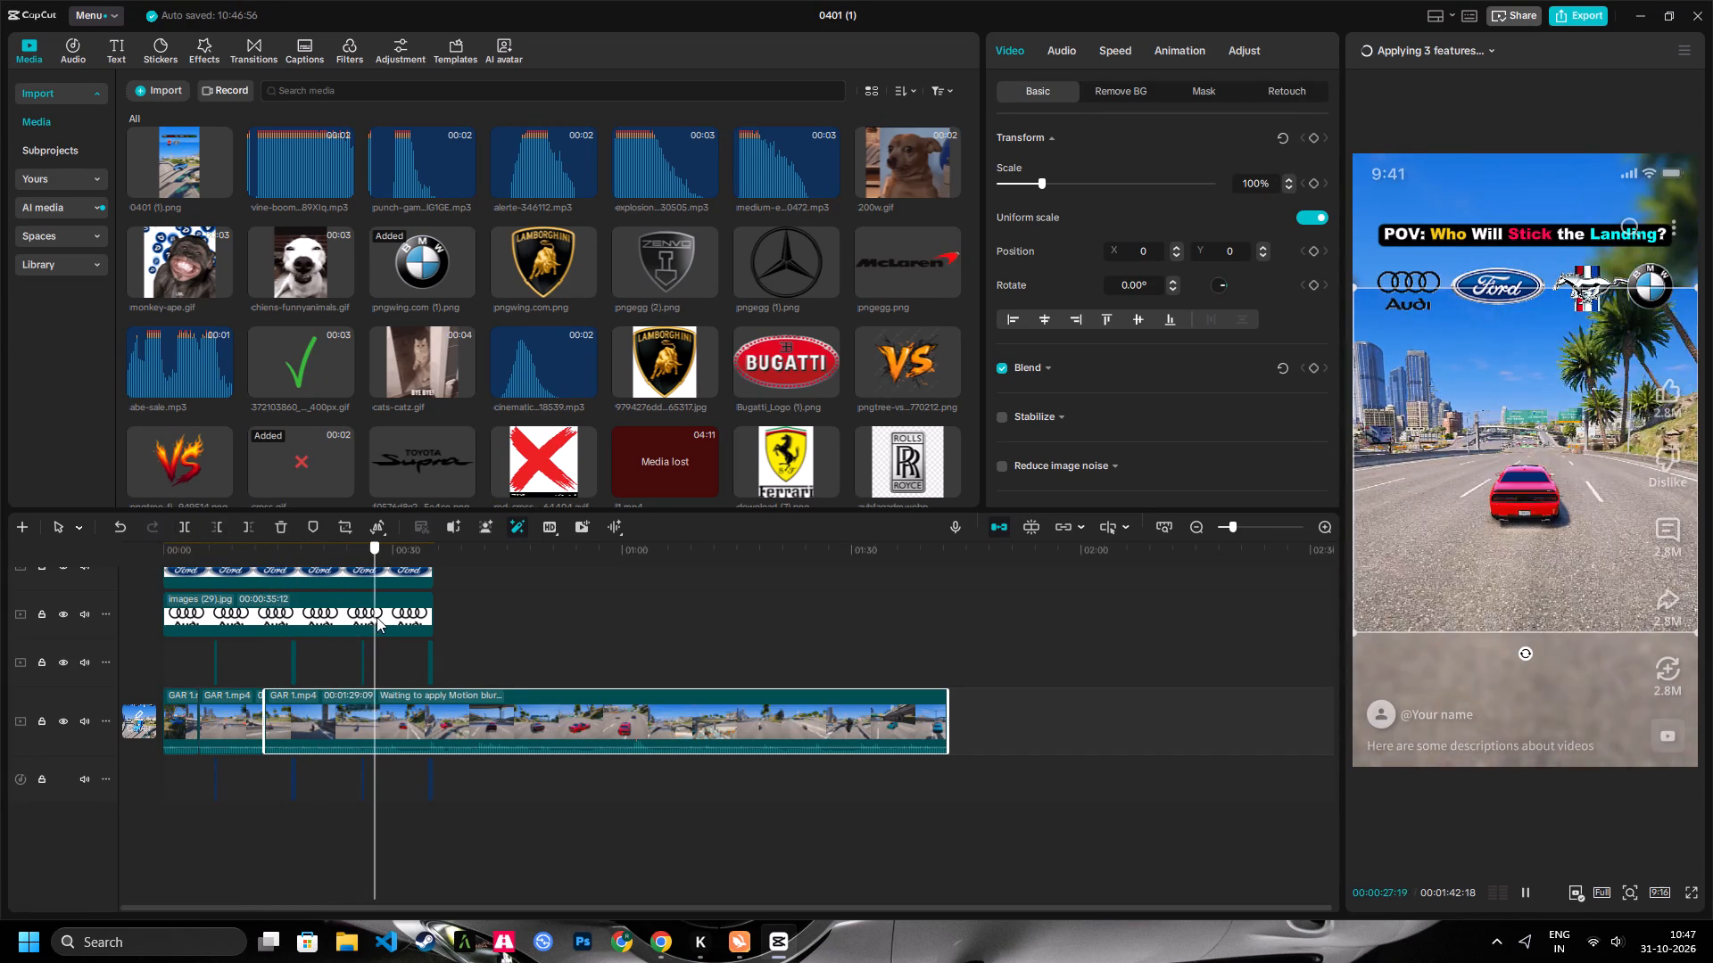
{"action": "left_click_drag", "start_coordinate": [377, 617], "coordinate": [378, 618]}
{"action": "key", "text": "space"}
{"action": "key", "text": "space"}
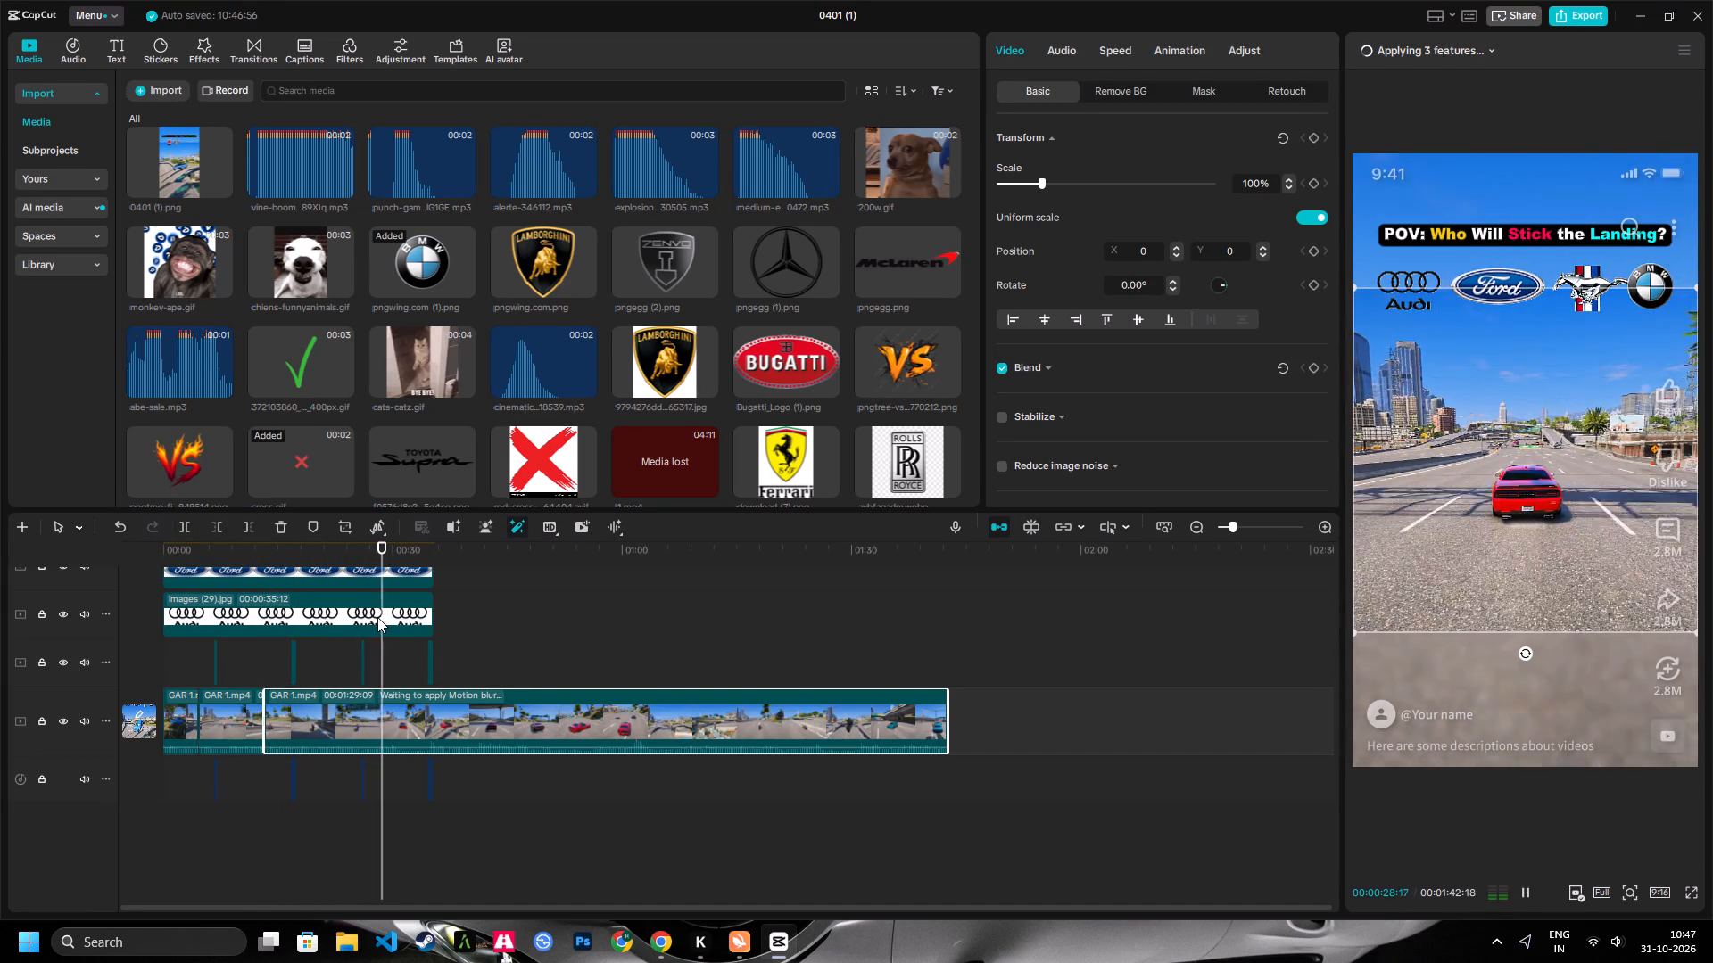
{"action": "key", "text": "space"}
{"action": "left_click", "coordinate": [220, 529]}
Split the last GAR 1.mp4 clip after the red car lands, at about 00:00:20:28.
{"action": "key", "text": "space"}
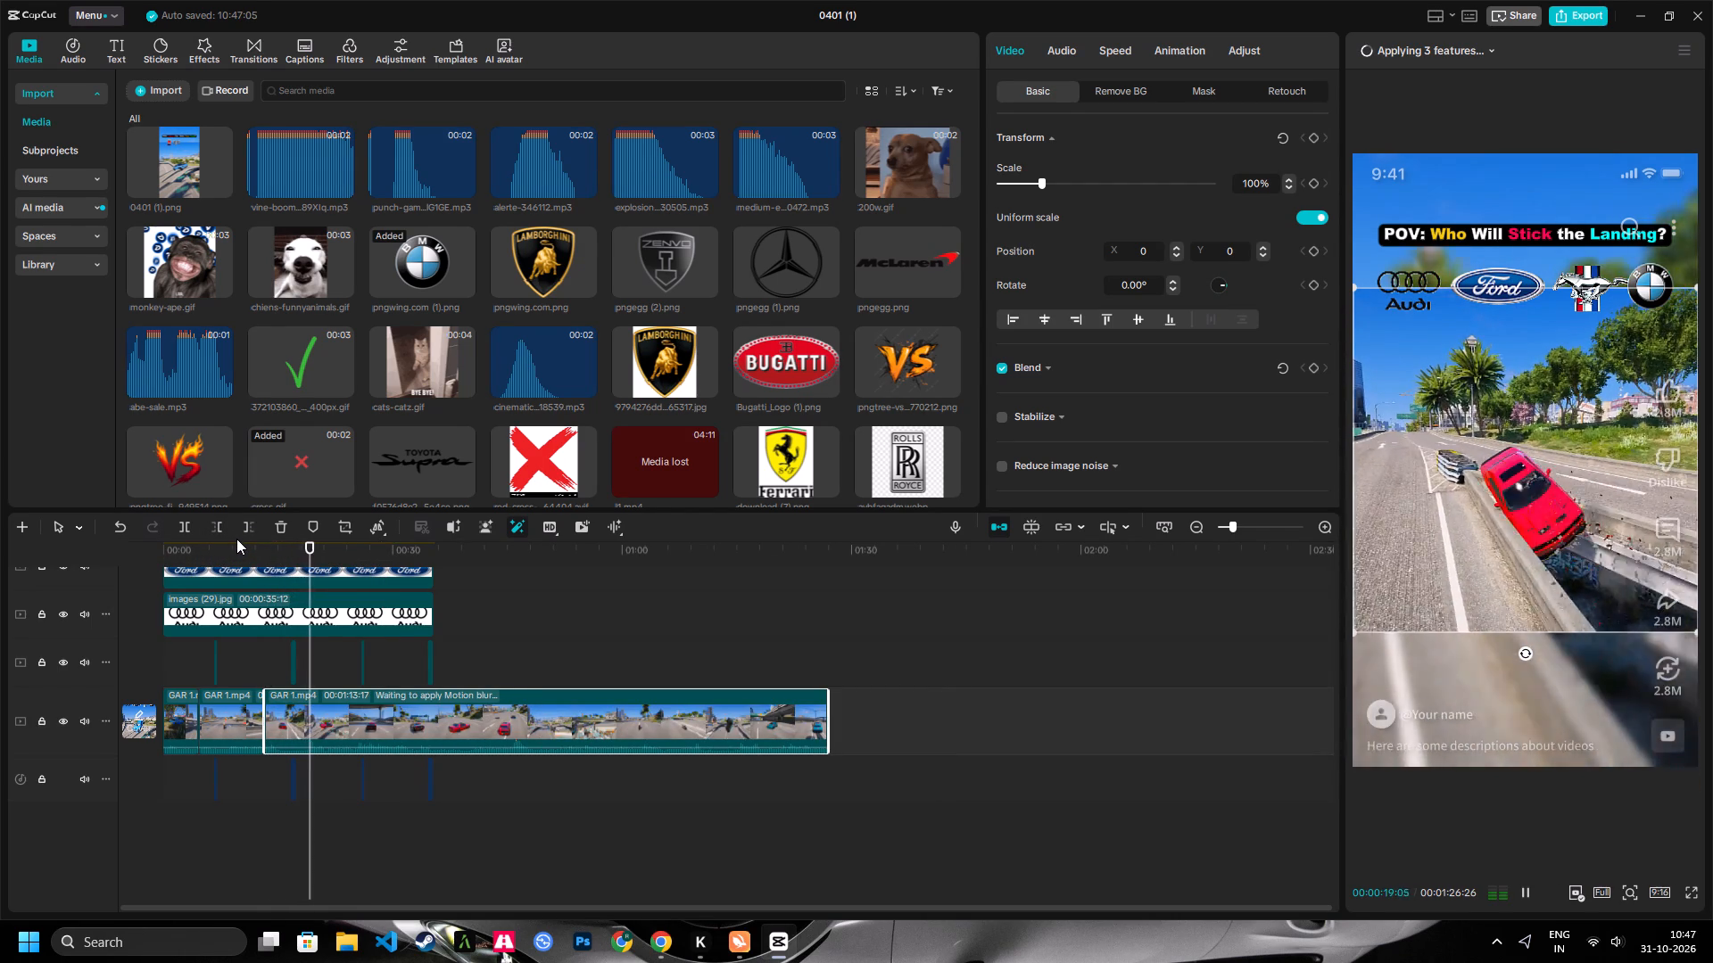
{"action": "key", "text": "space"}
{"action": "key", "text": "space"}
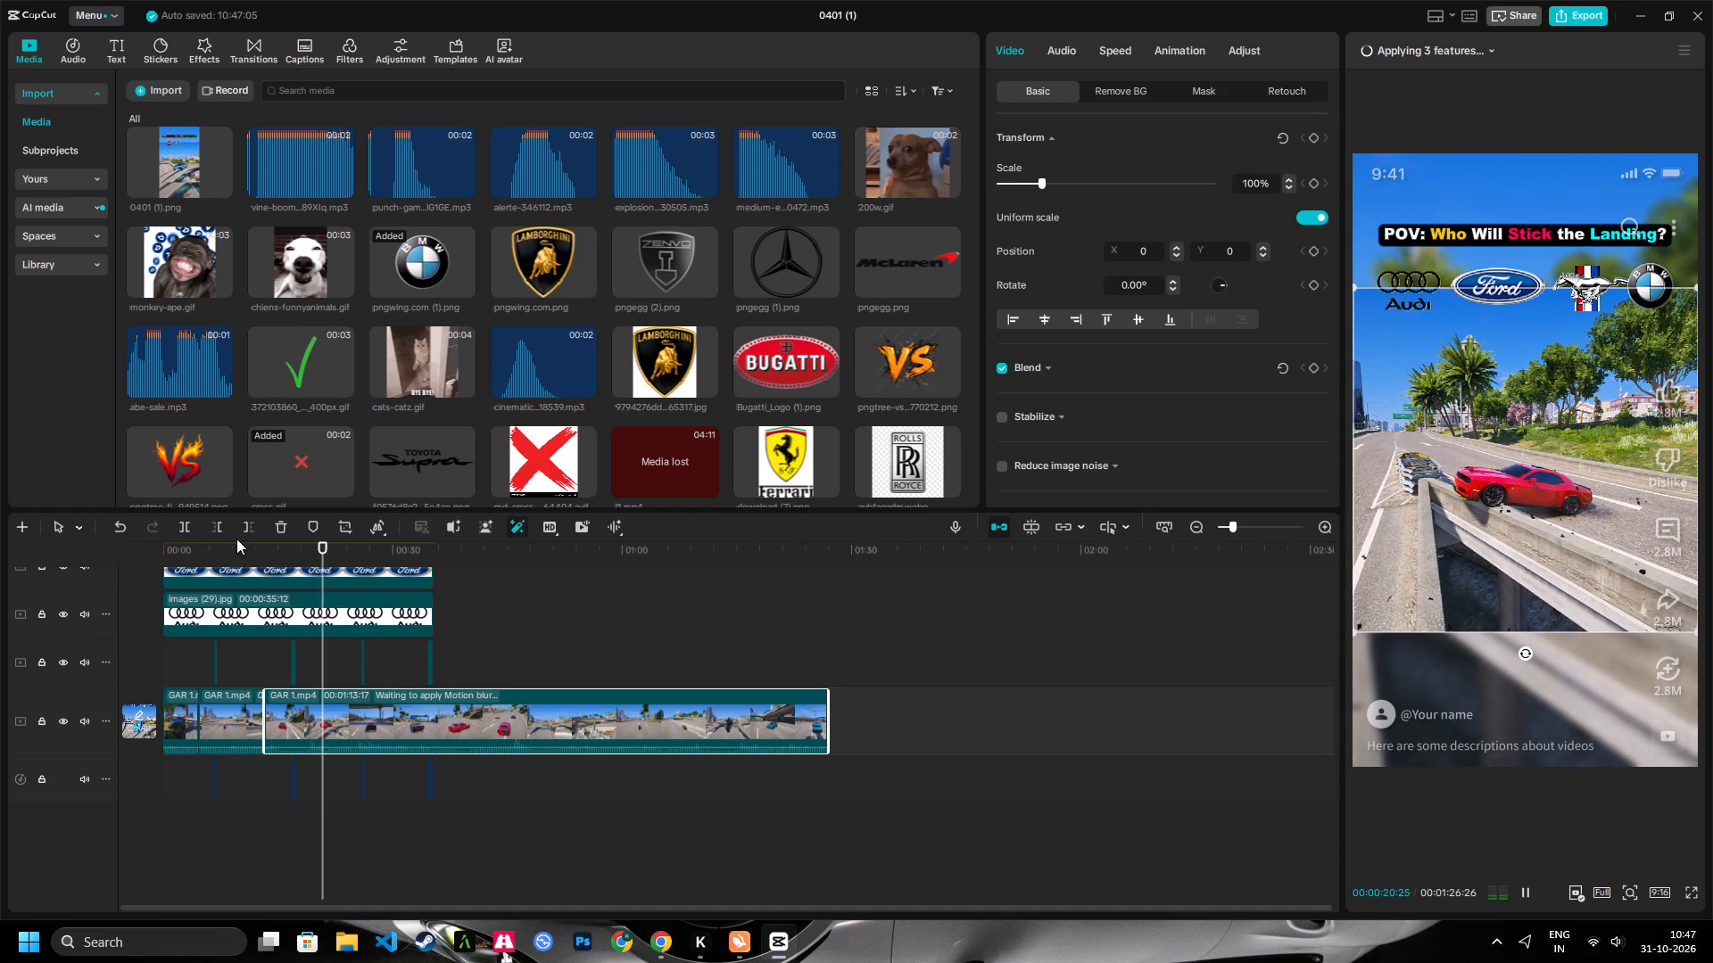
{"action": "key", "text": "space"}
{"action": "left_click", "coordinate": [183, 530]}
Delete the second GAR 1.mp4 clip, the failed motorcycle run, from the main video track.
{"action": "key", "text": "space"}
{"action": "left_click", "coordinate": [227, 704]}
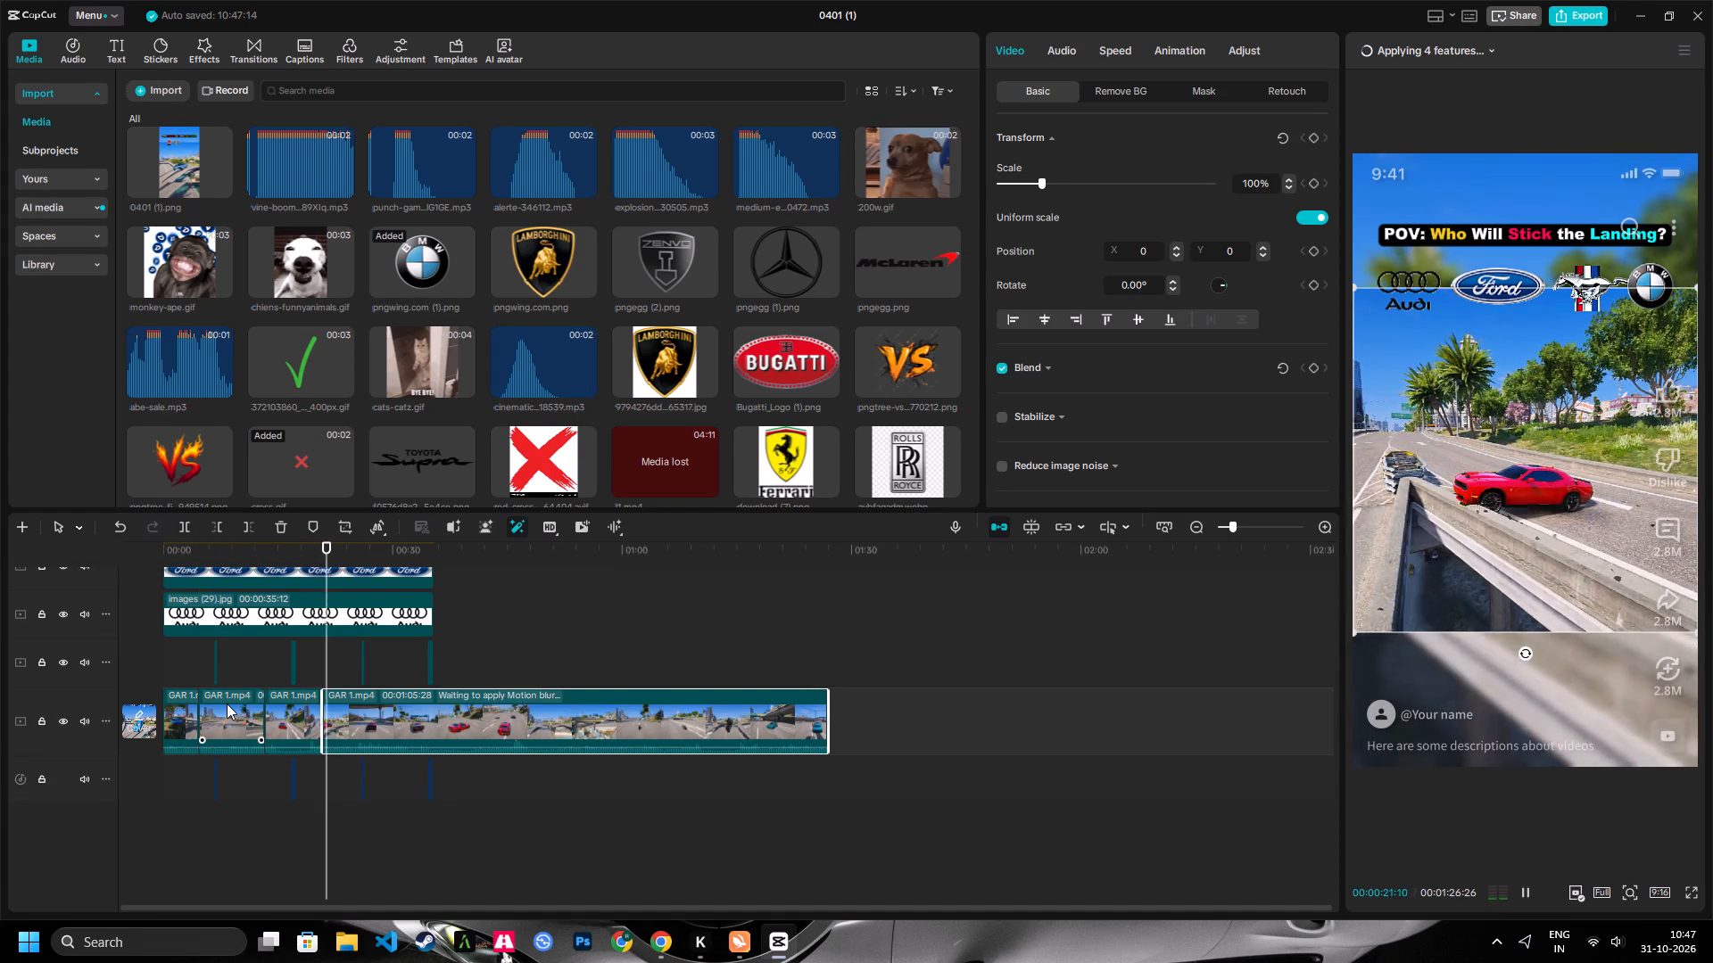
{"action": "key", "text": "Delete"}
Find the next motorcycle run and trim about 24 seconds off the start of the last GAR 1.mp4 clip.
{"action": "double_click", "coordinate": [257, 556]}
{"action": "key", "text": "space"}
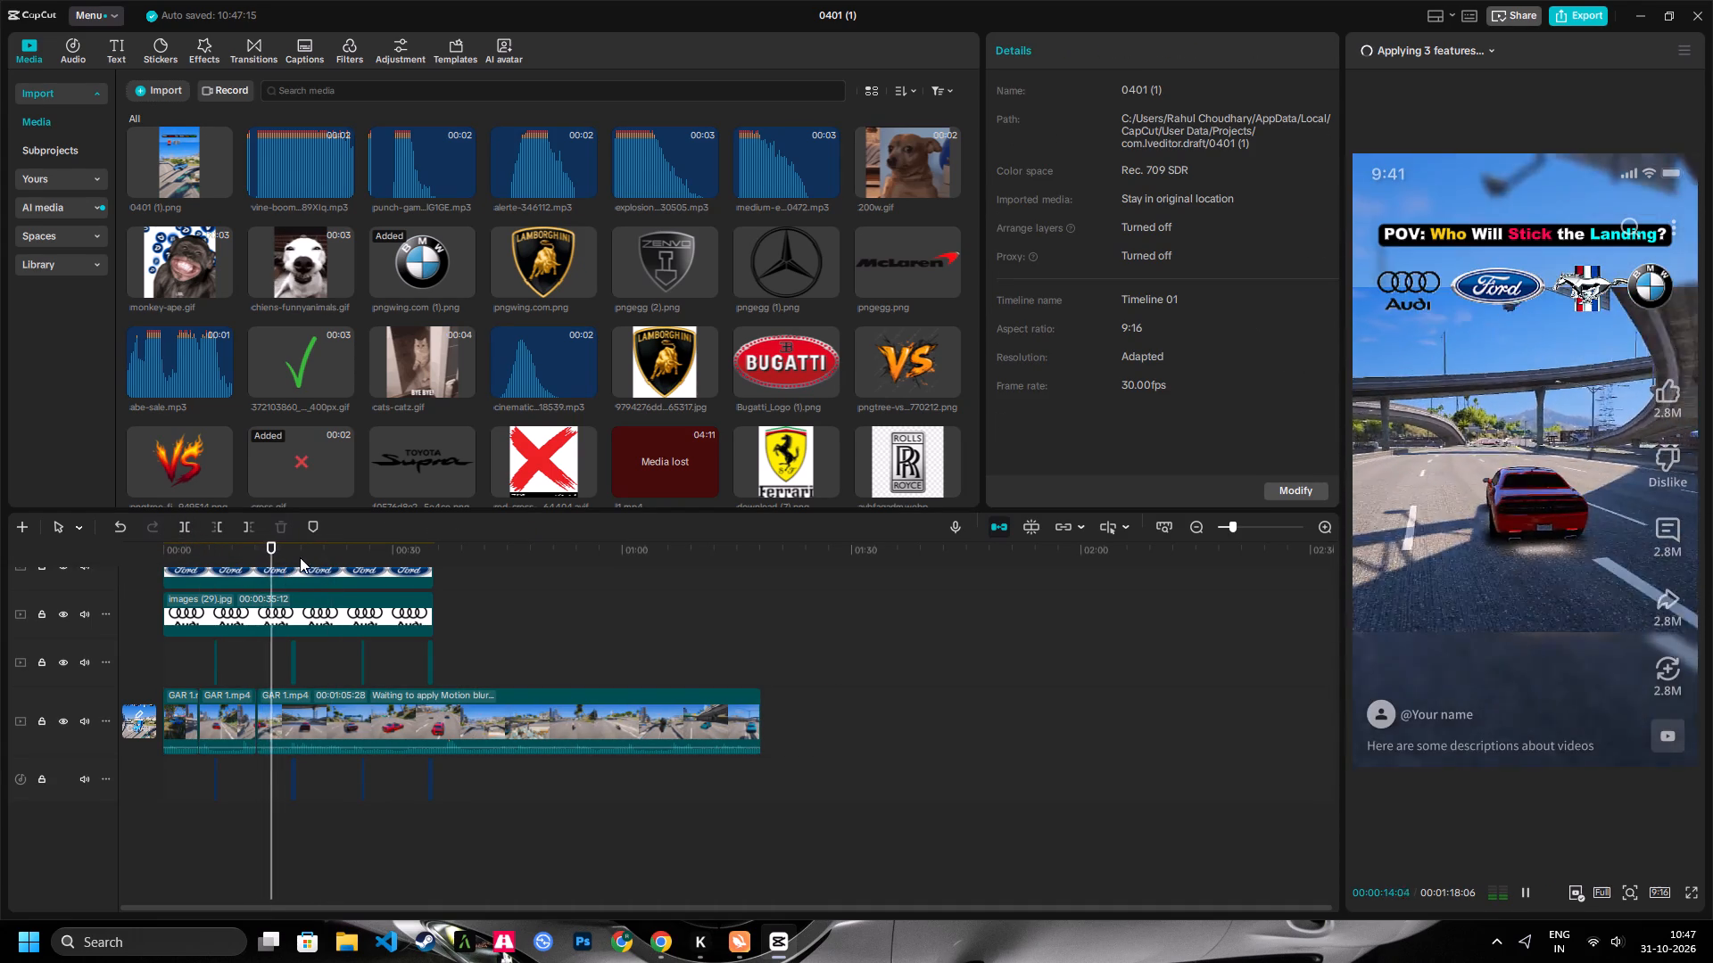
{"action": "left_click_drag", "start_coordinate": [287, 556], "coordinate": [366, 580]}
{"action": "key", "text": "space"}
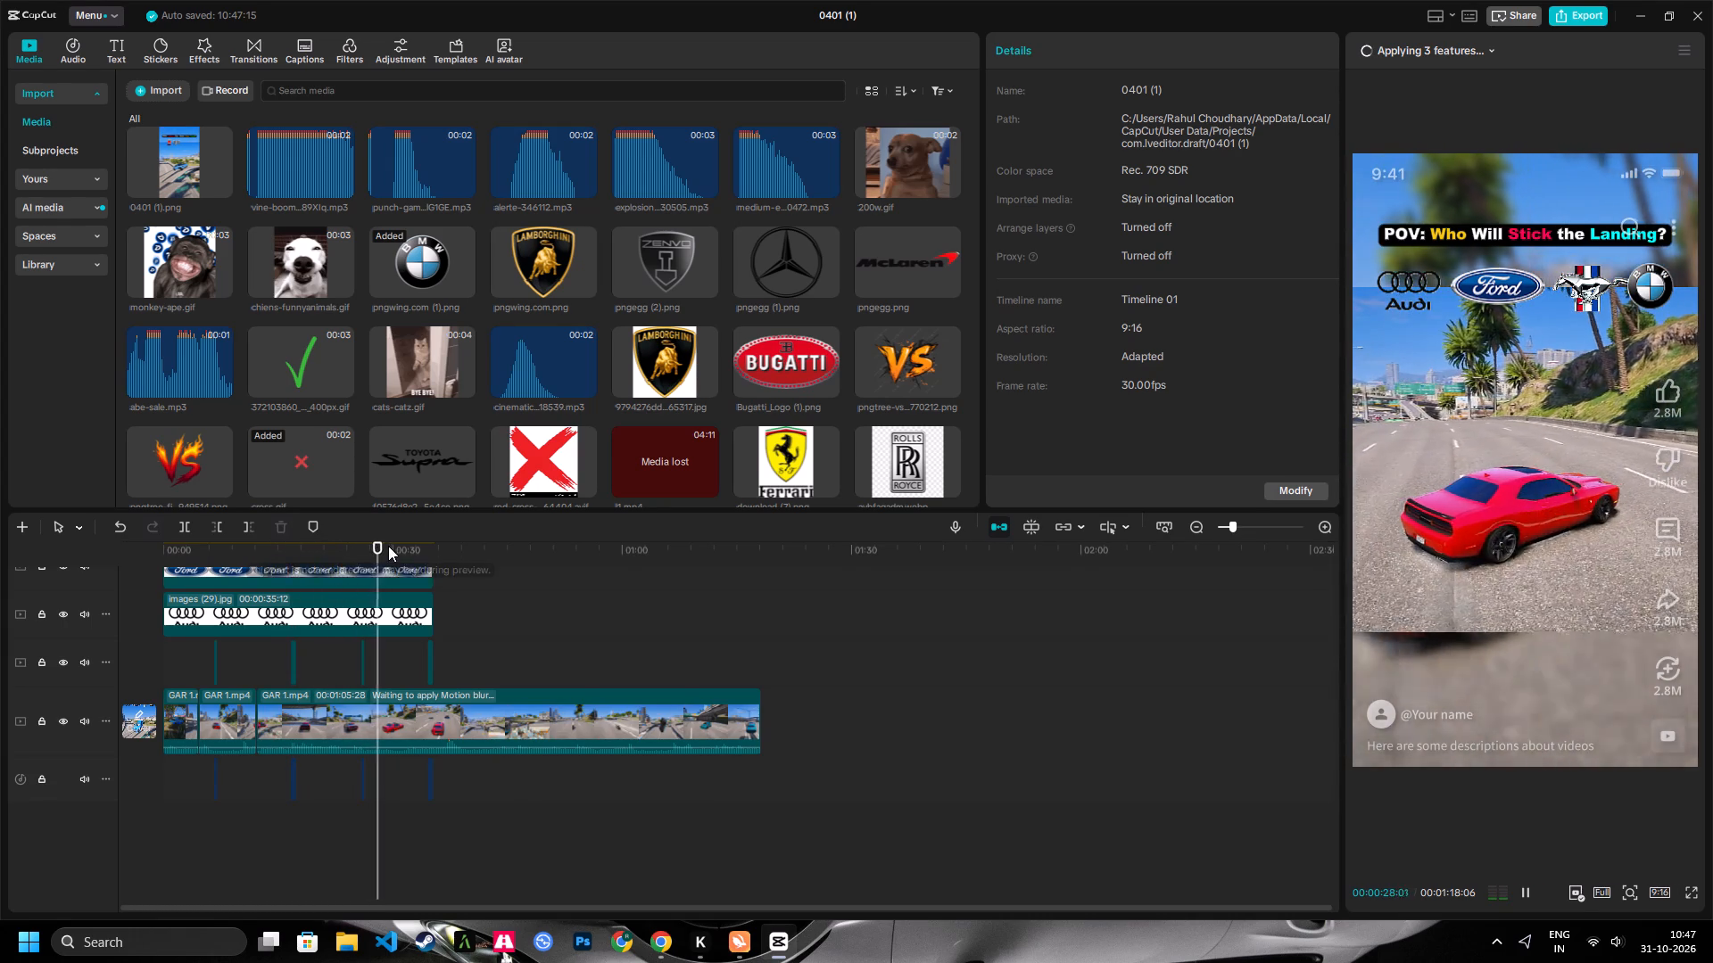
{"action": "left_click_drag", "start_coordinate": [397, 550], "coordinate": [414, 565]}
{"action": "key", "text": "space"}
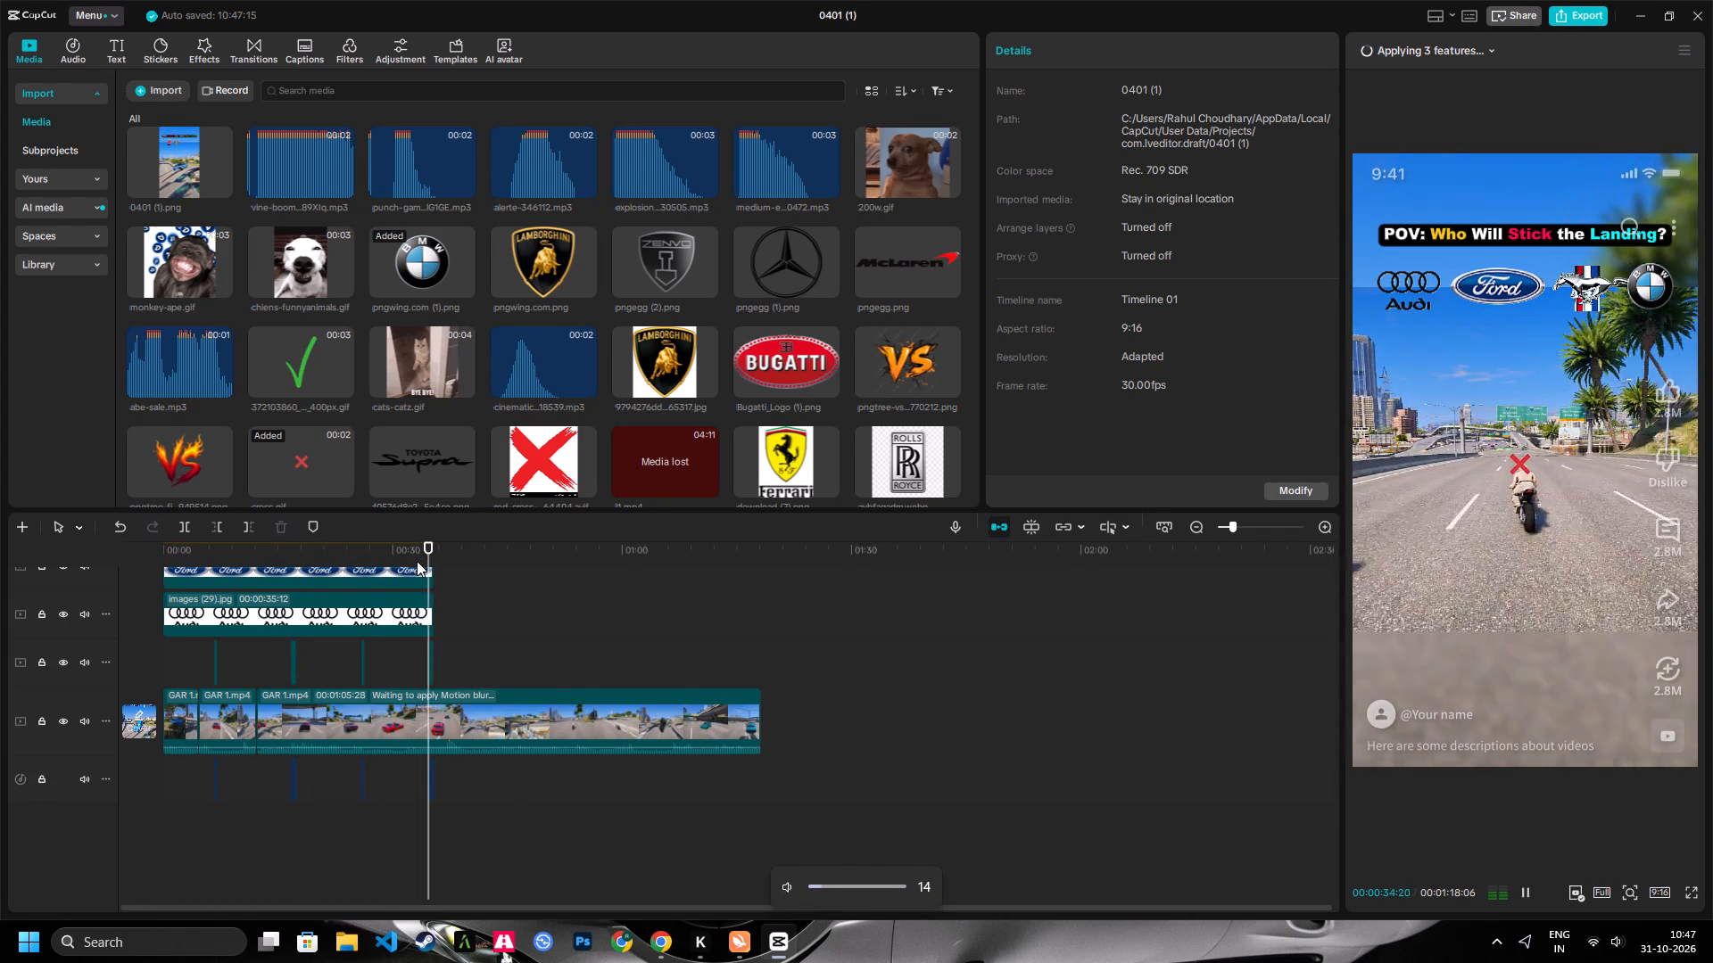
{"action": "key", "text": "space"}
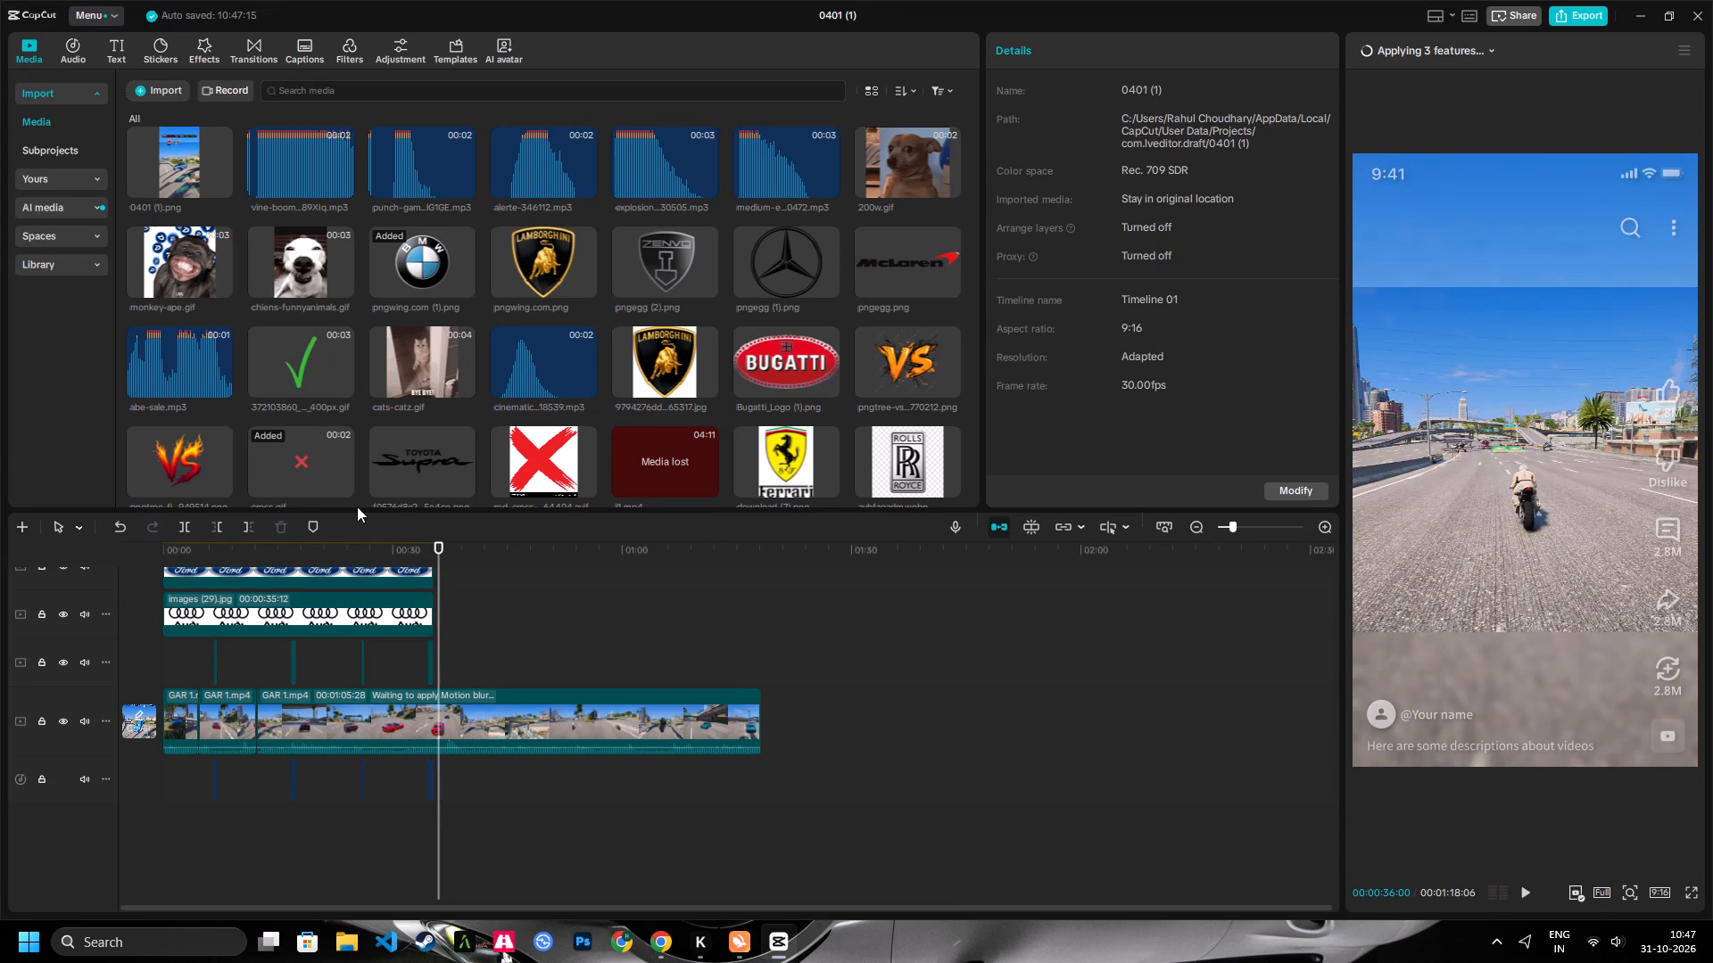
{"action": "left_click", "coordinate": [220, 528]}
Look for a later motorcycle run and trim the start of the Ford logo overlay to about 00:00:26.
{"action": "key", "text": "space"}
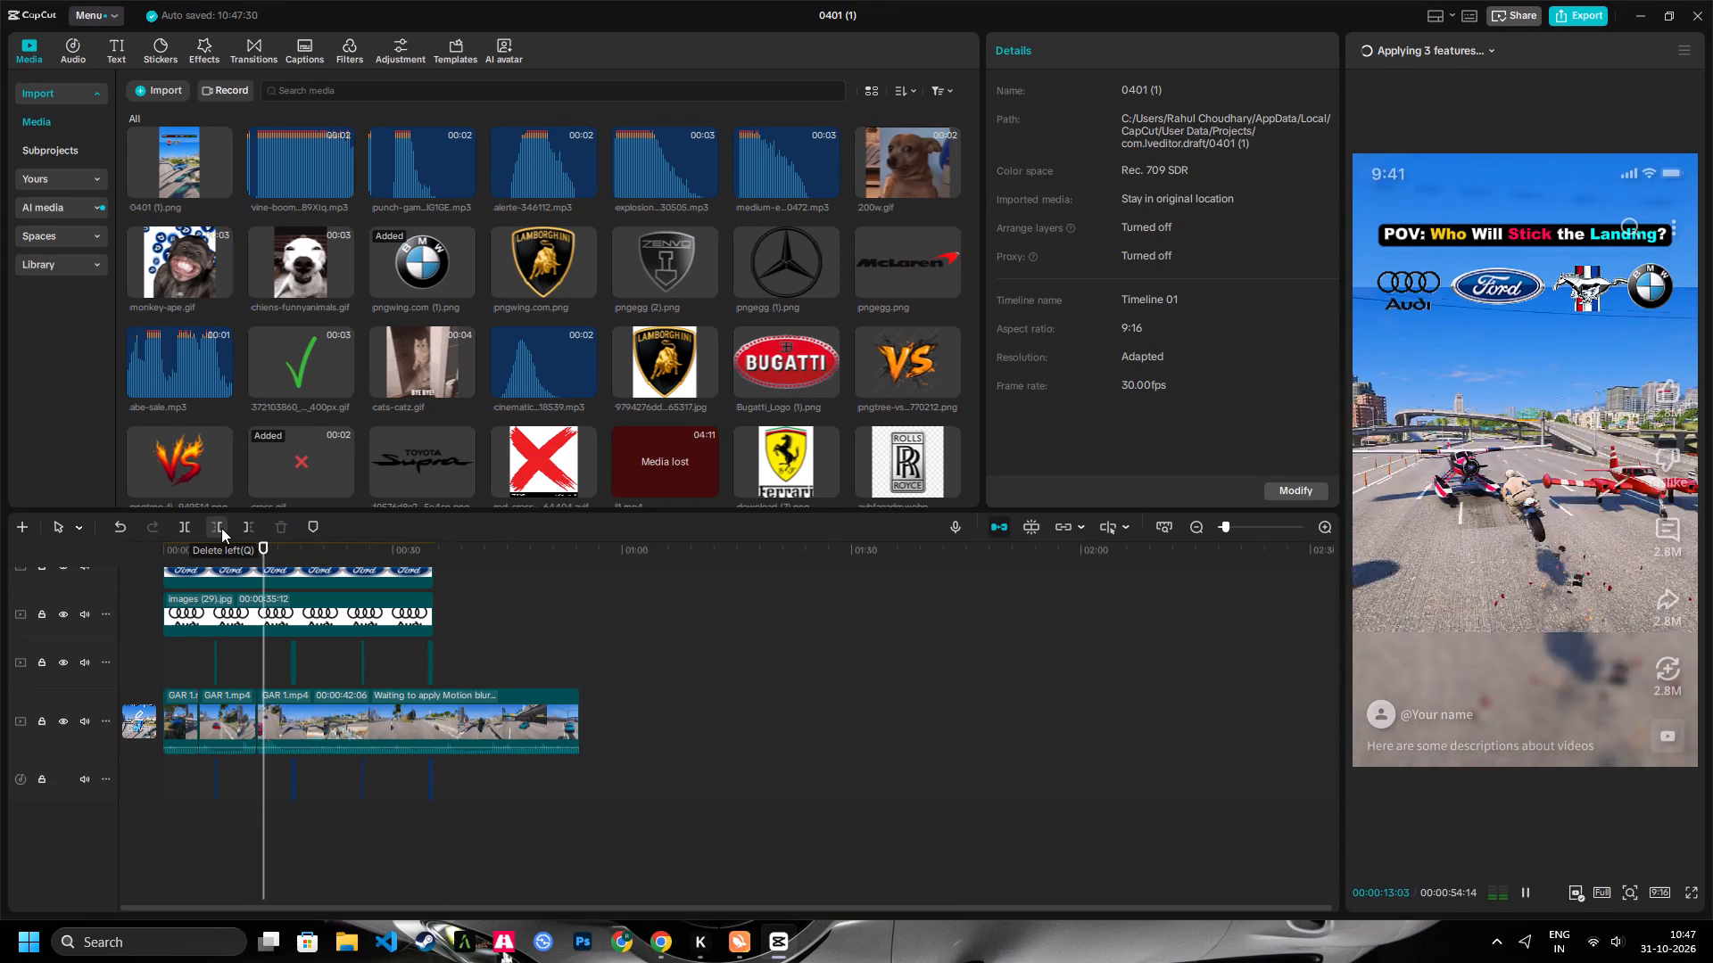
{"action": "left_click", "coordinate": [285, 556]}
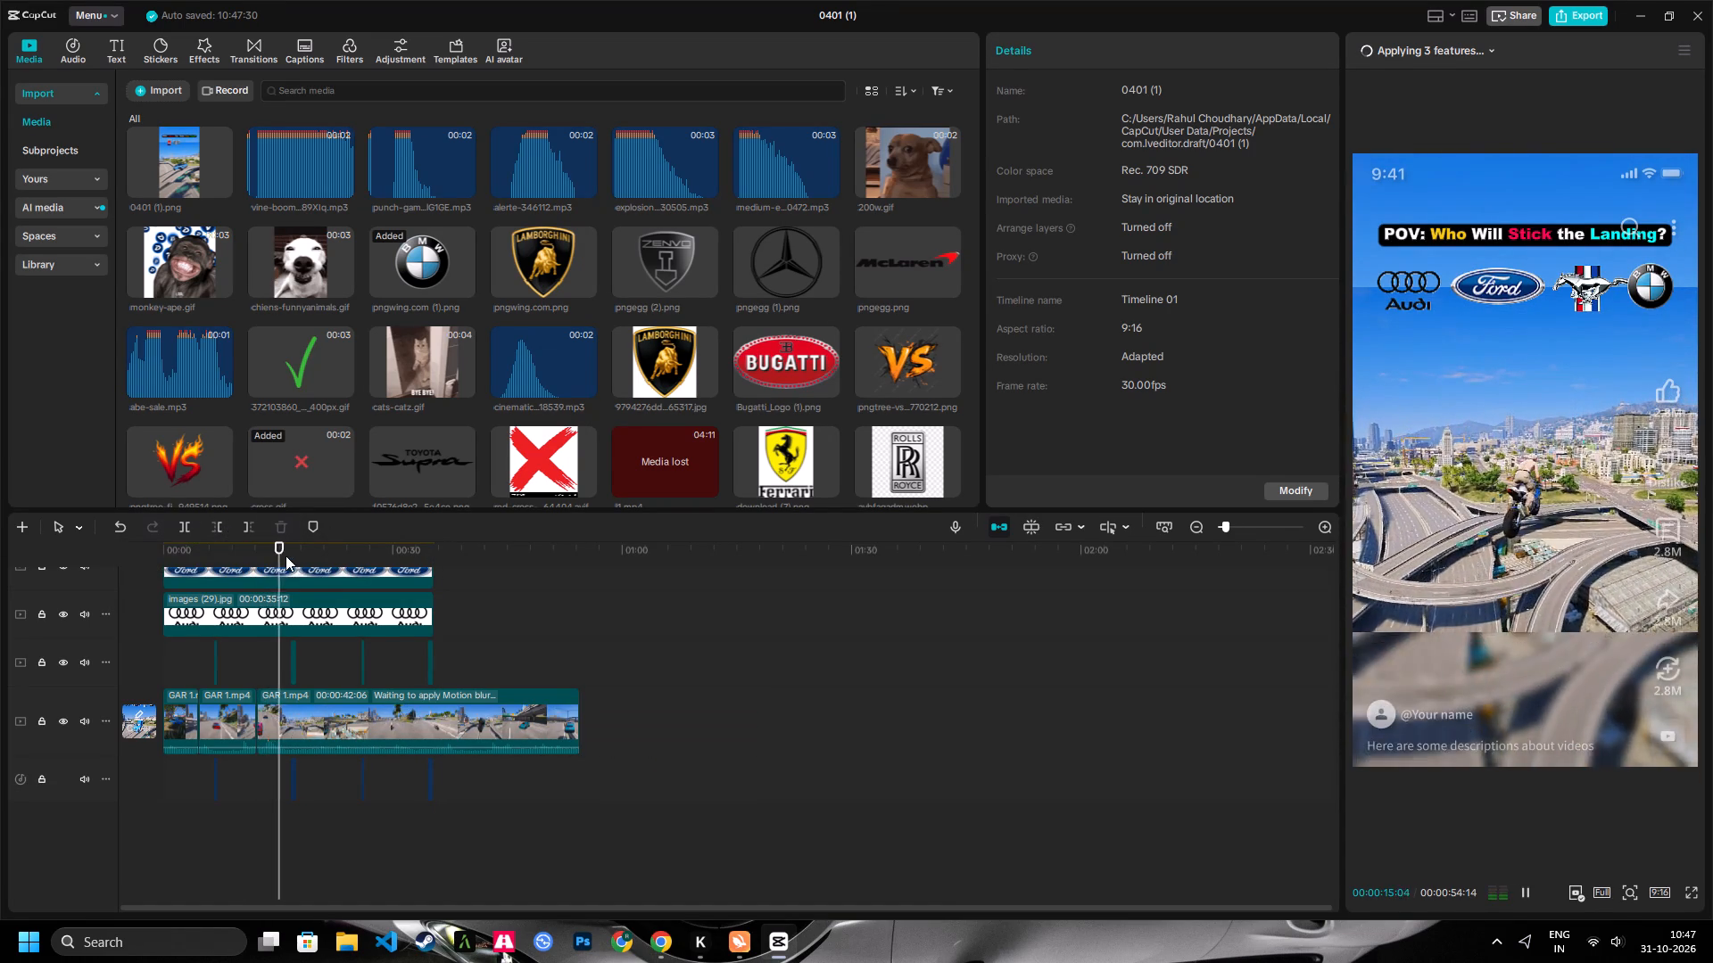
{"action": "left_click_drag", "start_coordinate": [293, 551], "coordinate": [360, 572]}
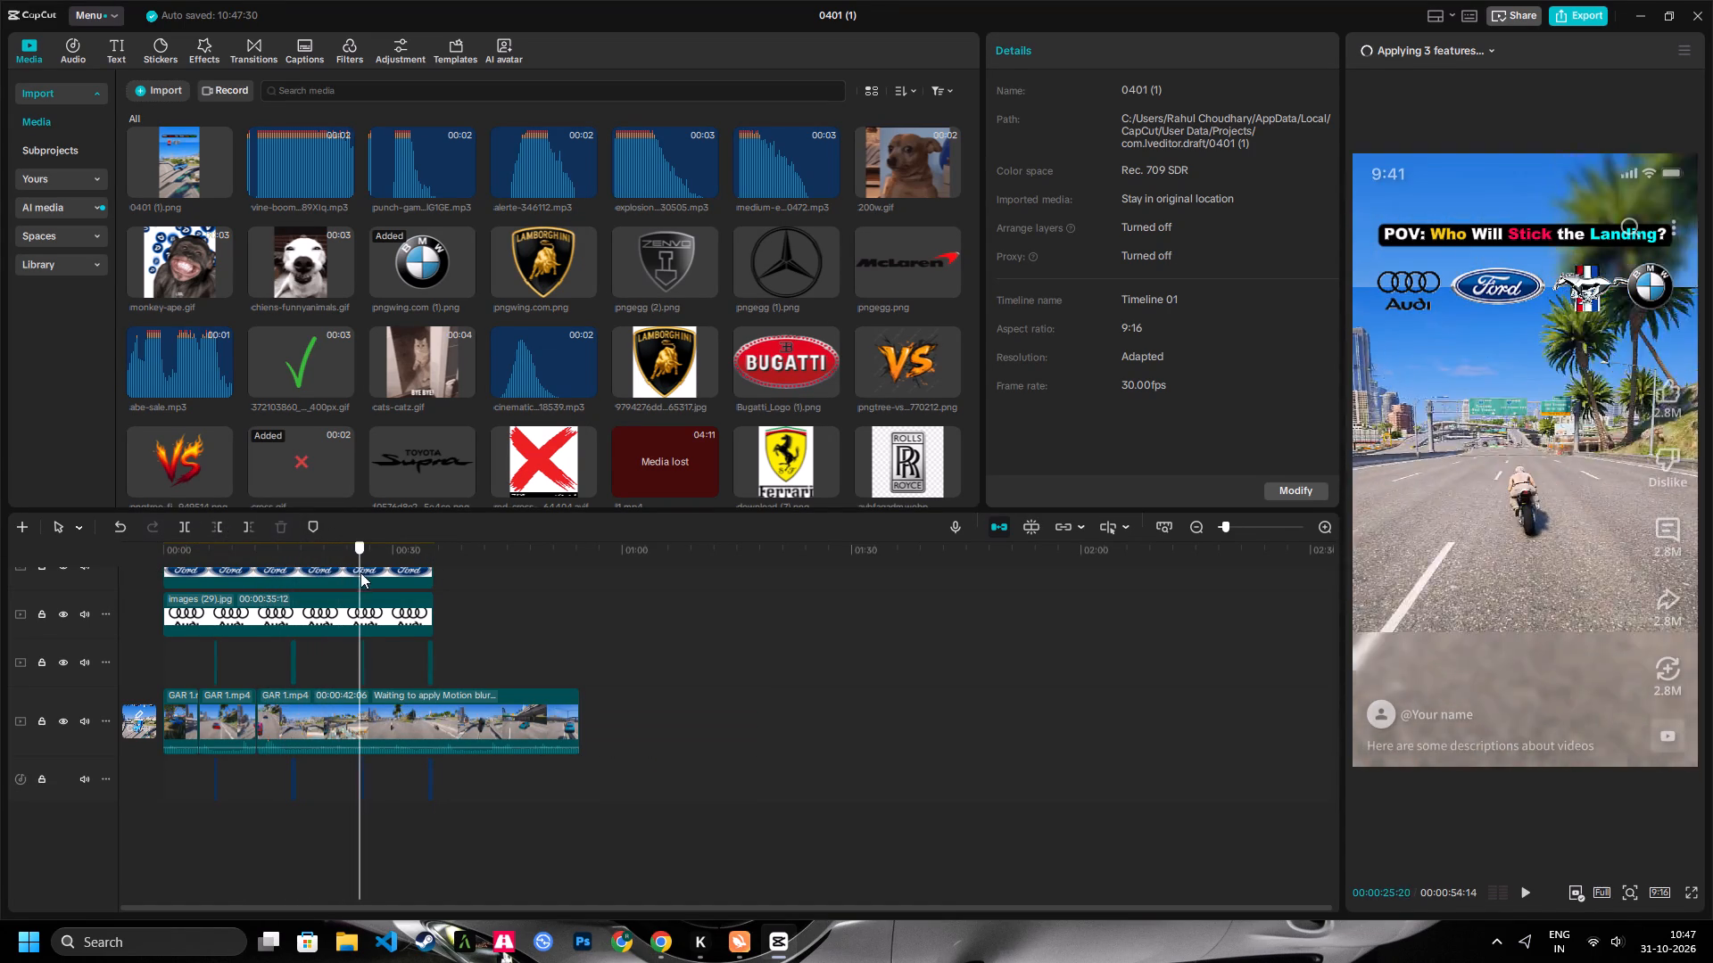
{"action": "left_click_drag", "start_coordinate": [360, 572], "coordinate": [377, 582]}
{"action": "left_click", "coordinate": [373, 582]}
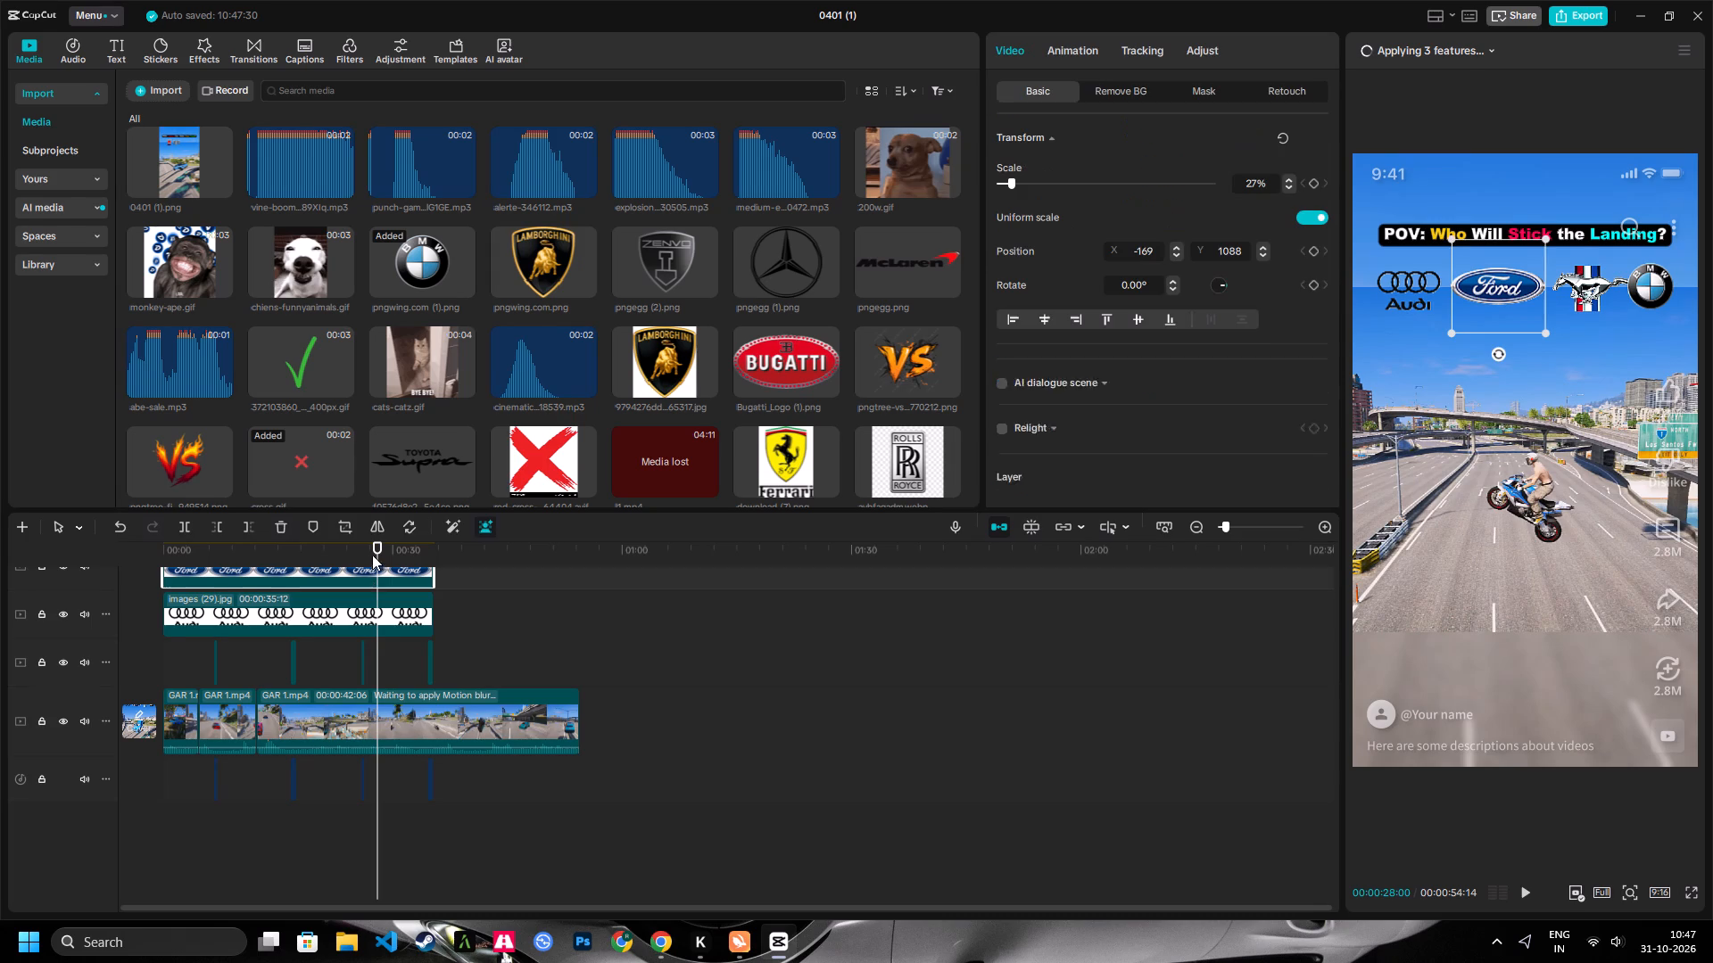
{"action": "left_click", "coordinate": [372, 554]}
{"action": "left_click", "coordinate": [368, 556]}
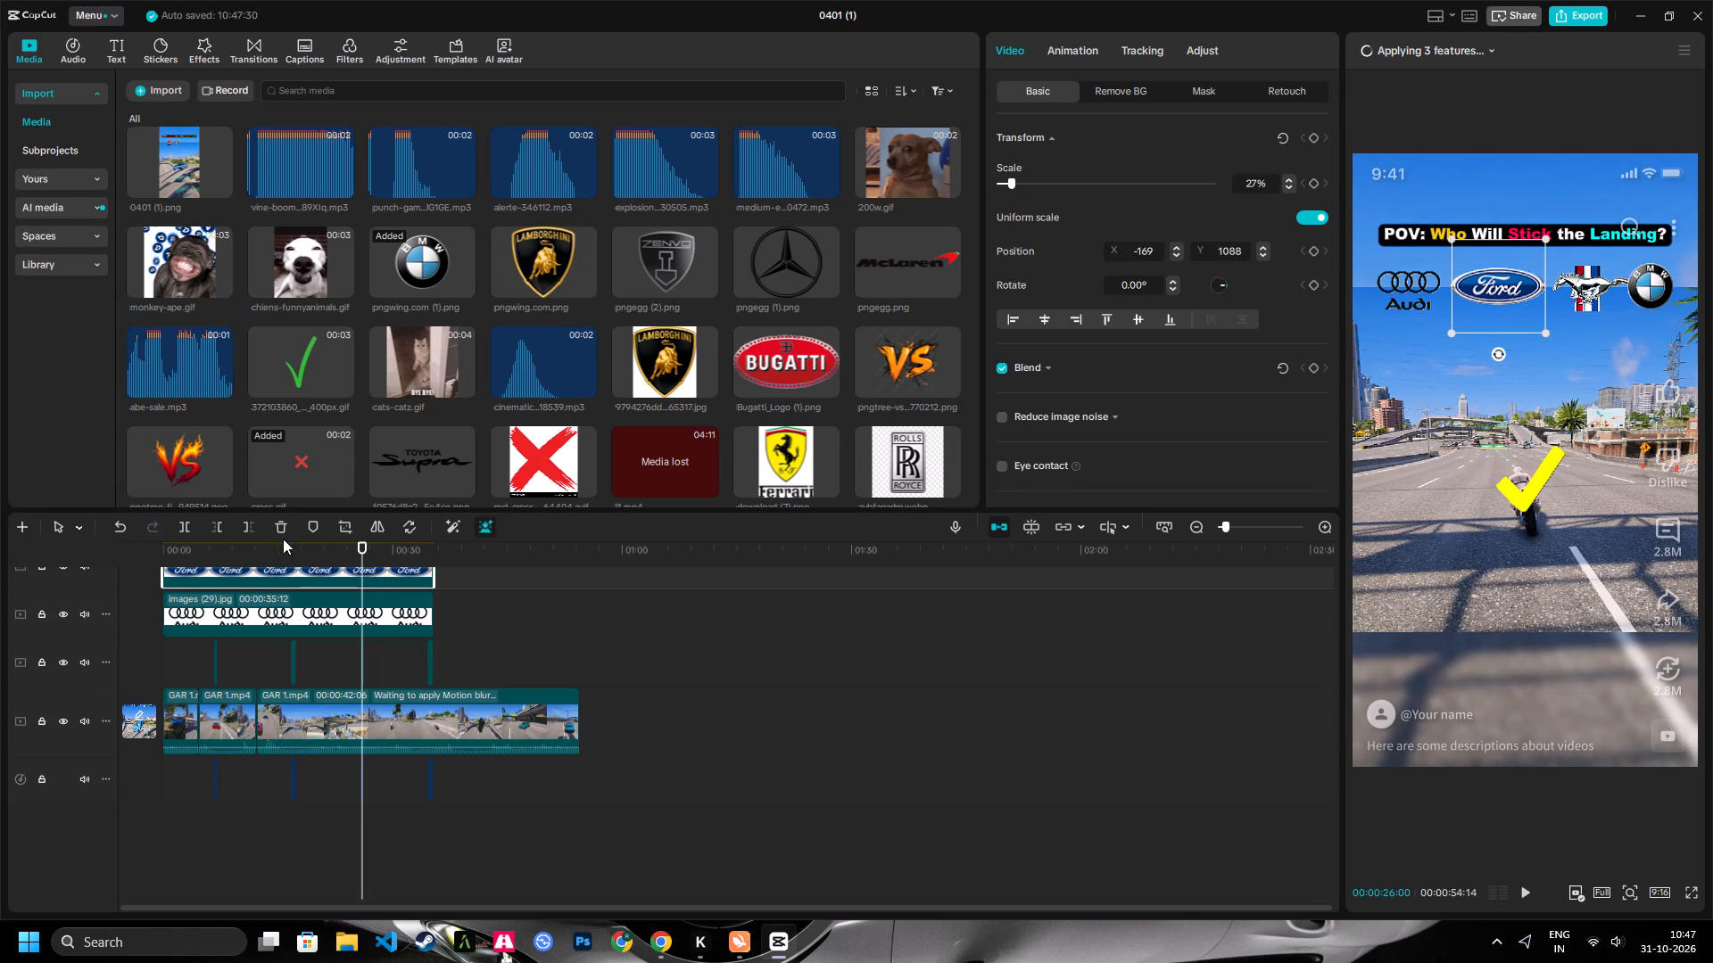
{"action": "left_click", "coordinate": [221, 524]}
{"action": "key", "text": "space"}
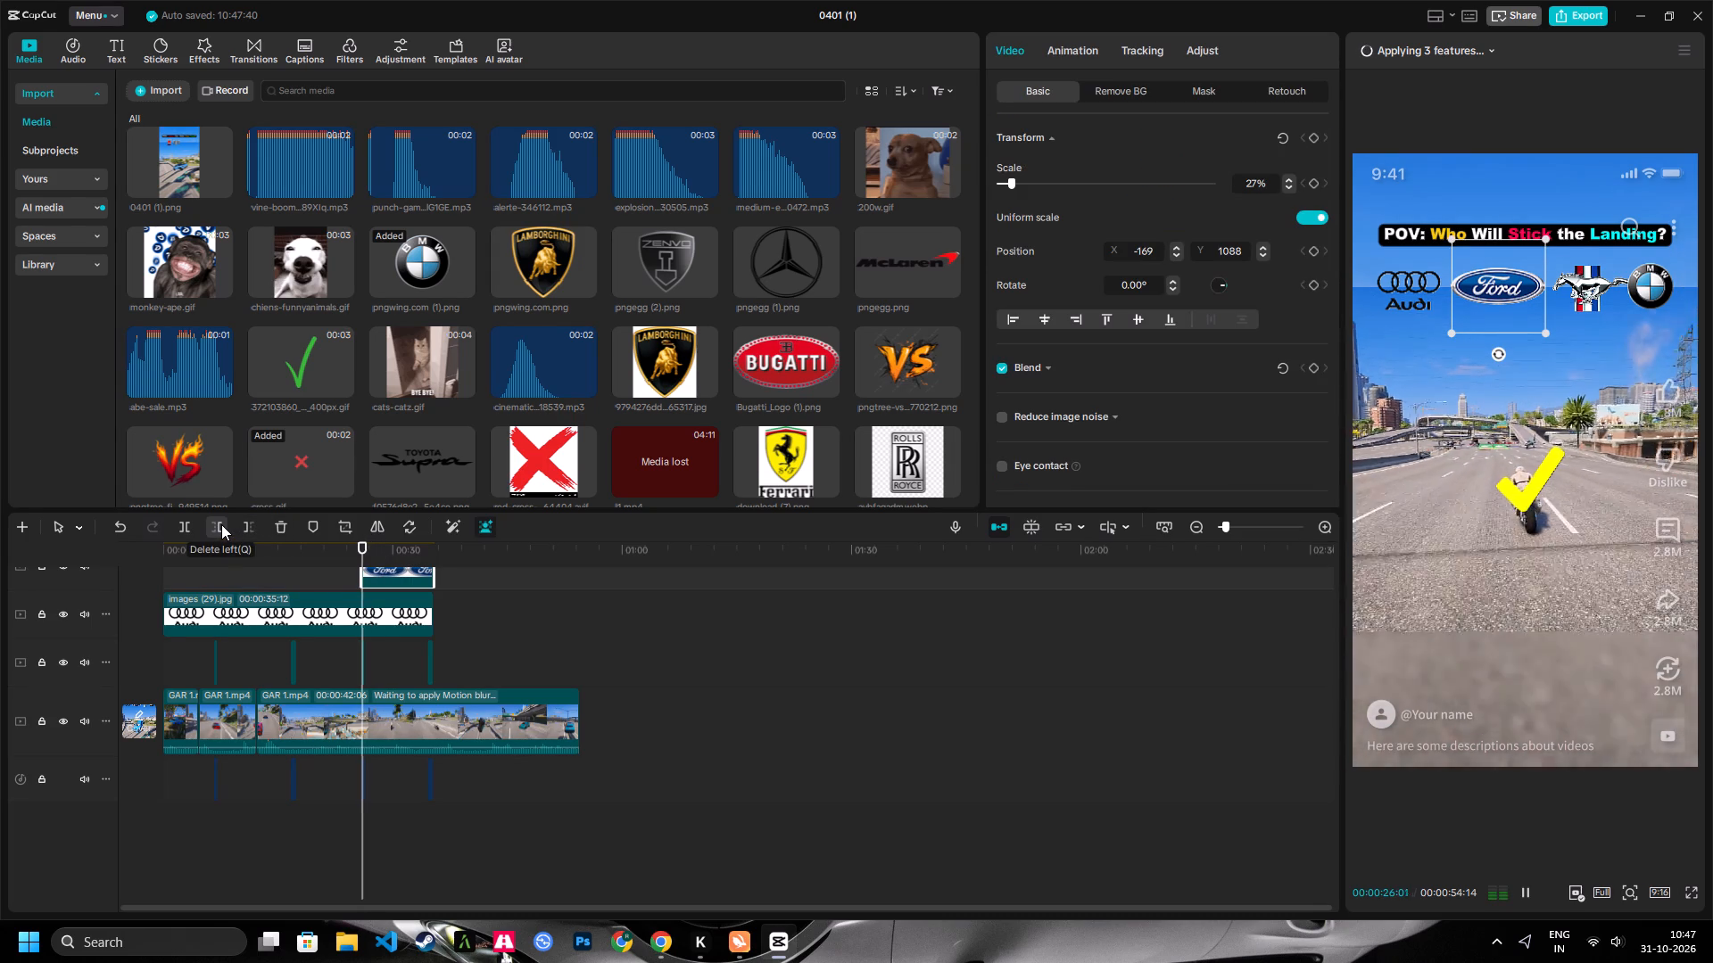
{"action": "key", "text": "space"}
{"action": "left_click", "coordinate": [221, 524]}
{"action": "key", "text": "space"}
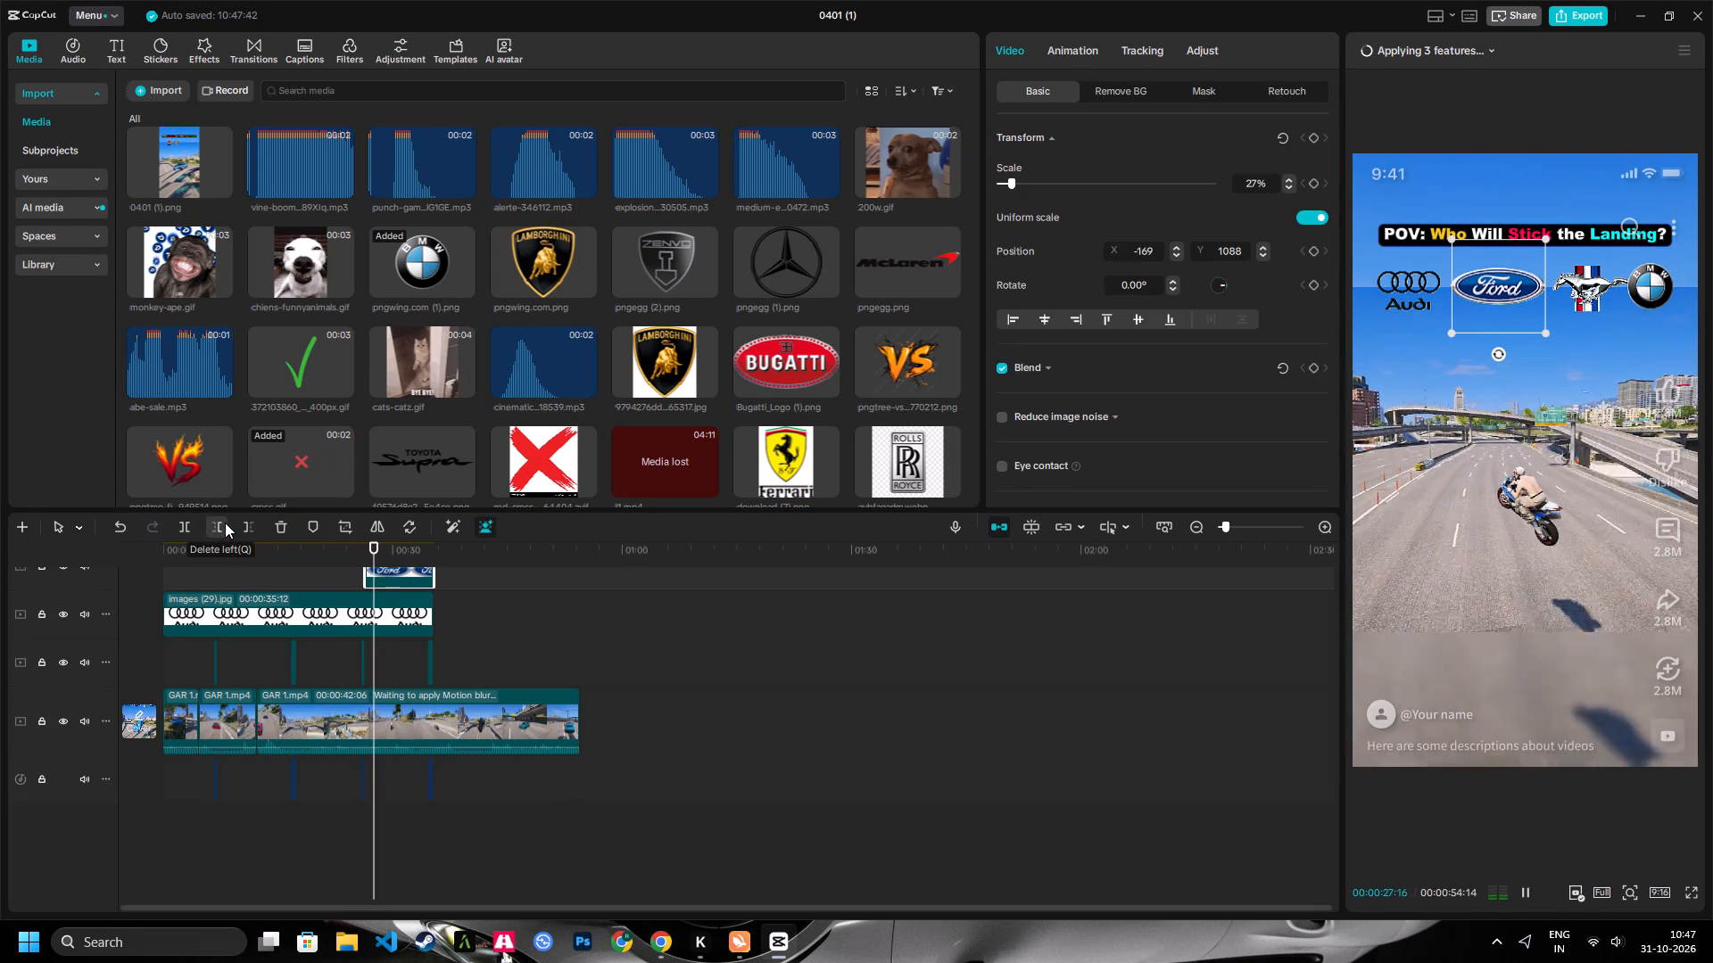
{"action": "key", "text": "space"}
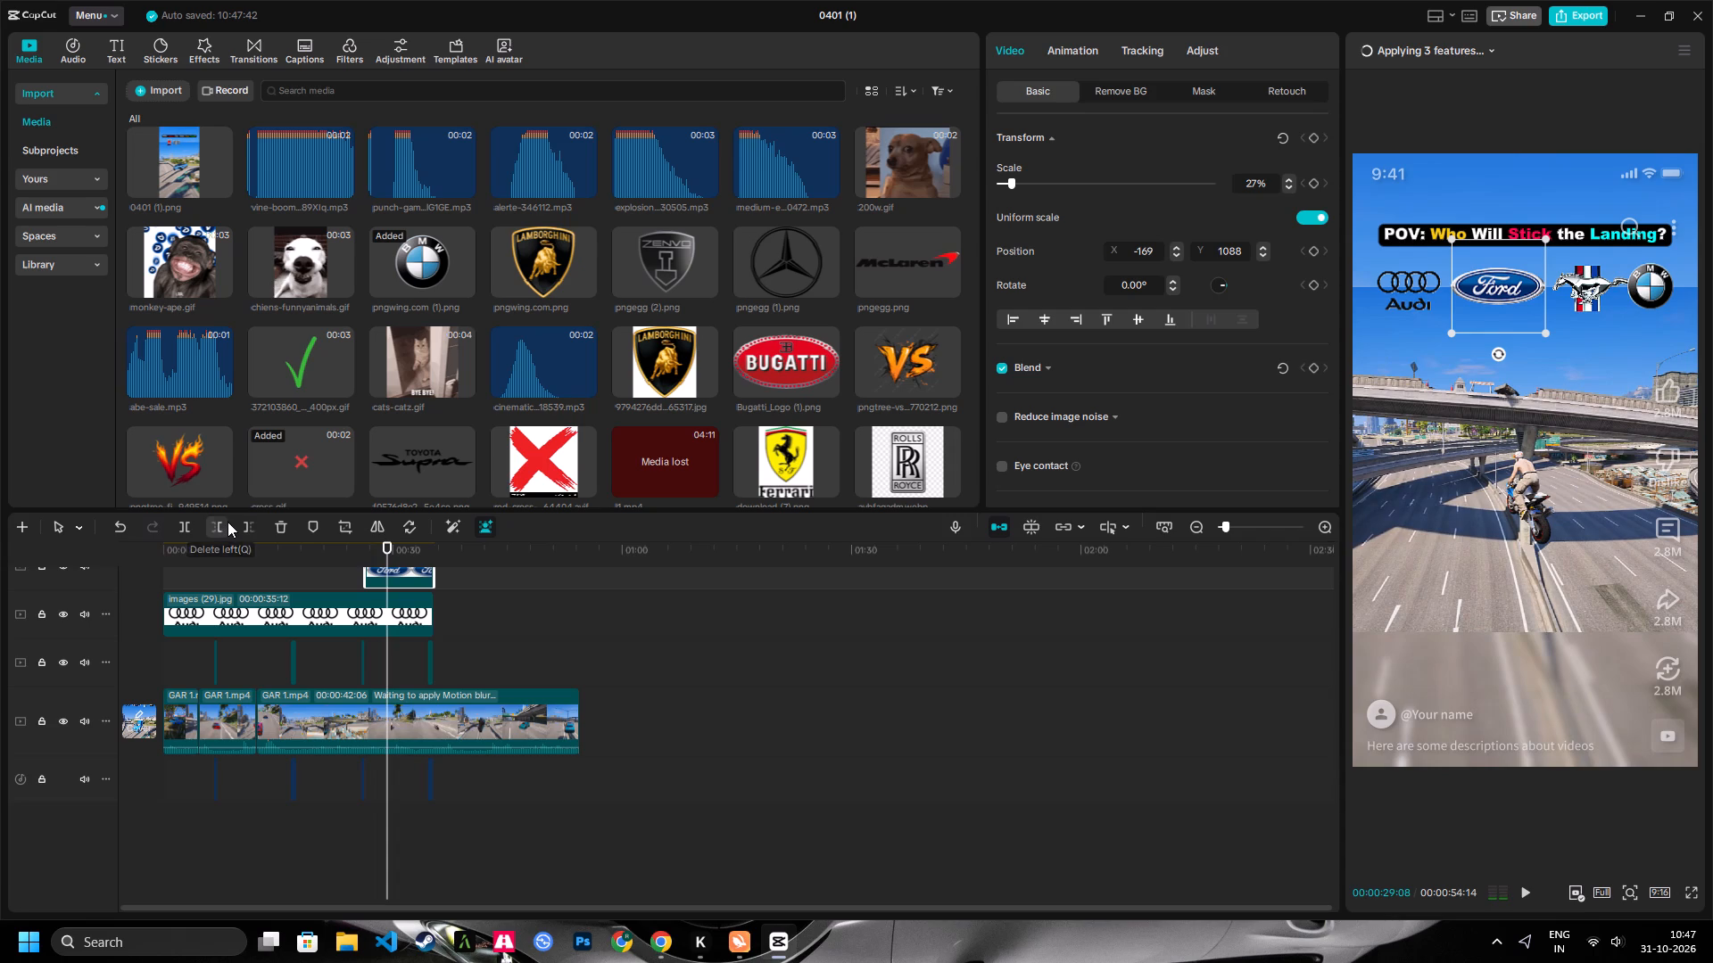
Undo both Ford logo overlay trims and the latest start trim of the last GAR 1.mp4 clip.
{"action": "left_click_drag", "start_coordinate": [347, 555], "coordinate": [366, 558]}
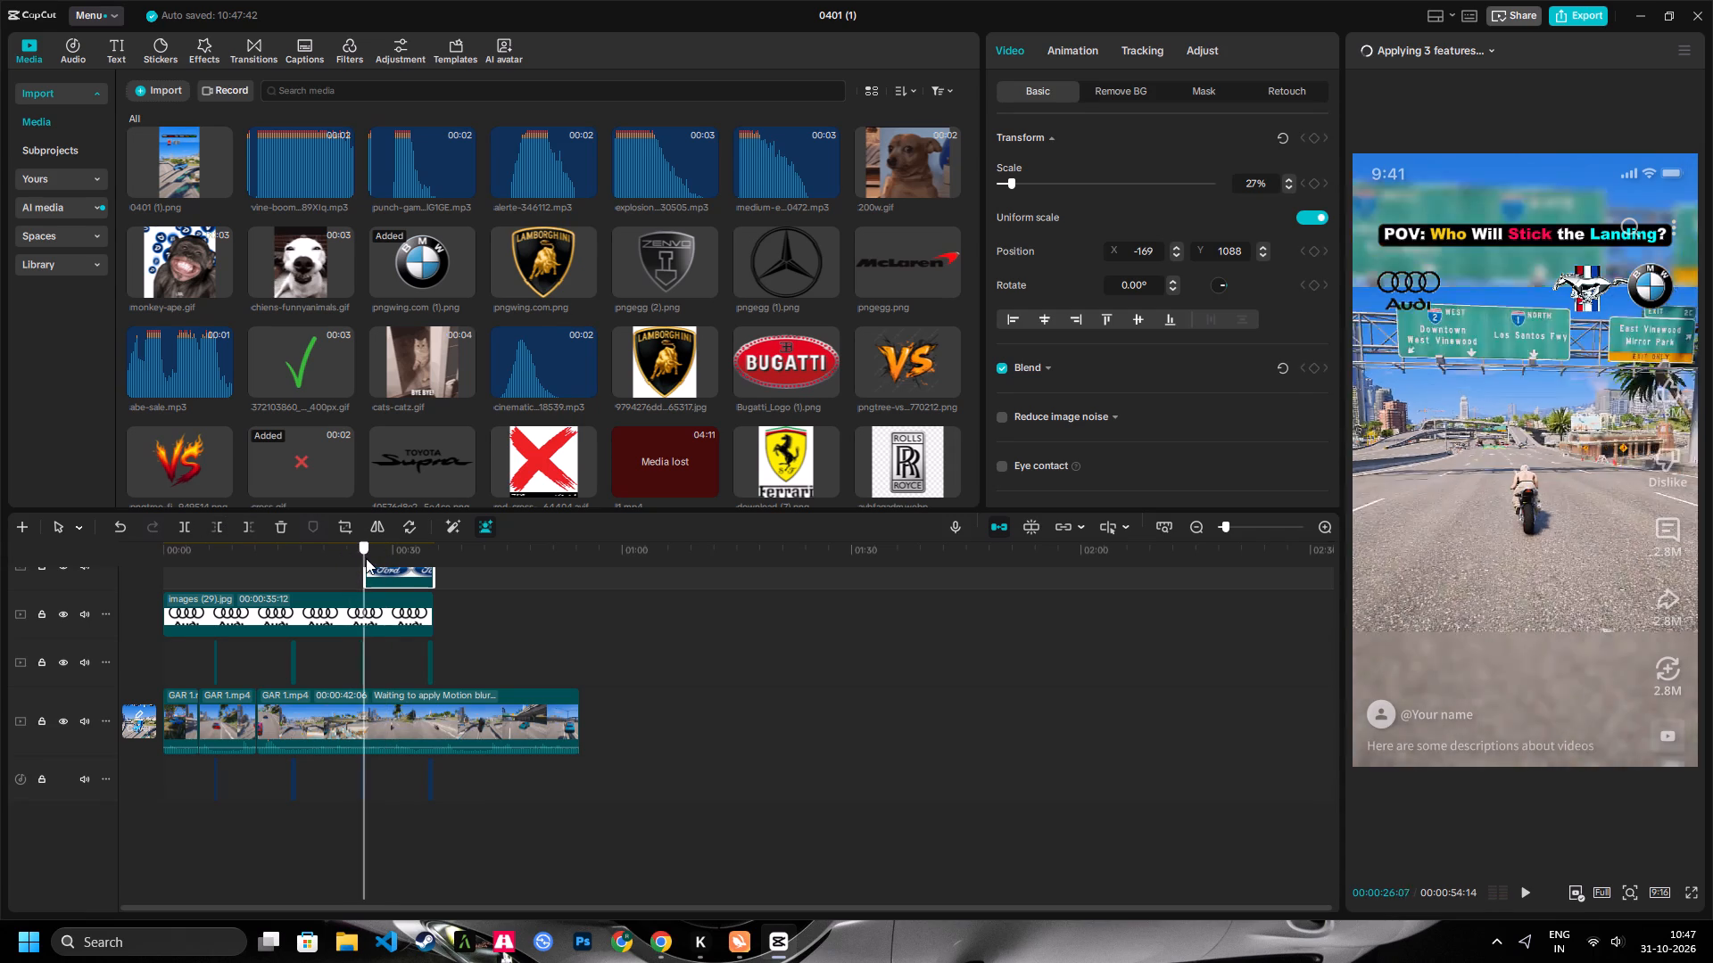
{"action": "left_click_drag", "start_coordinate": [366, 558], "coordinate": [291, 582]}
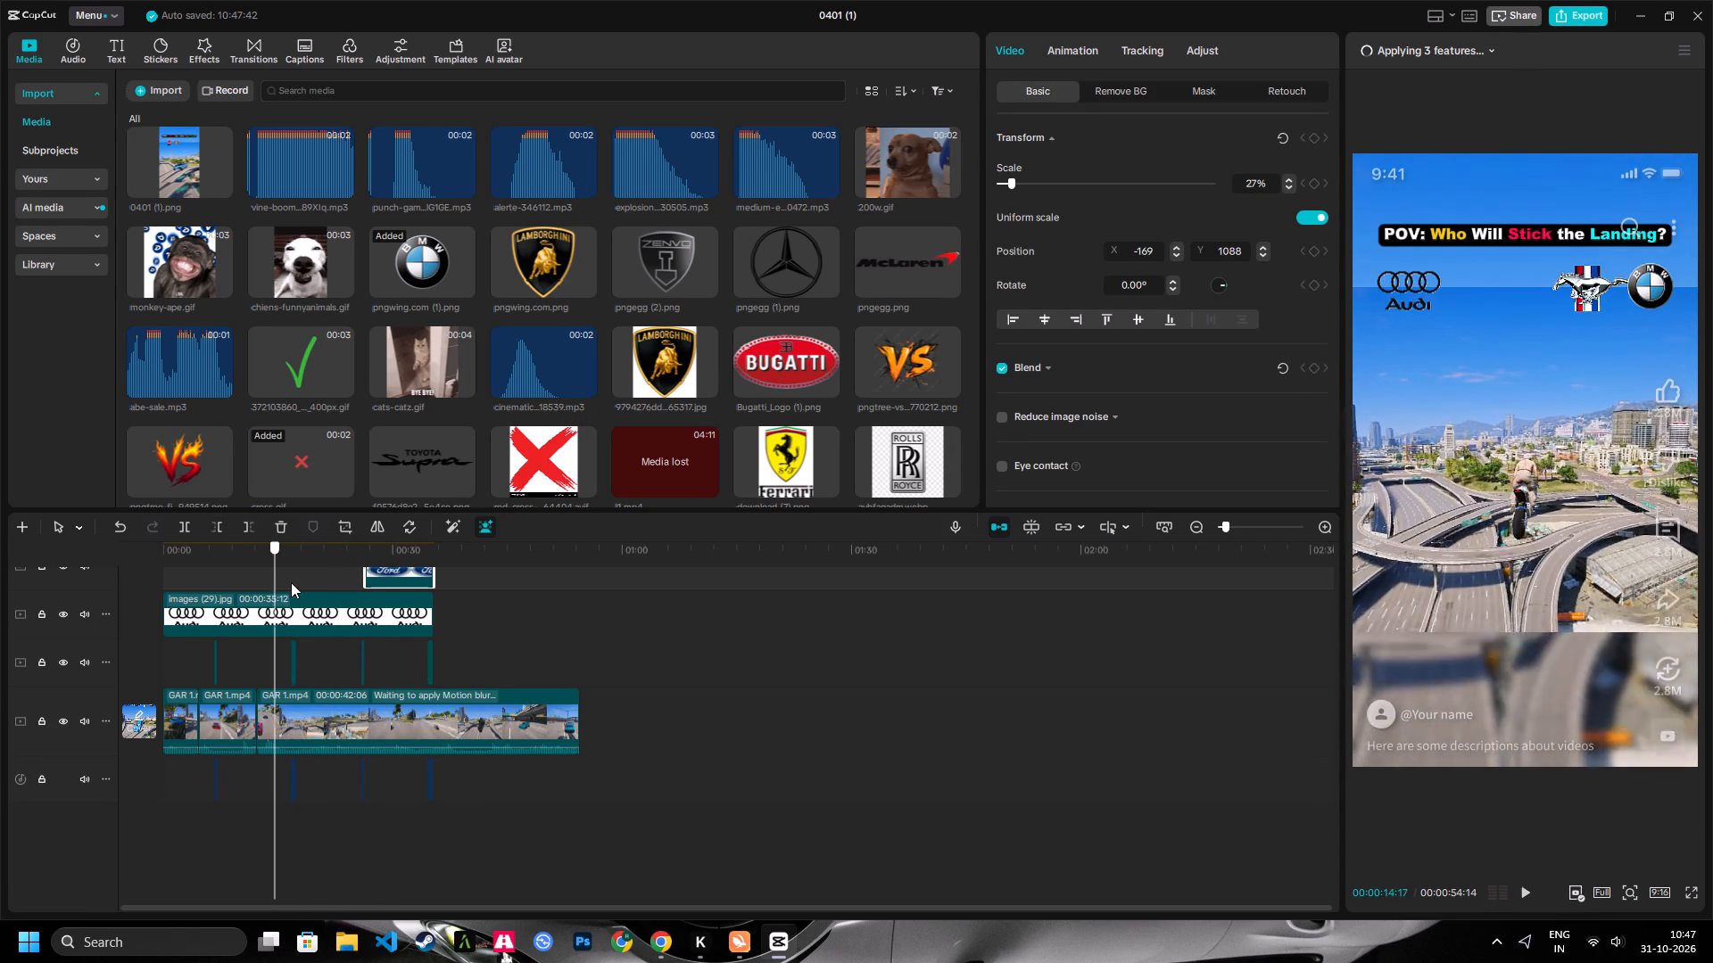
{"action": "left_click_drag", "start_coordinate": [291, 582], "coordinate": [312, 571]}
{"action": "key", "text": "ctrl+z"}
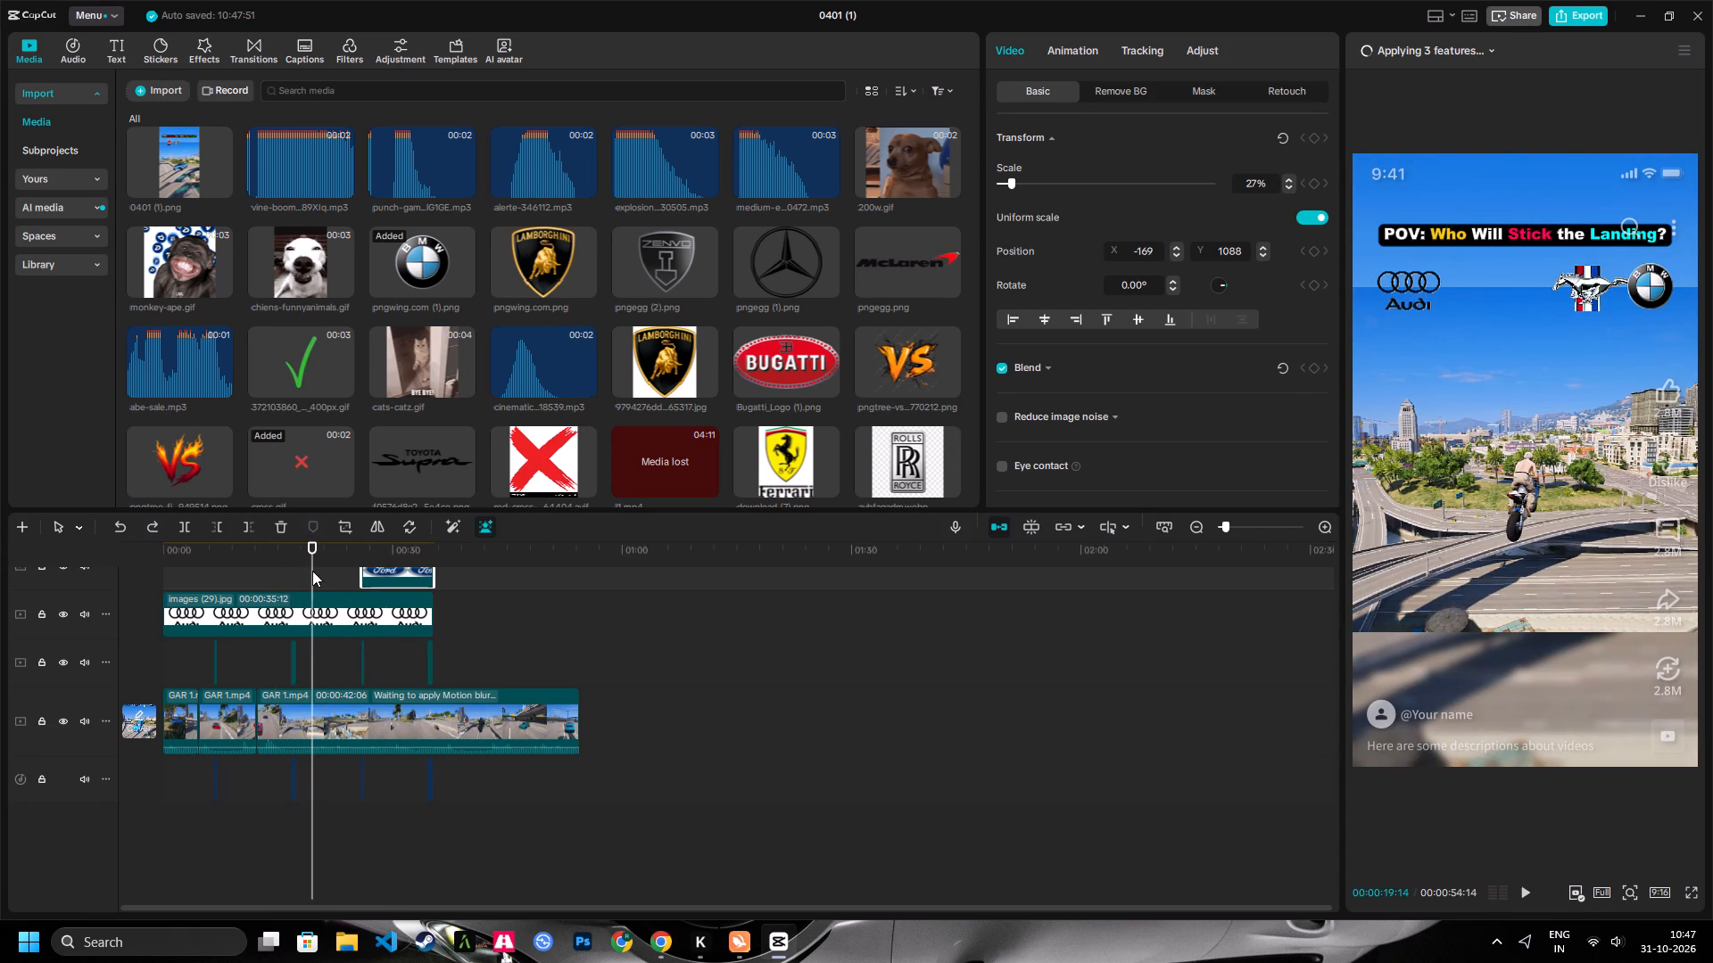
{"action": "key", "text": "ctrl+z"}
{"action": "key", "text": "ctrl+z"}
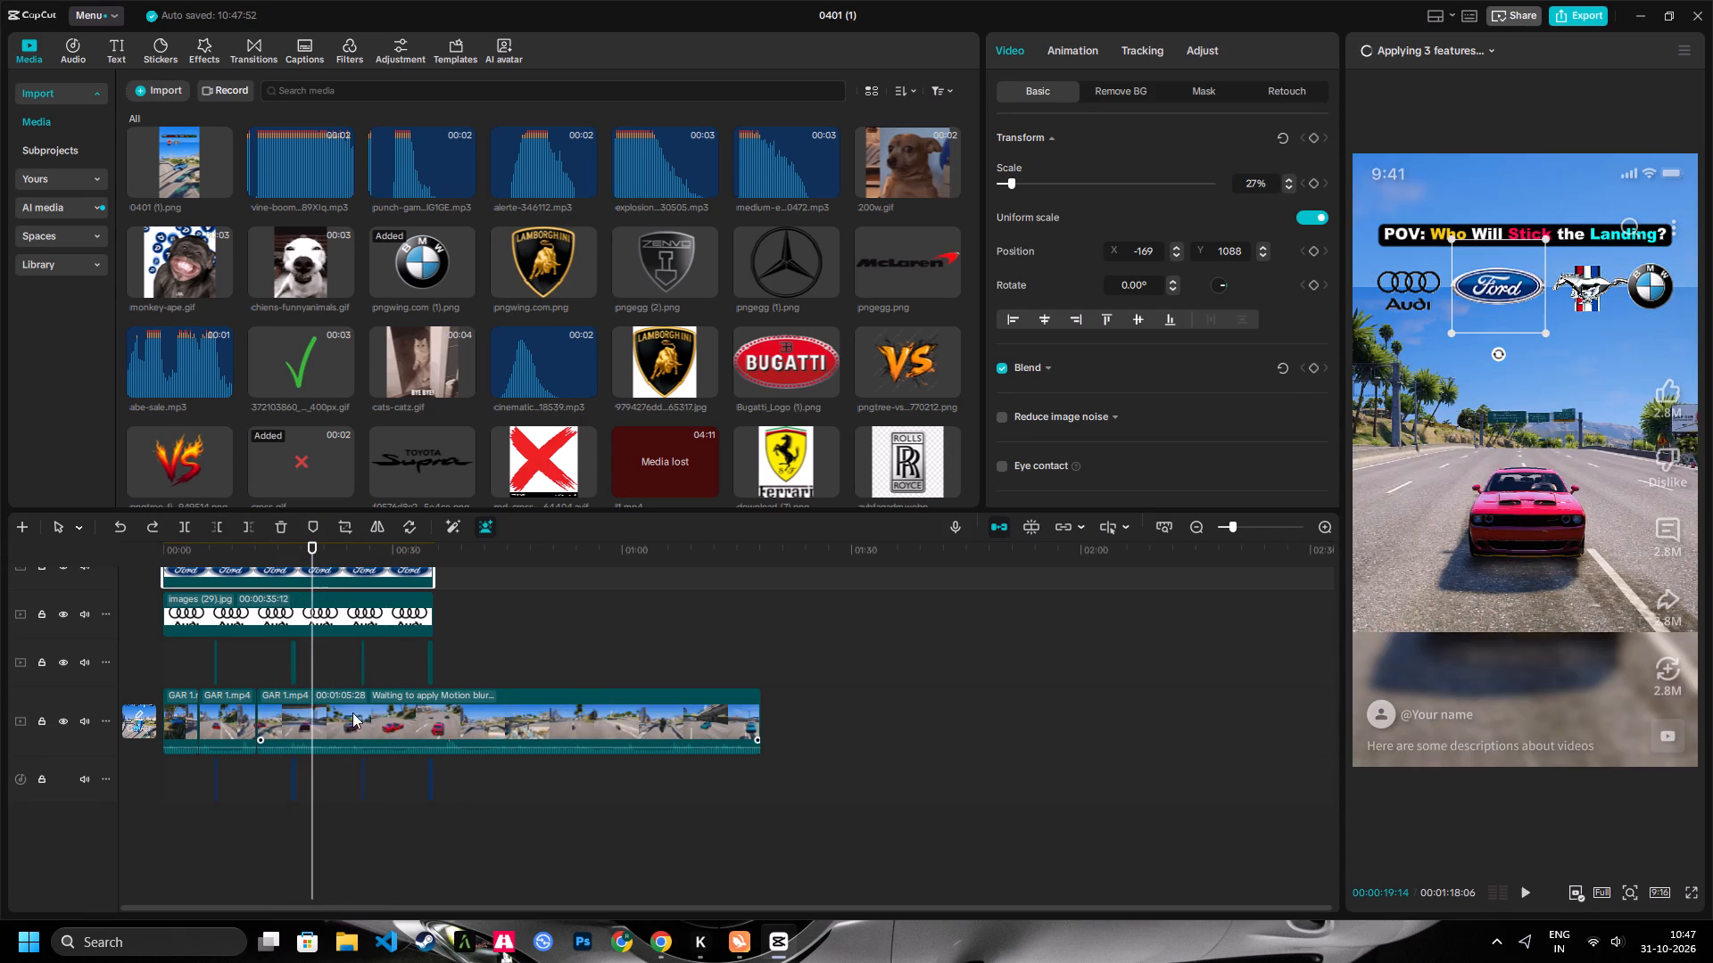
Find a later motorcycle run and trim about 38 seconds off the start of the last GAR 1.mp4 clip.
{"action": "left_click", "coordinate": [352, 712]}
{"action": "key", "text": "space"}
{"action": "left_click_drag", "start_coordinate": [344, 556], "coordinate": [348, 556]}
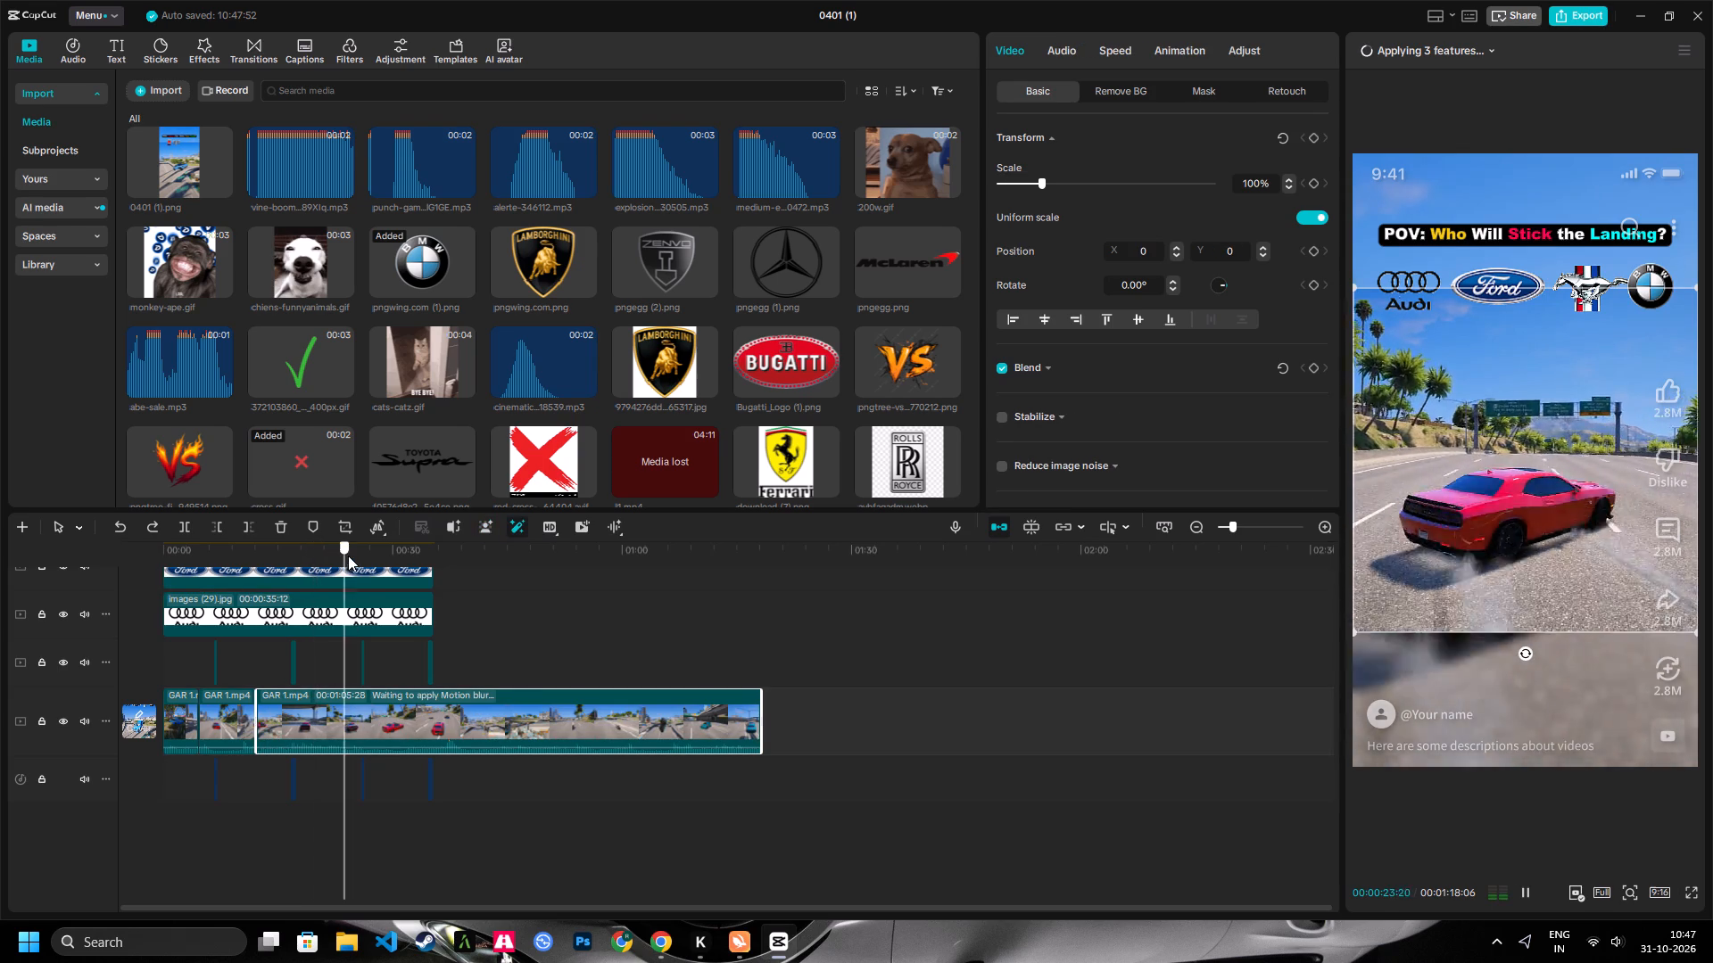
{"action": "left_click_drag", "start_coordinate": [348, 556], "coordinate": [543, 573]}
{"action": "key", "text": "space"}
{"action": "key", "text": "space"}
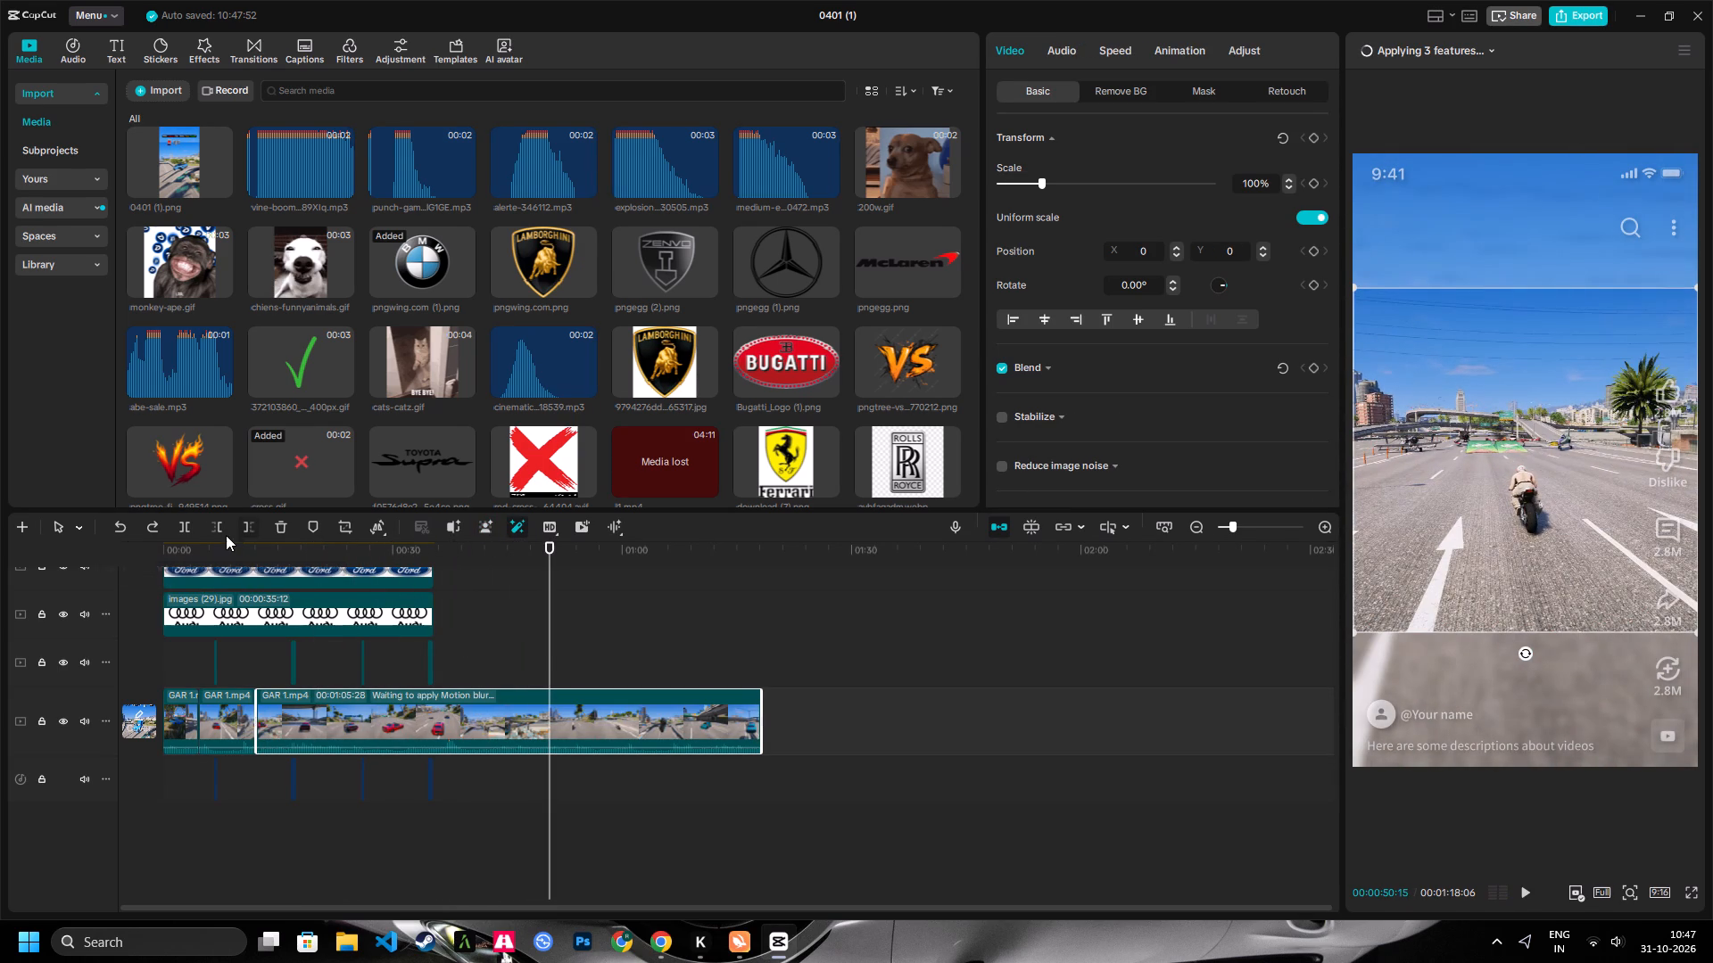
{"action": "left_click", "coordinate": [219, 526]}
Split the last GAR 1.mp4 clip after the motorcycle lands, at about 00:00:17:11.
{"action": "key", "text": "space"}
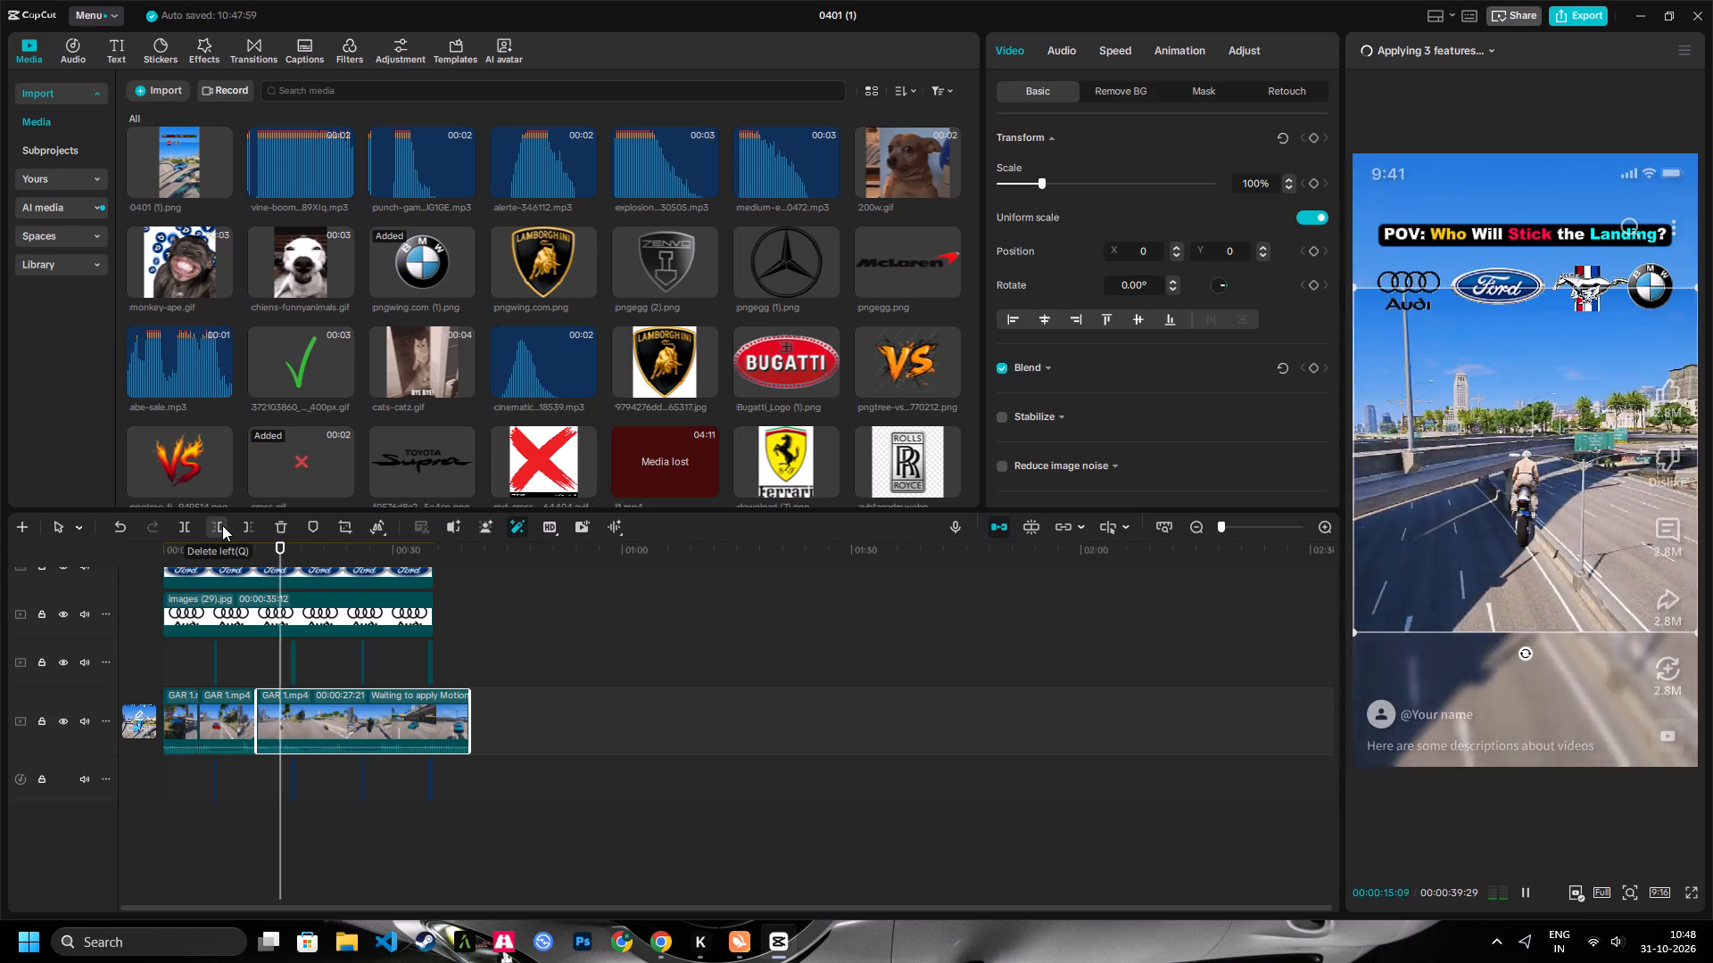
{"action": "key", "text": "space"}
{"action": "key", "text": "space"}
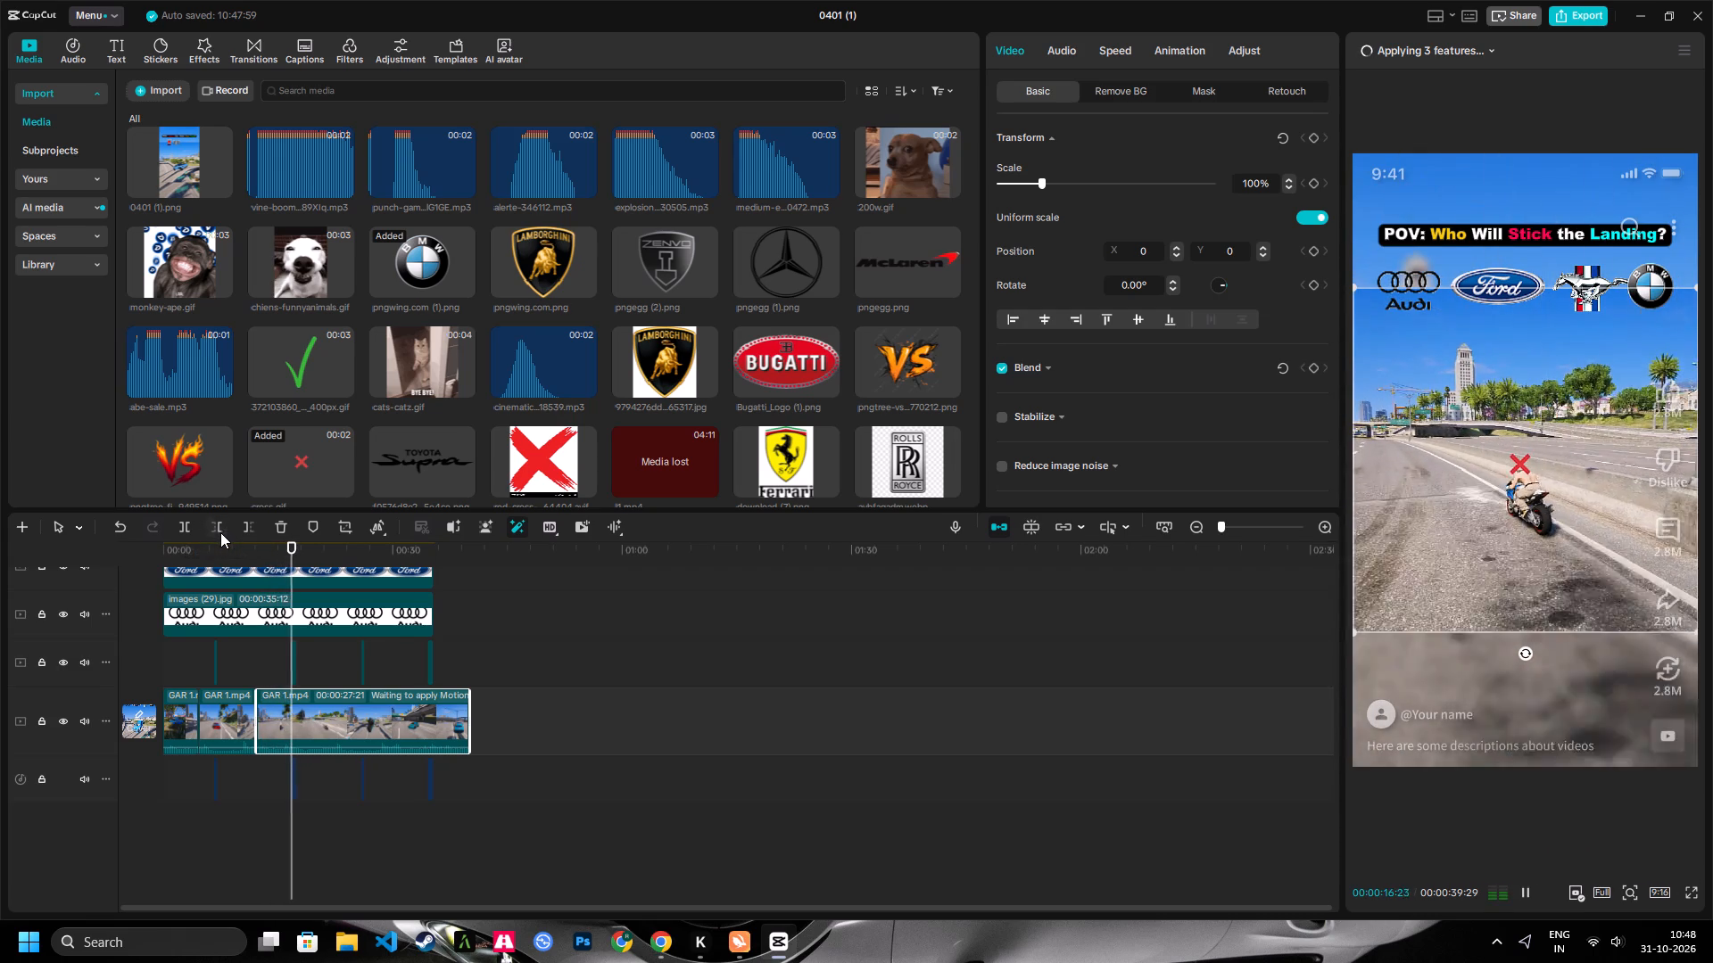
{"action": "key", "text": "space"}
{"action": "key", "text": "space"}
{"action": "key", "text": "space"}
{"action": "left_click", "coordinate": [185, 525]}
Trim about 4.5 seconds off the start of the last GAR 1.mp4 clip to reach the blue car's run.
{"action": "key", "text": "space"}
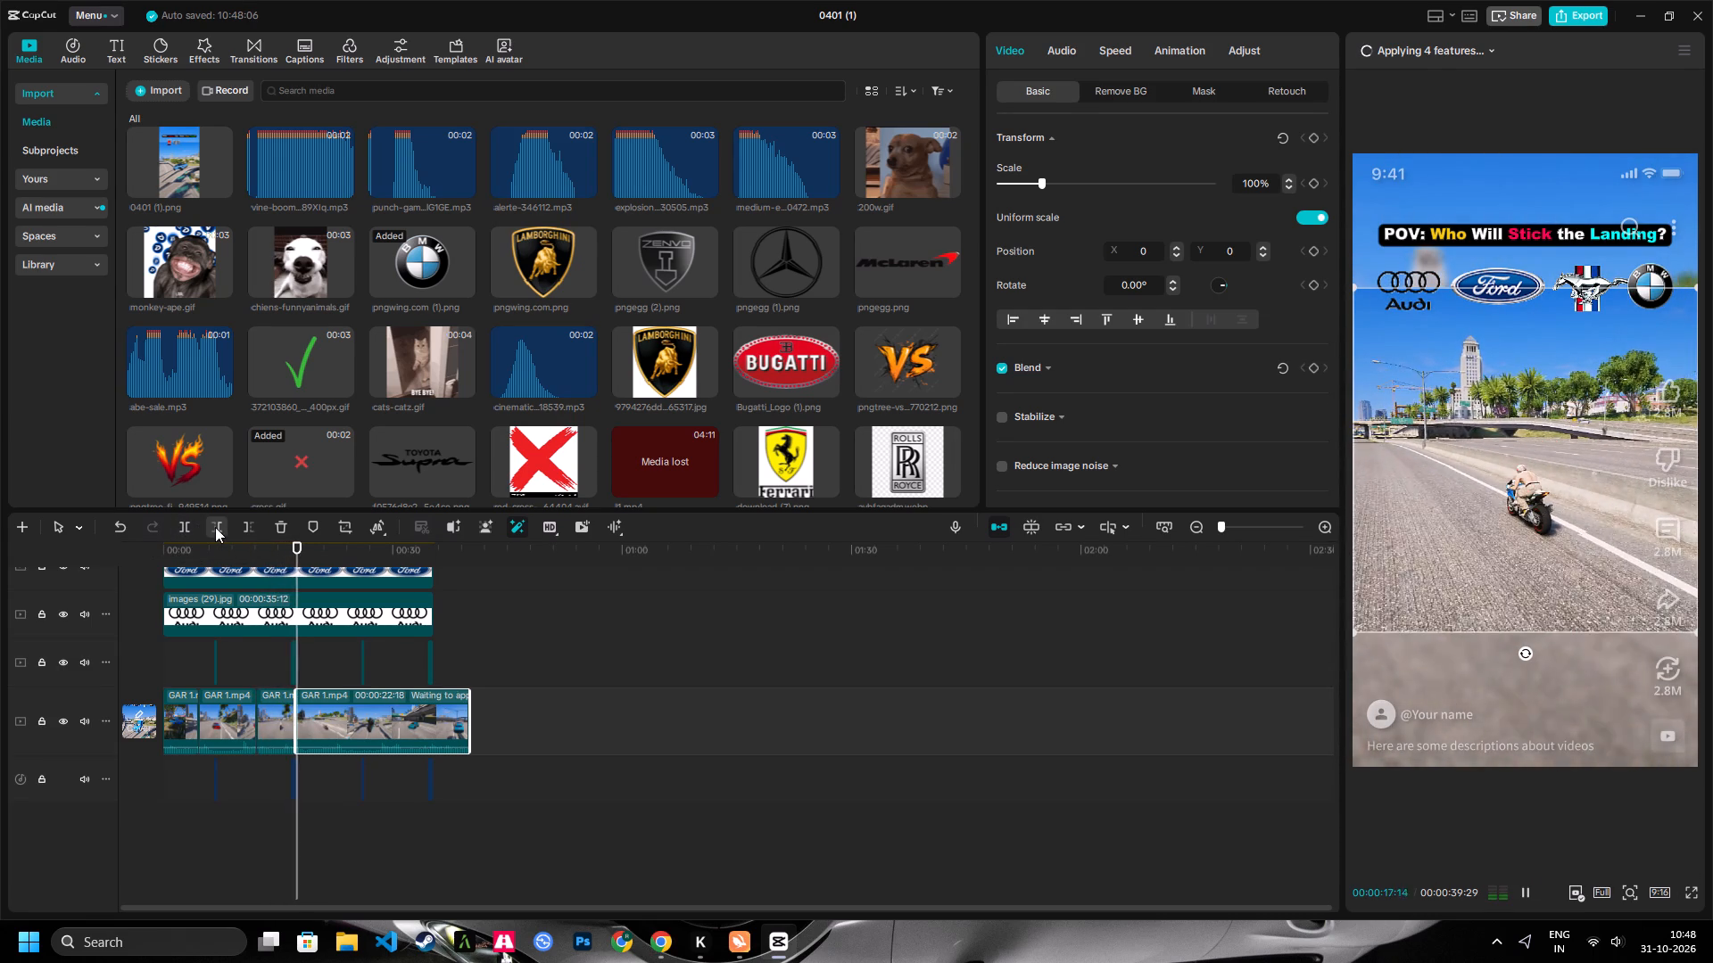
{"action": "key", "text": "space"}
{"action": "key", "text": "space"}
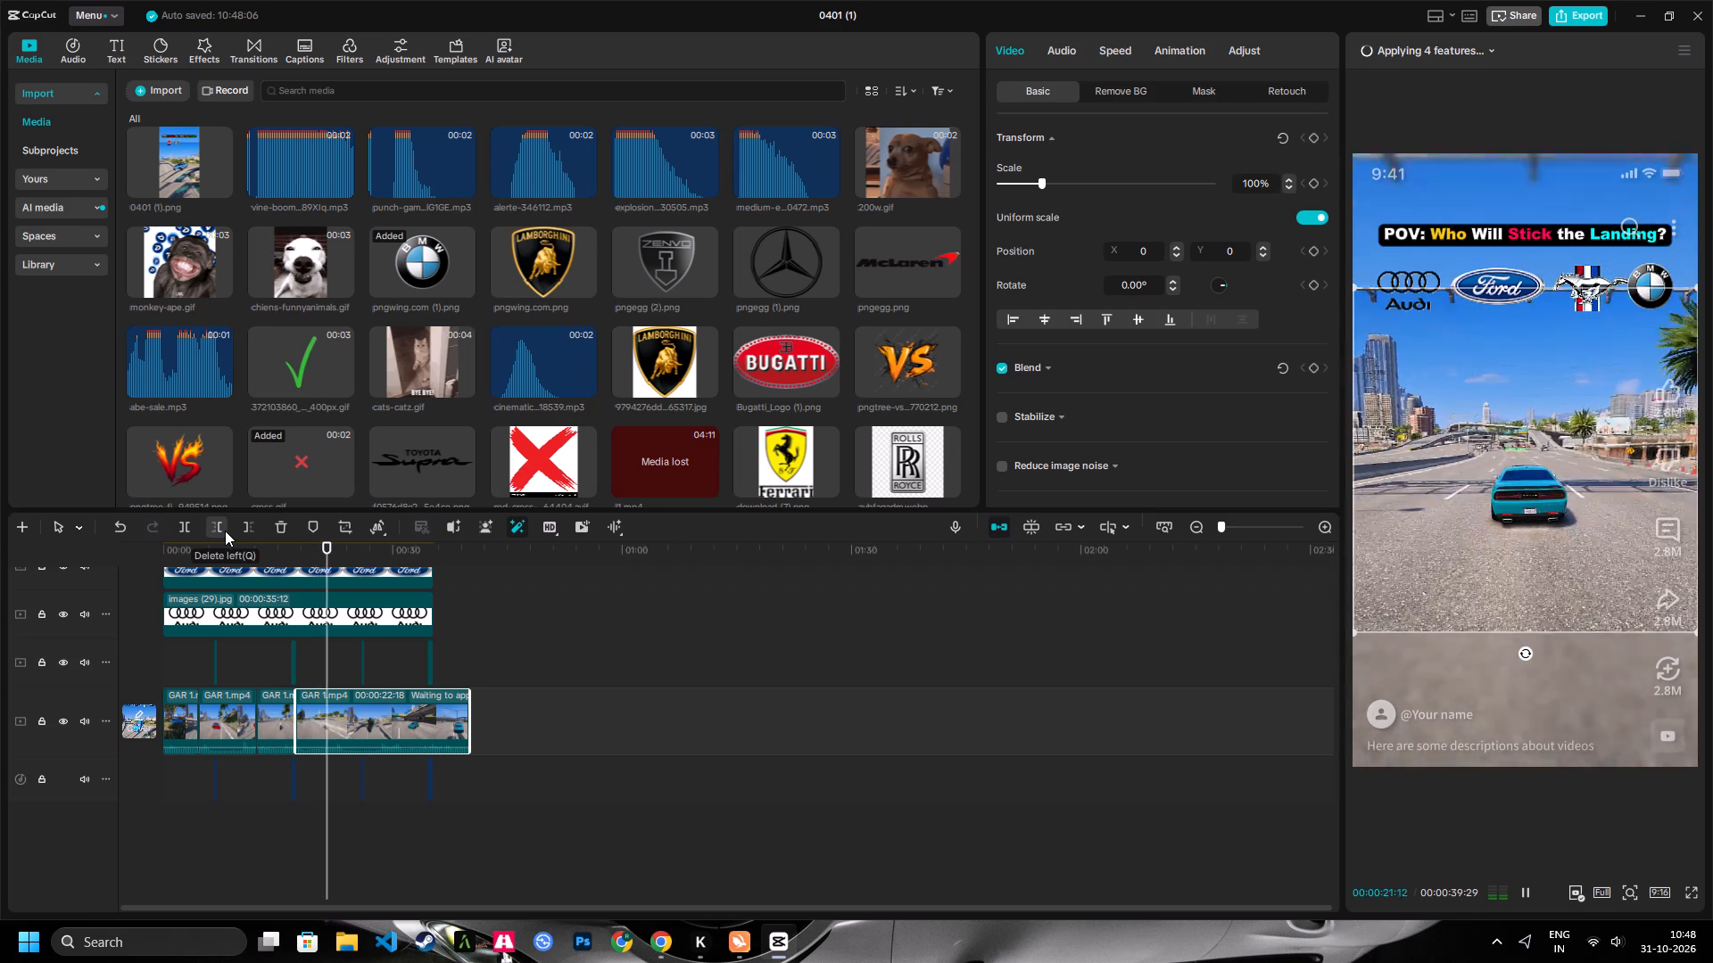
{"action": "key", "text": "space"}
{"action": "left_click", "coordinate": [222, 532]}
{"action": "key", "text": "space"}
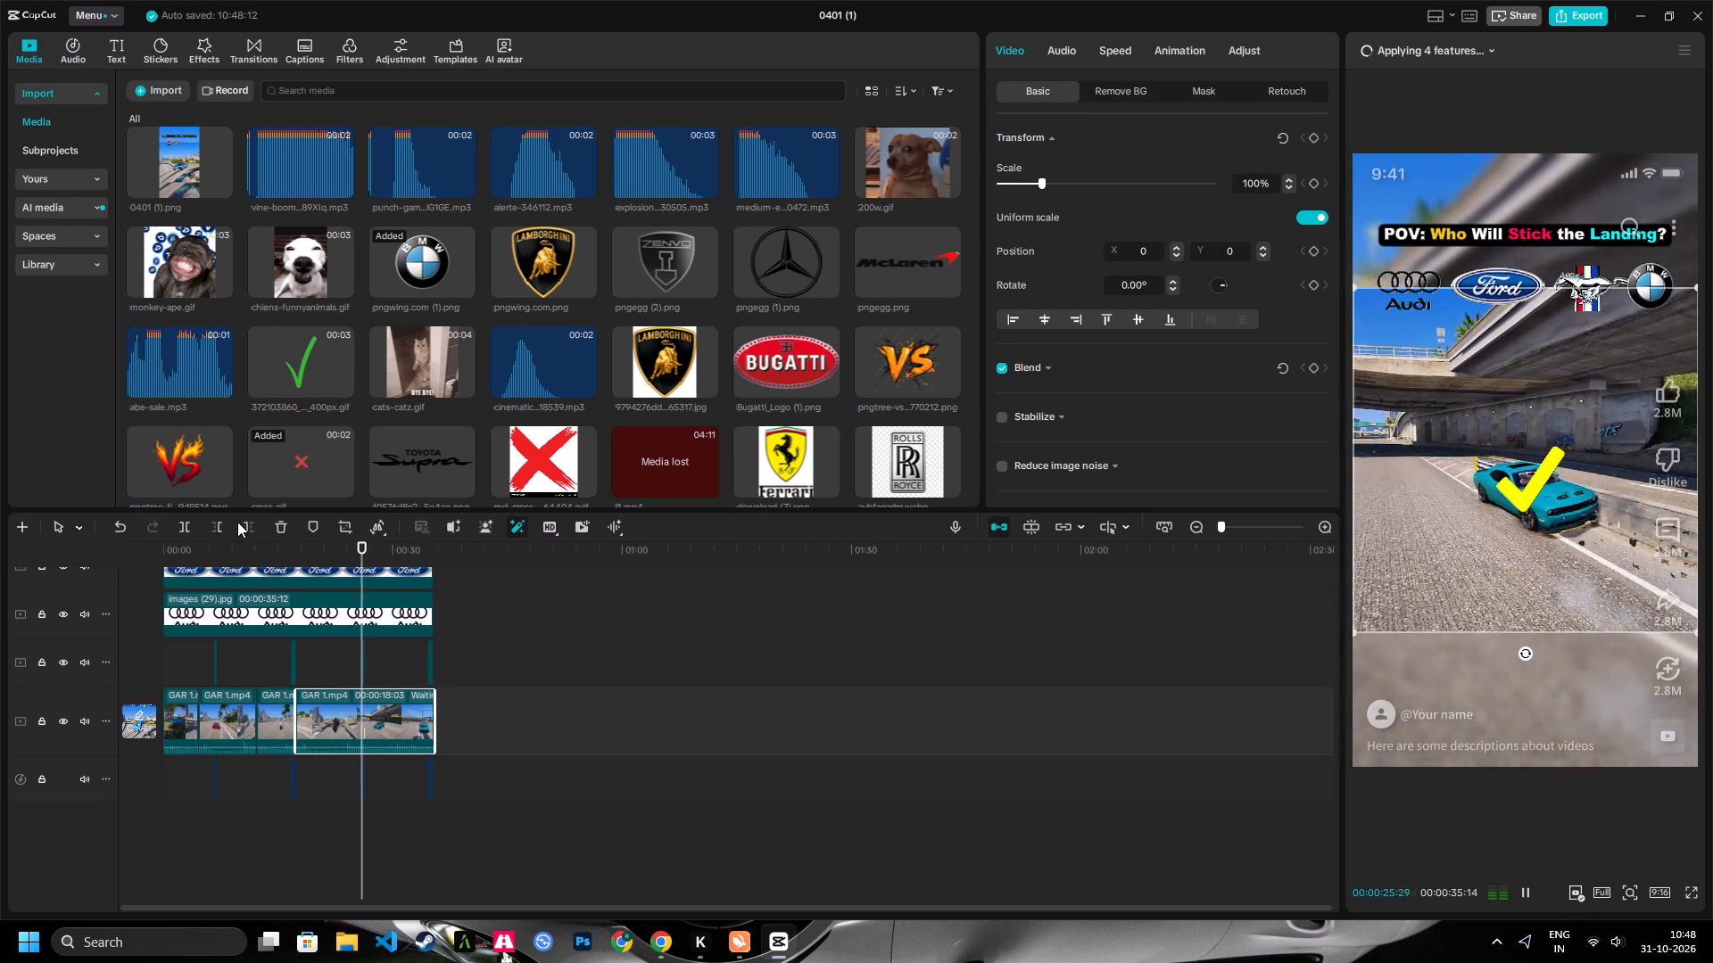
Trim the end of the last GAR 1.mp4 clip at about 00:00:26:22, after the blue car's landing.
{"action": "key", "text": "space"}
{"action": "left_click", "coordinate": [251, 519]}
{"action": "type", "text": "z"}
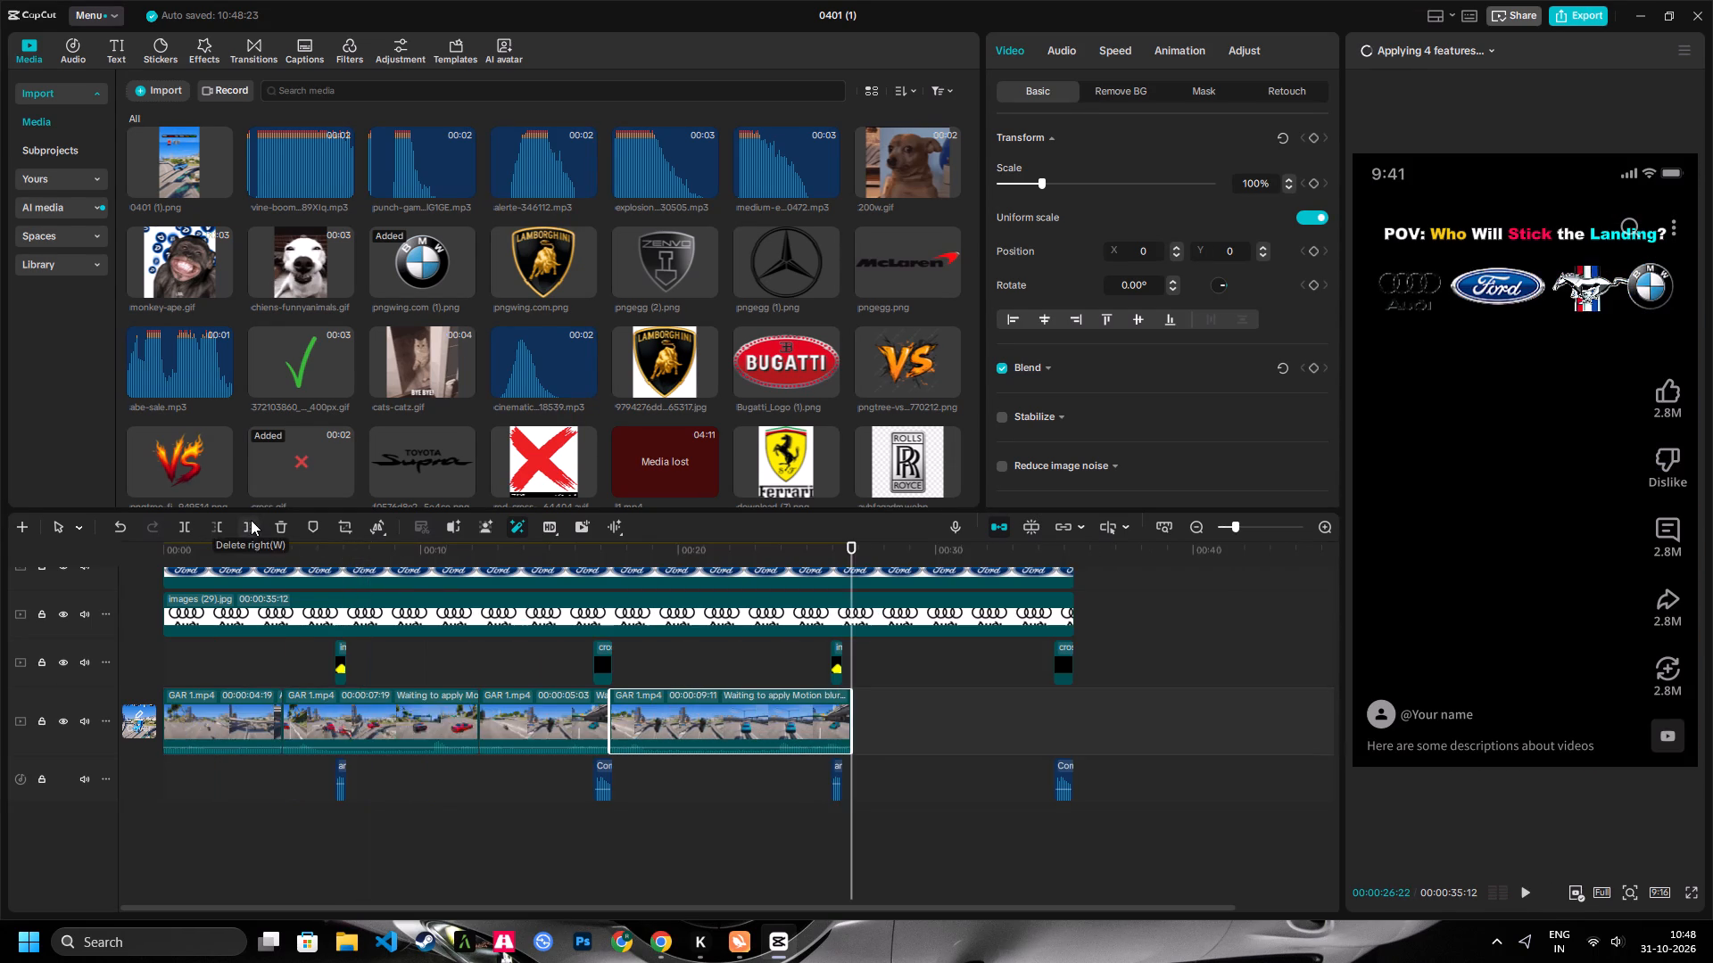
Cut the checkmark image and its answer sound at about 7 seconds and paste them so they finish at the first GAR 1.mp4 clip's end.
{"action": "key", "text": "space"}
{"action": "key", "text": "space"}
{"action": "left_click_drag", "start_coordinate": [357, 549], "coordinate": [349, 553]}
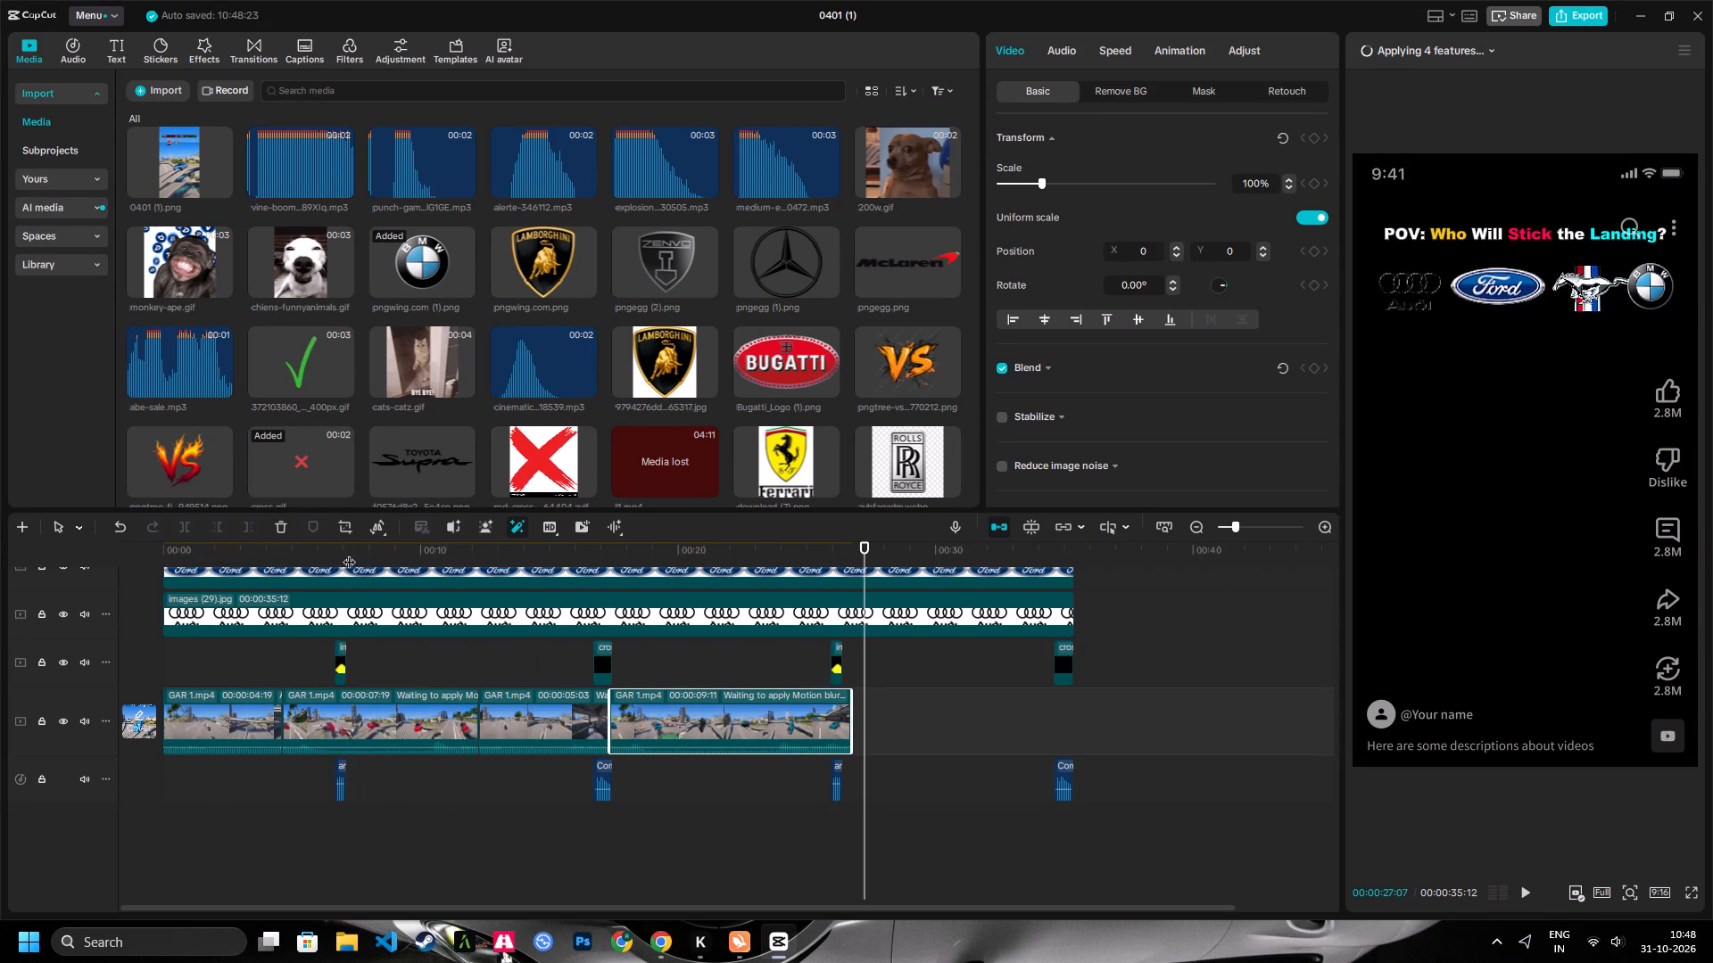
{"action": "left_click_drag", "start_coordinate": [349, 553], "coordinate": [343, 556]}
{"action": "left_click_drag", "start_coordinate": [366, 665], "coordinate": [337, 672], "text": "ctrl"}
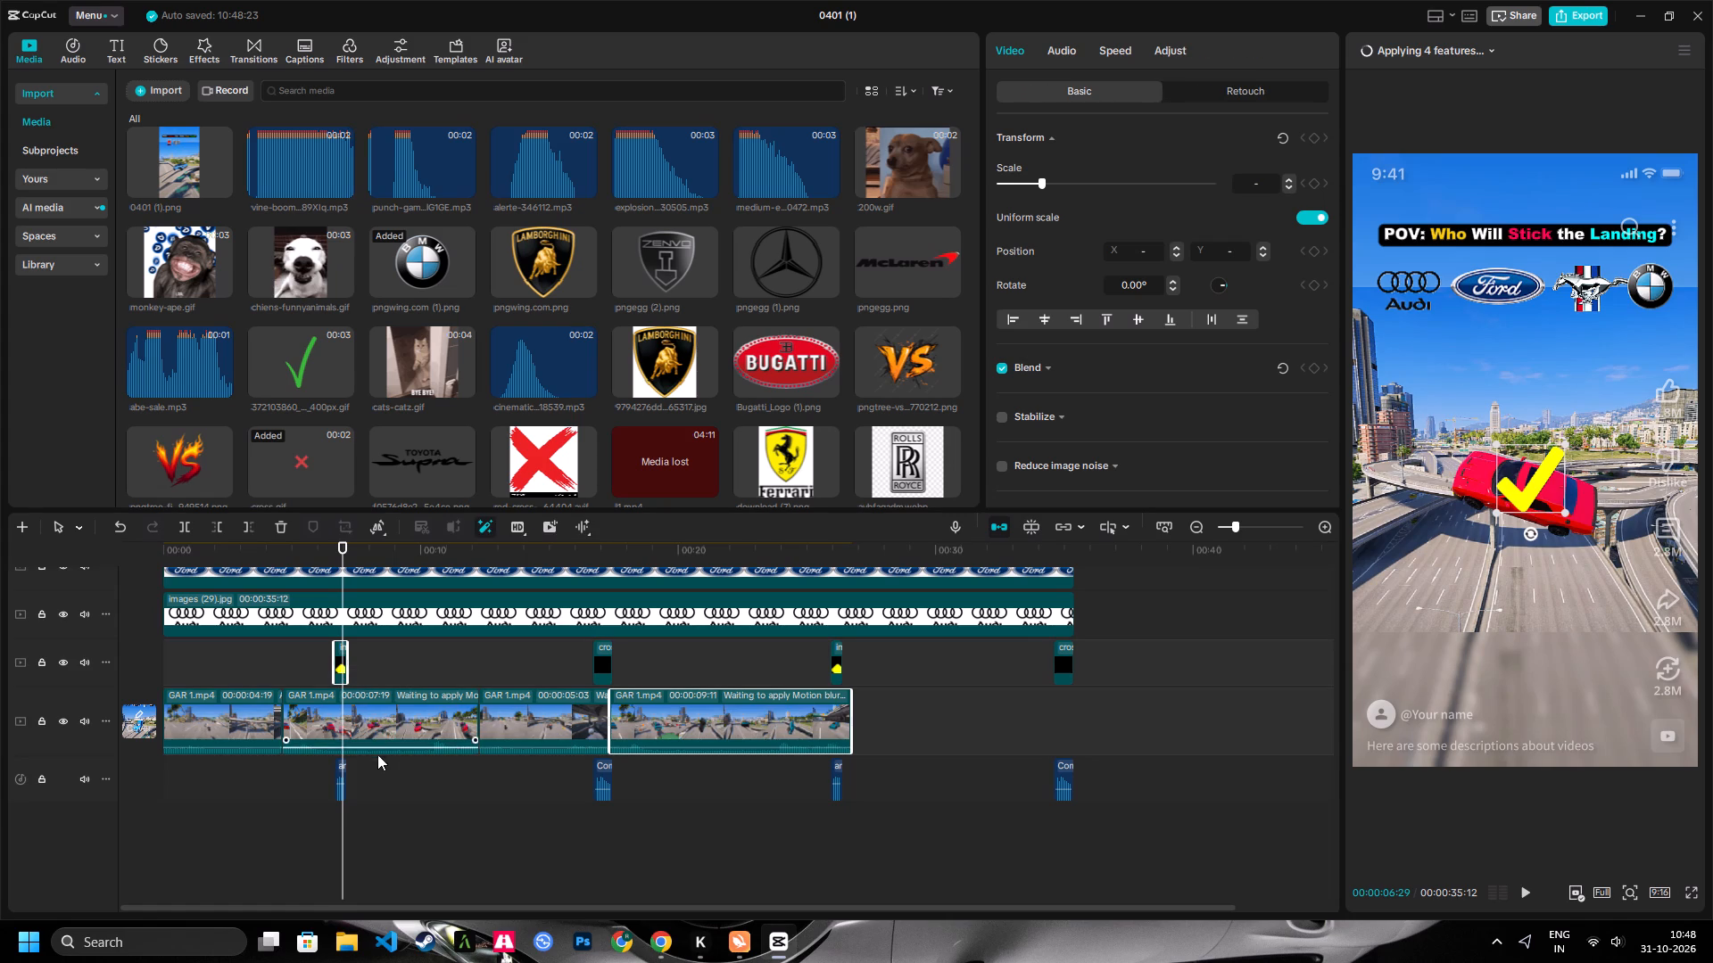
{"action": "left_click_drag", "start_coordinate": [370, 770], "coordinate": [330, 775], "text": "ctrl"}
{"action": "key", "text": "ctrl+c"}
{"action": "key", "text": "ctrl+x"}
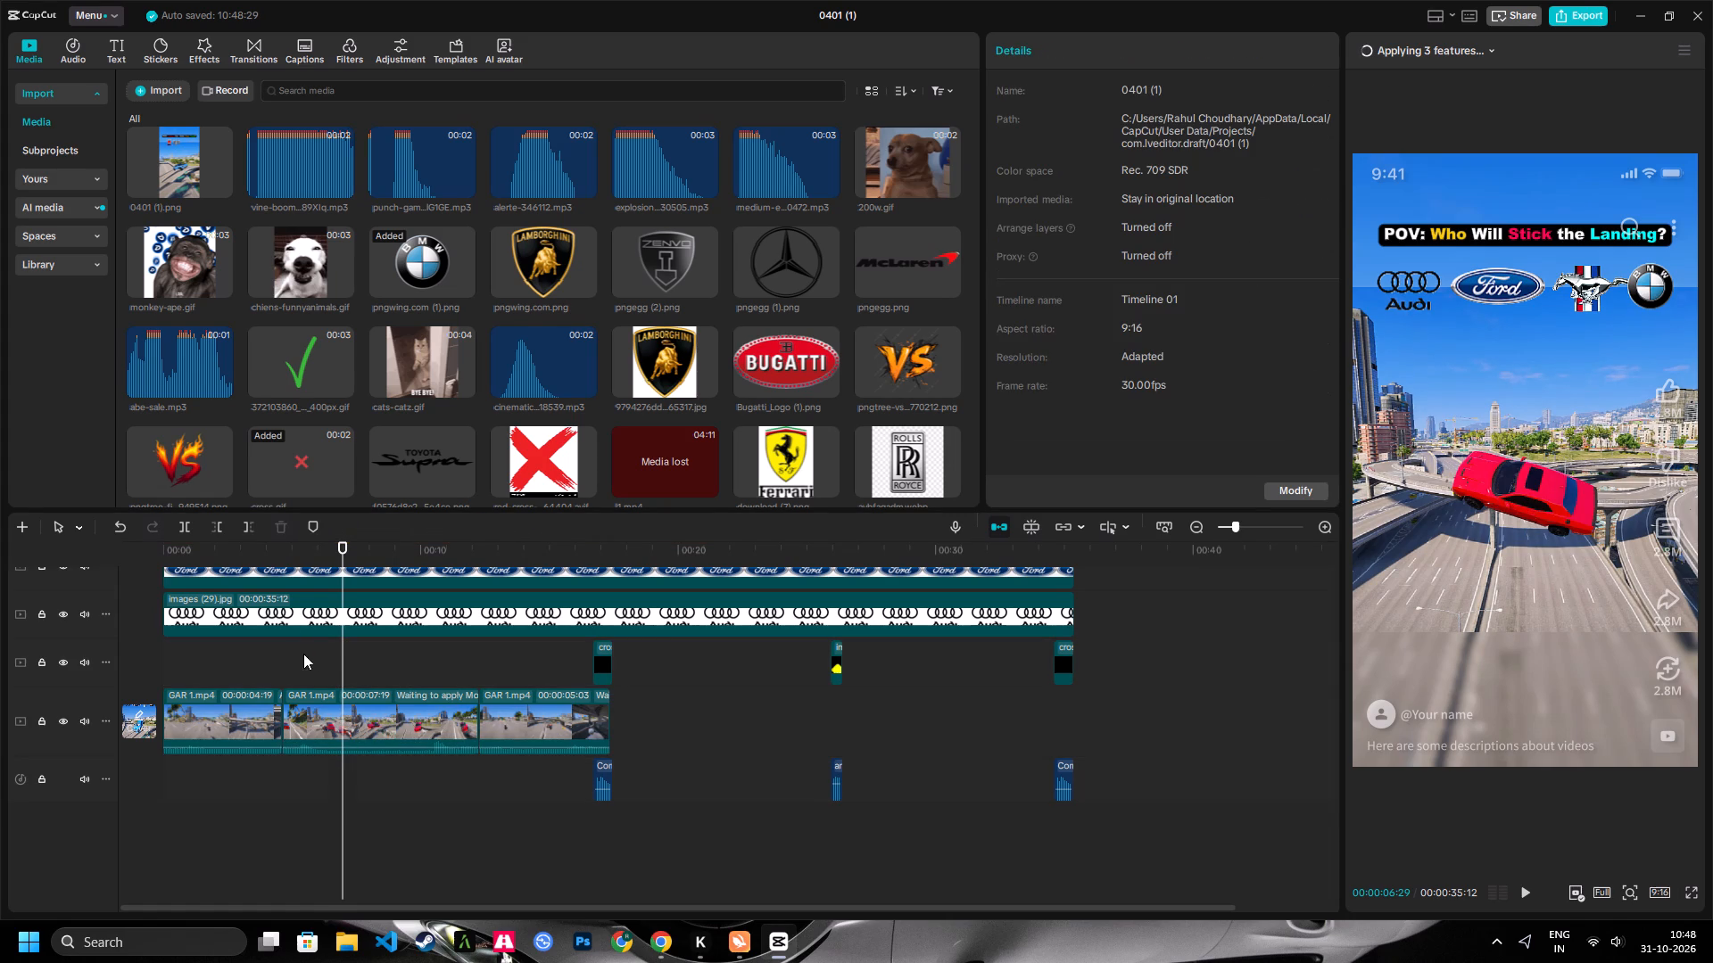
{"action": "left_click_drag", "start_coordinate": [284, 556], "coordinate": [276, 564]}
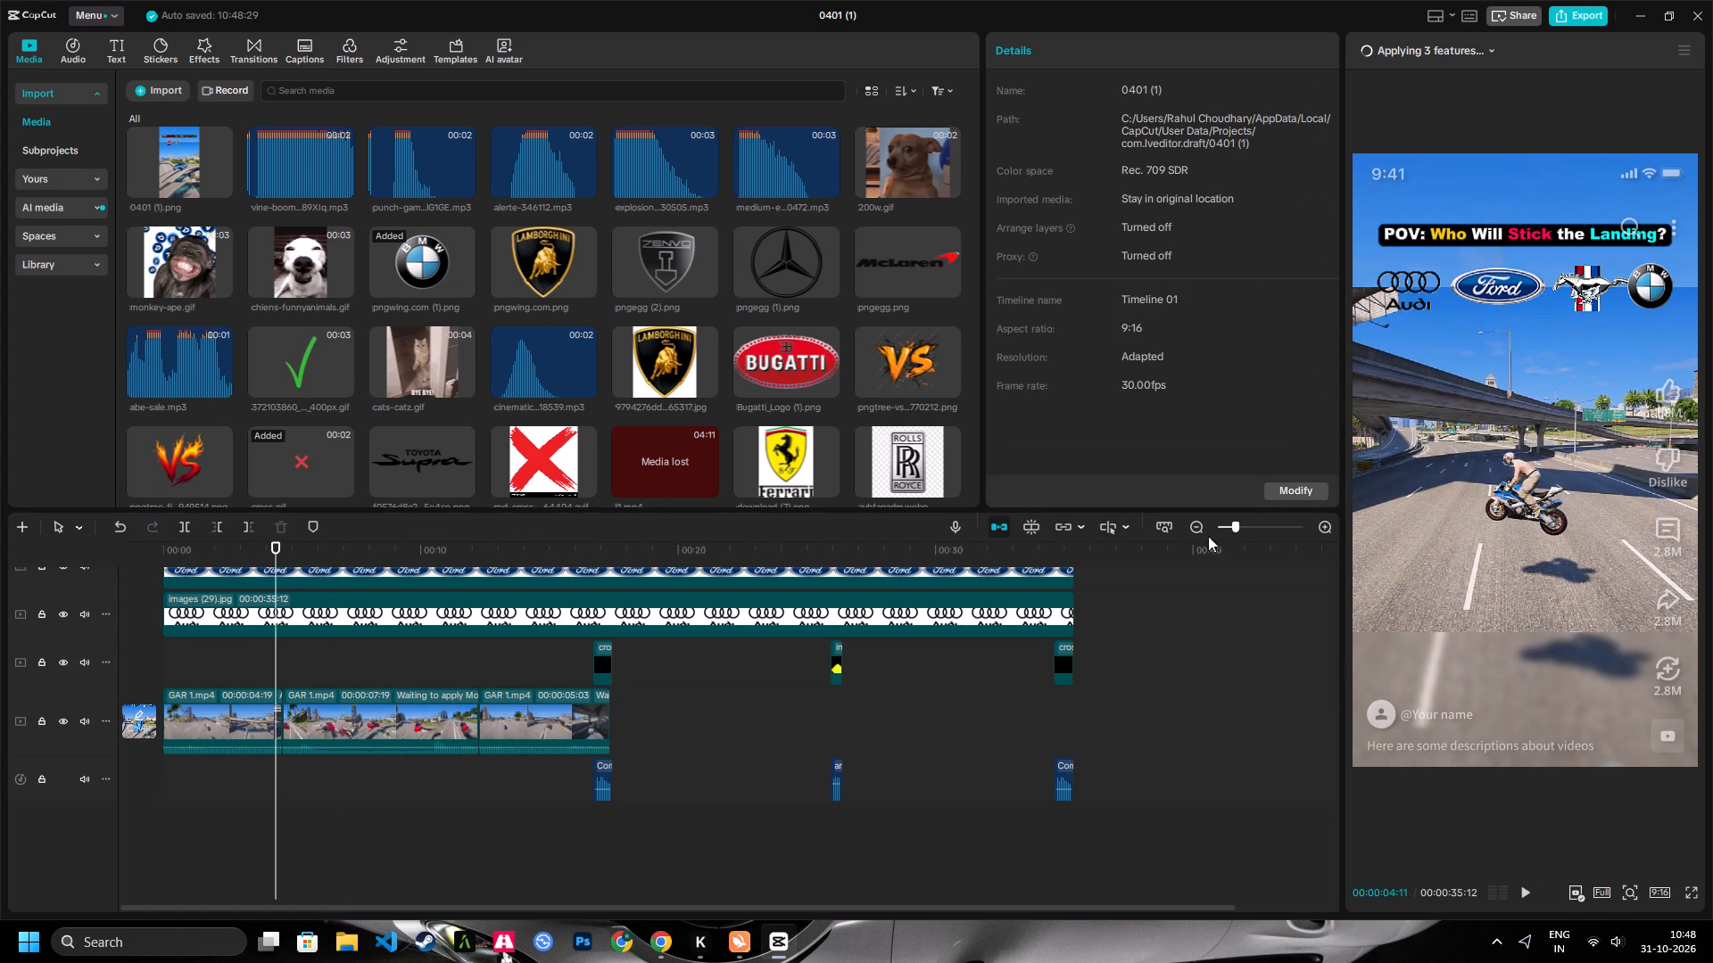
{"action": "double_click", "coordinate": [1235, 531]}
{"action": "key", "text": "ctrl+v"}
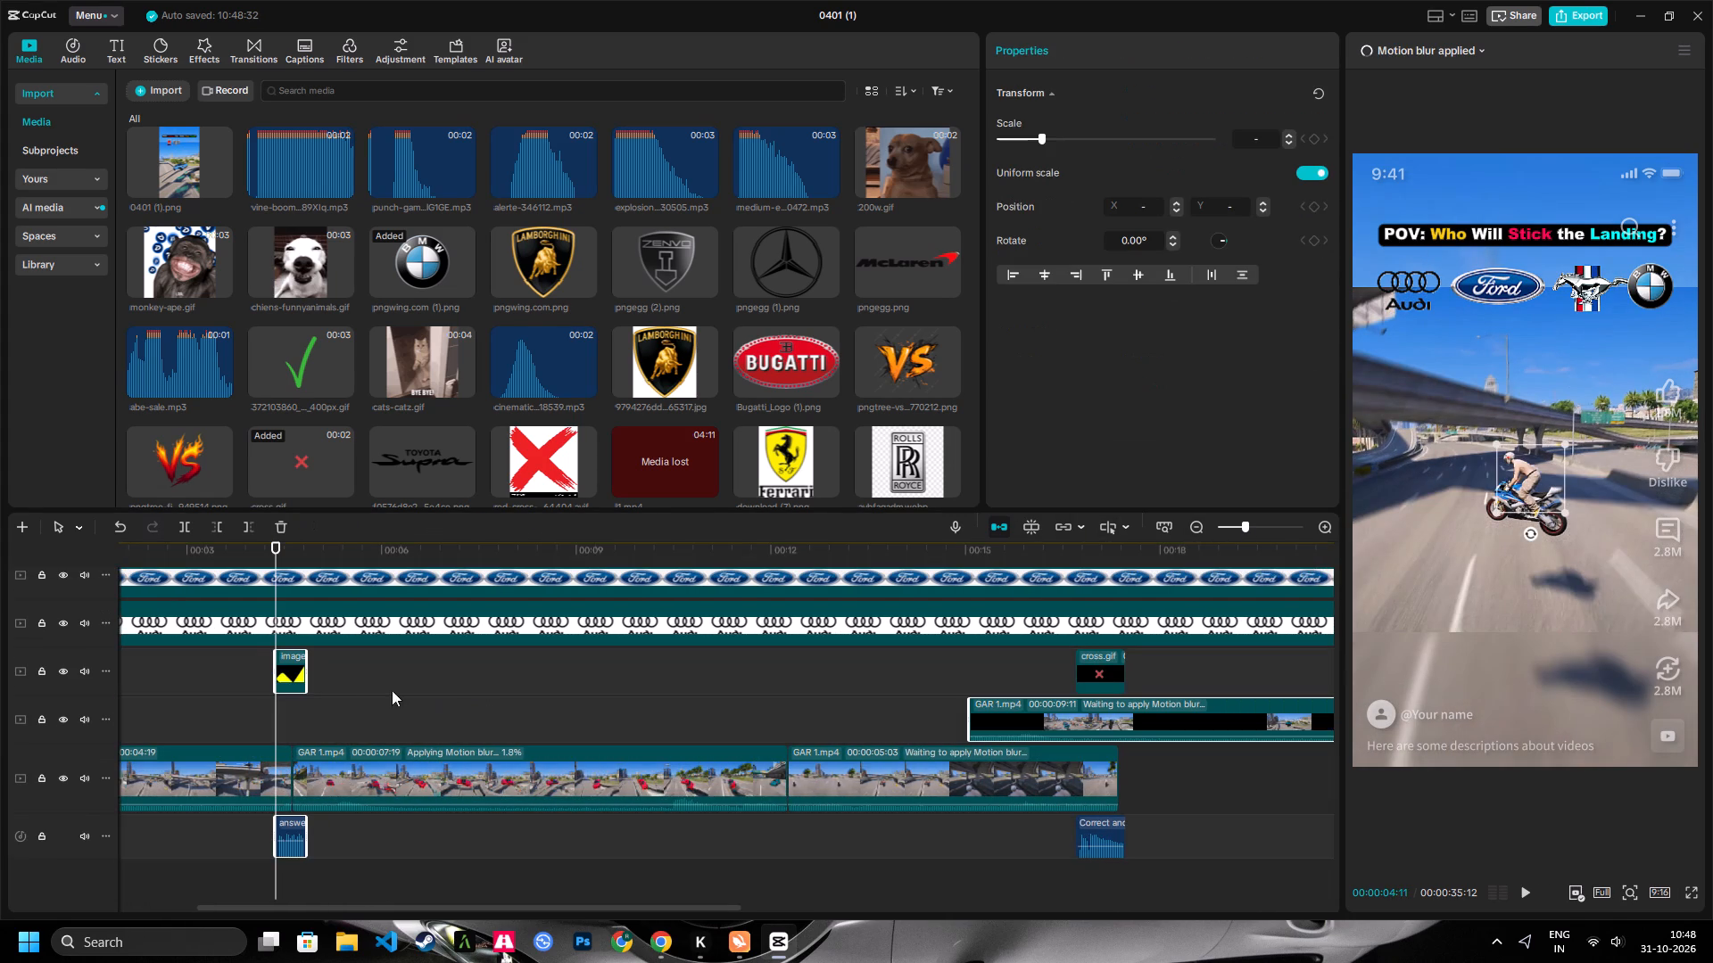
{"action": "left_click_drag", "start_coordinate": [294, 671], "coordinate": [281, 720]}
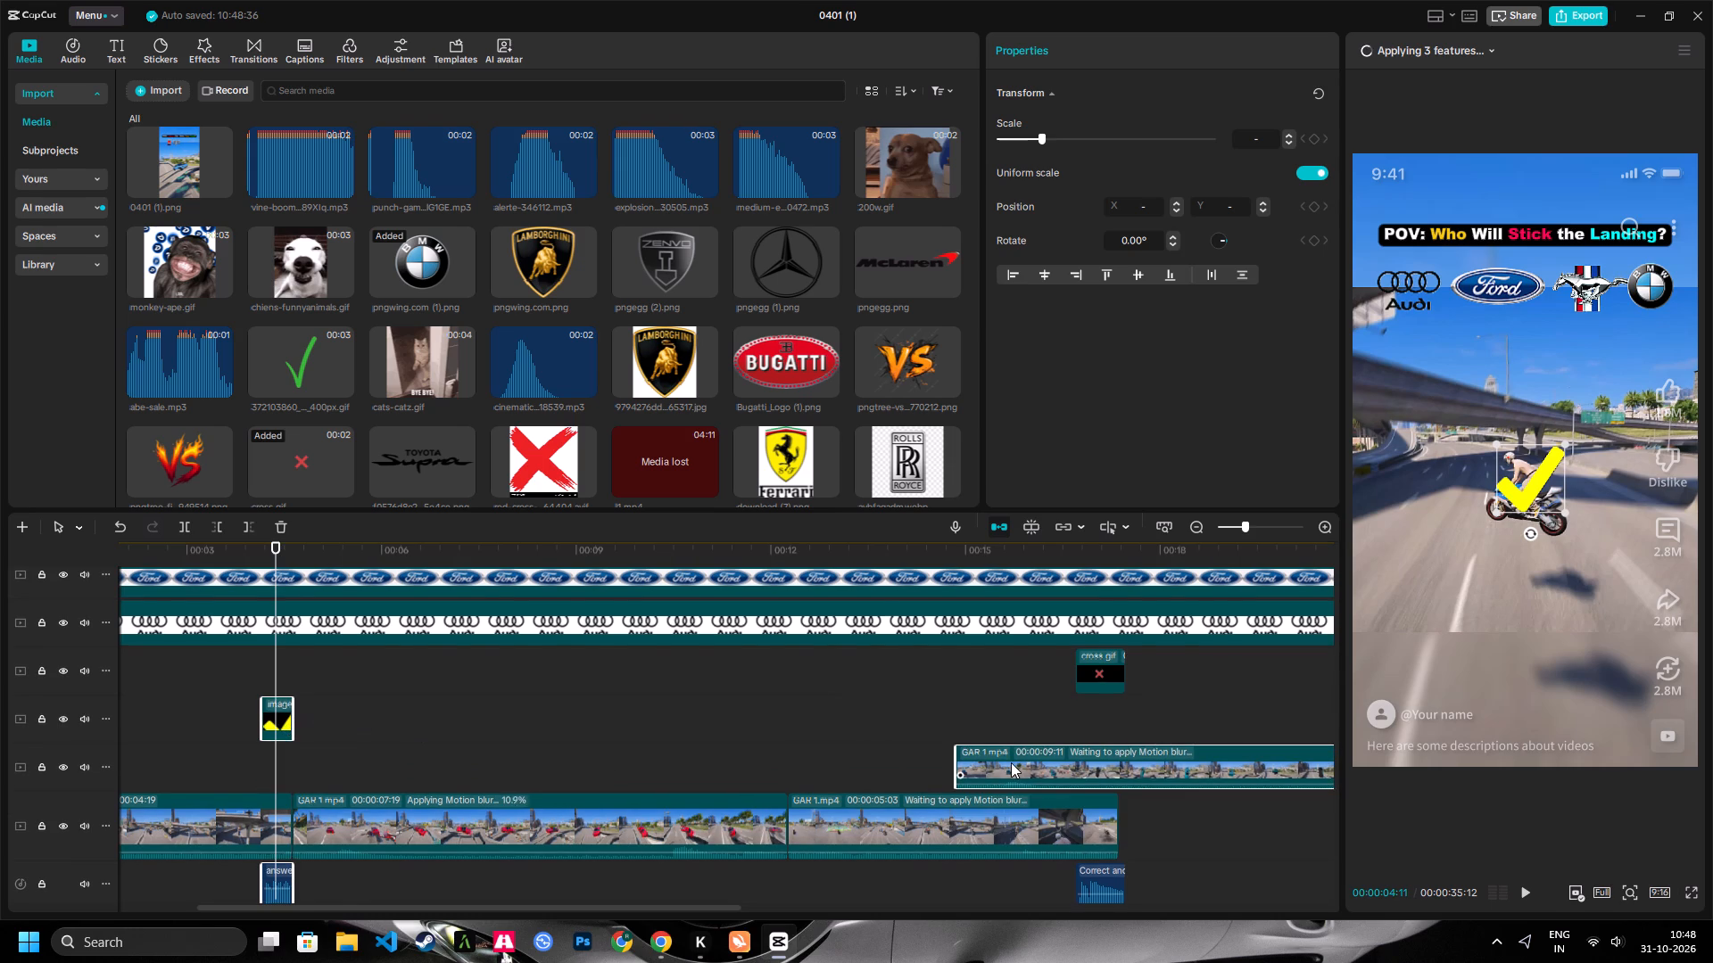
Move the blue car's GAR 1.mp4 clip back to the main track, directly after the third clip.
{"action": "left_click", "coordinate": [1011, 762]}
{"action": "left_click_drag", "start_coordinate": [1023, 769], "coordinate": [1179, 814]}
Paste the checkmark image and answer sound at about 00:00:11:22, near the end of the red car's clip.
{"action": "key", "text": "space"}
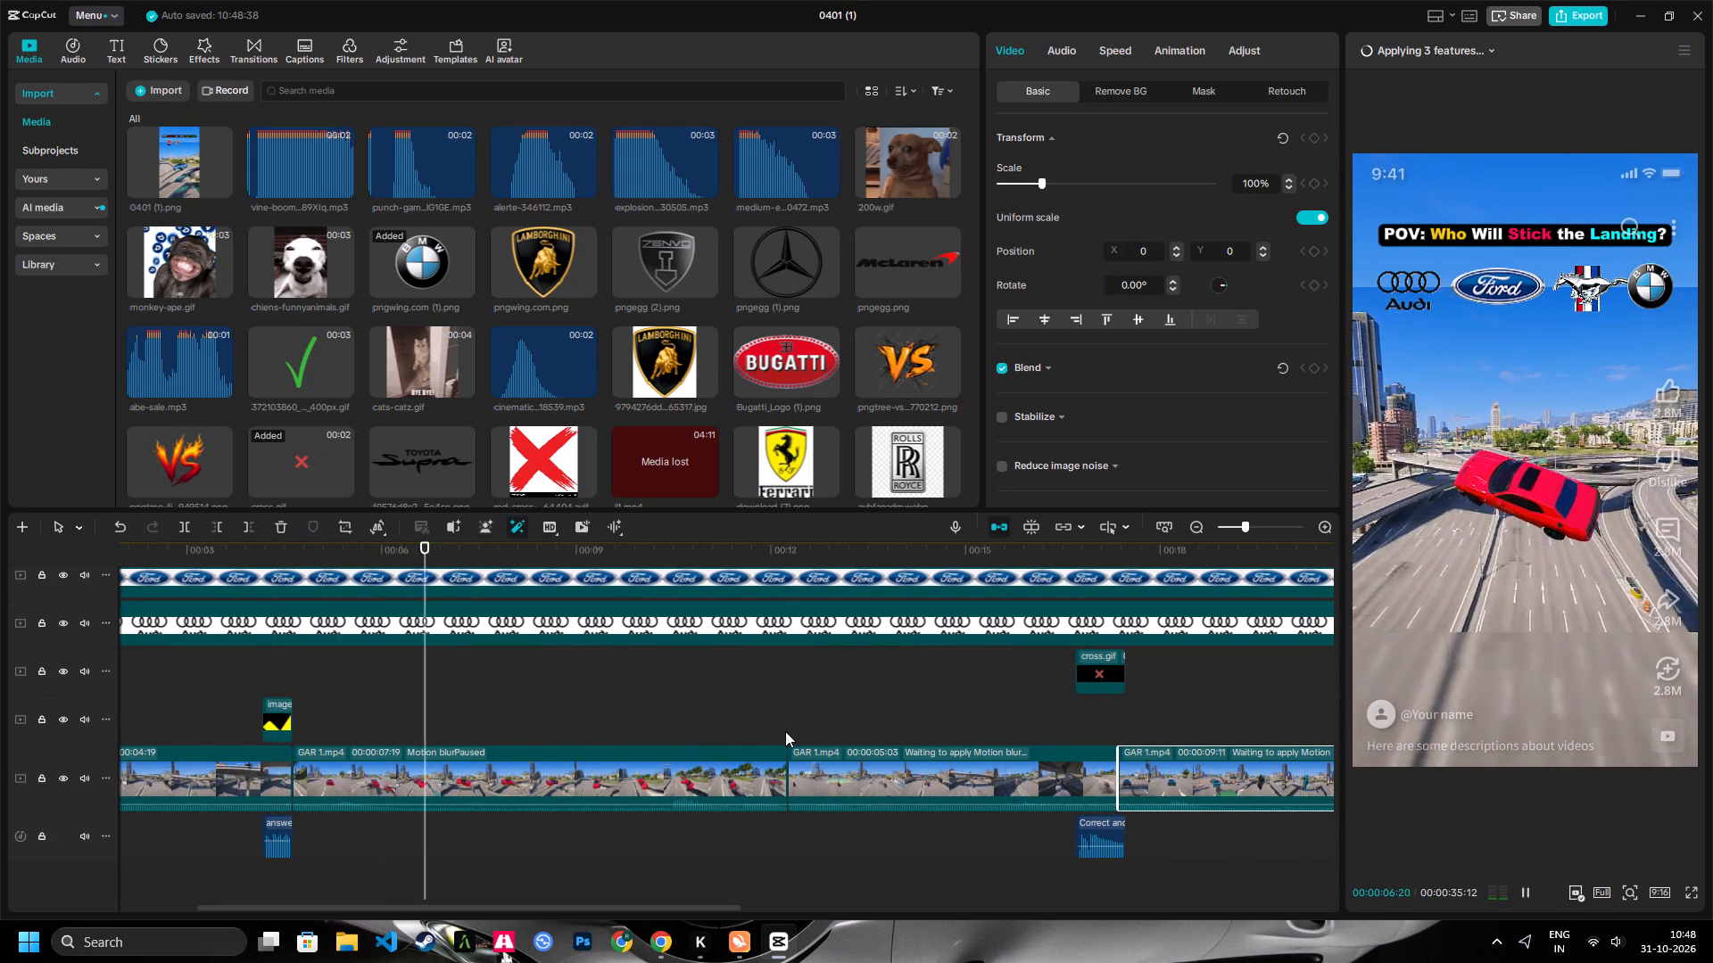
{"action": "scroll", "coordinate": [785, 731], "scroll_direction": "down", "scroll_amount": 6}
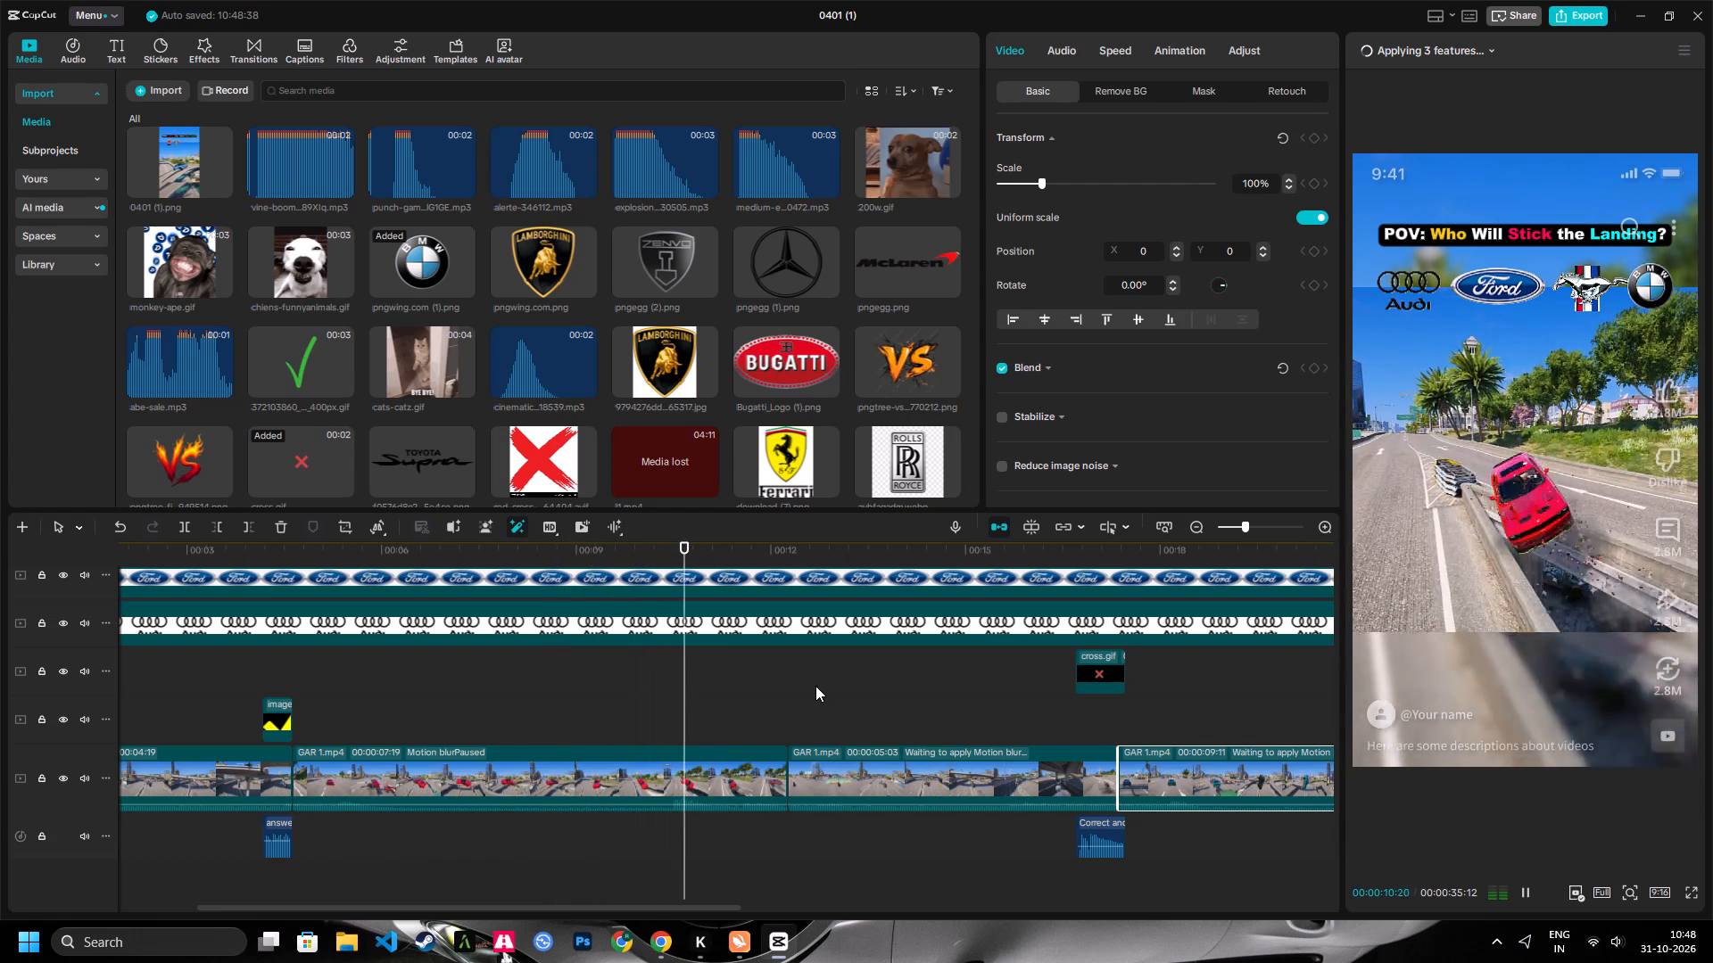
{"action": "key", "text": "space"}
{"action": "key", "text": "ctrl+v"}
{"action": "key", "text": "space"}
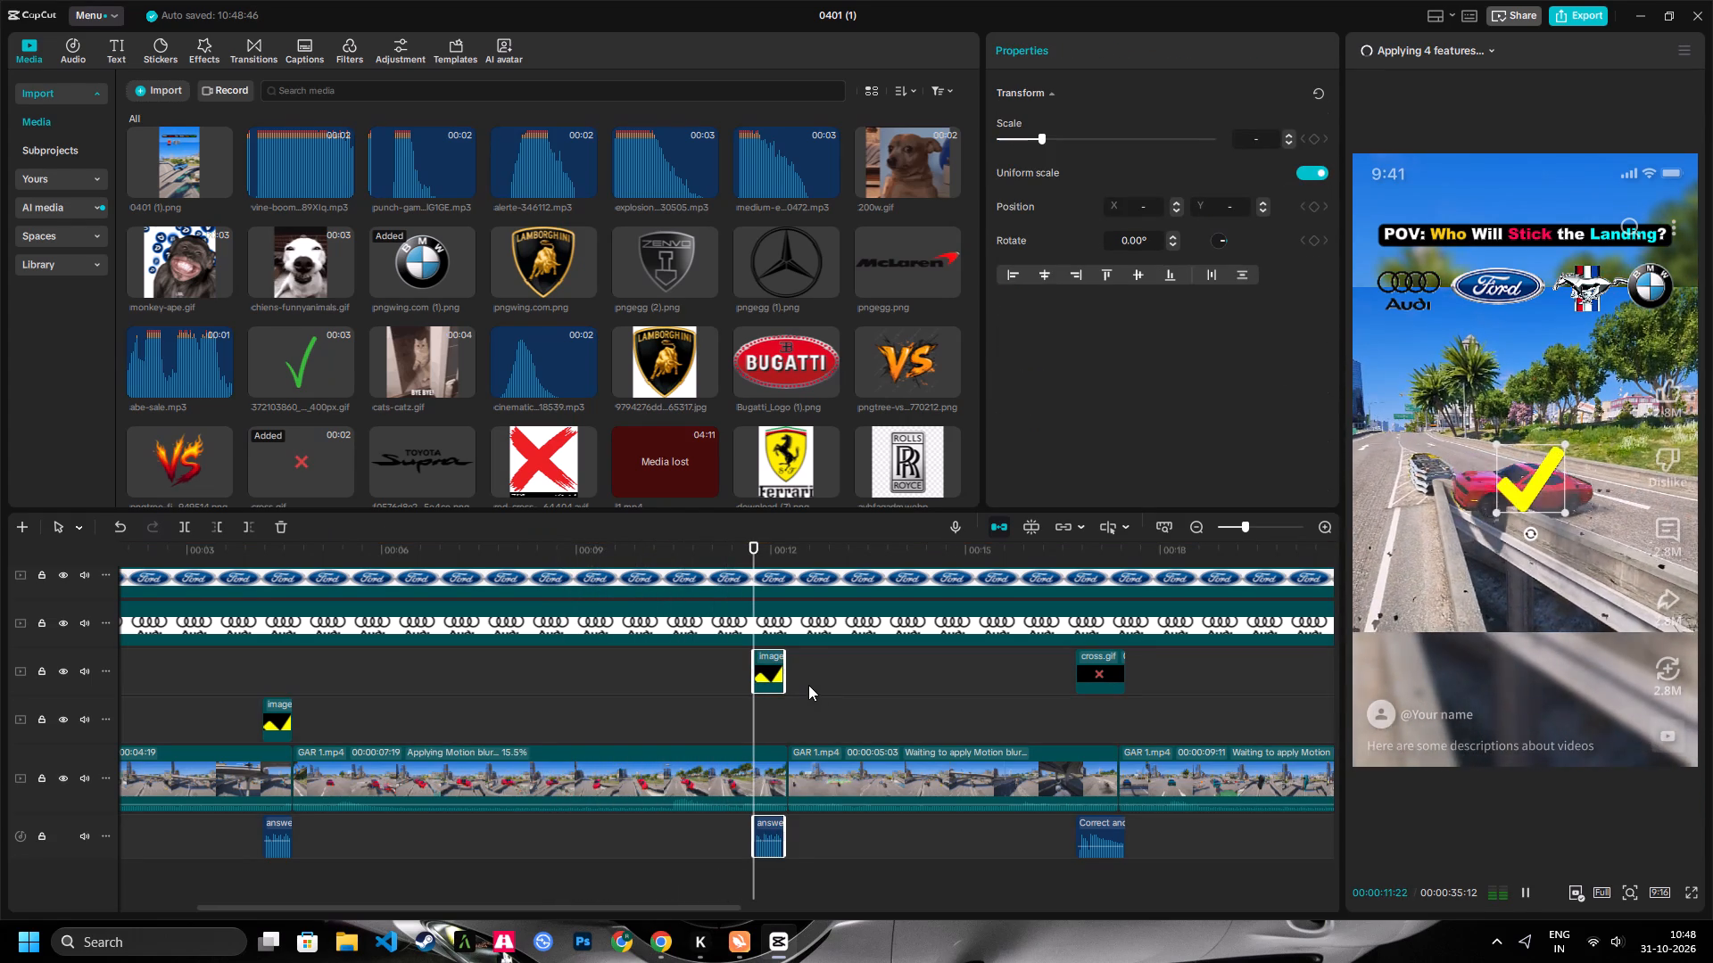
Play the third GAR 1.mp4 clip to check the cross marker's timing against the motorcycle's landing.
{"action": "key", "text": "space"}
{"action": "key", "text": "space"}
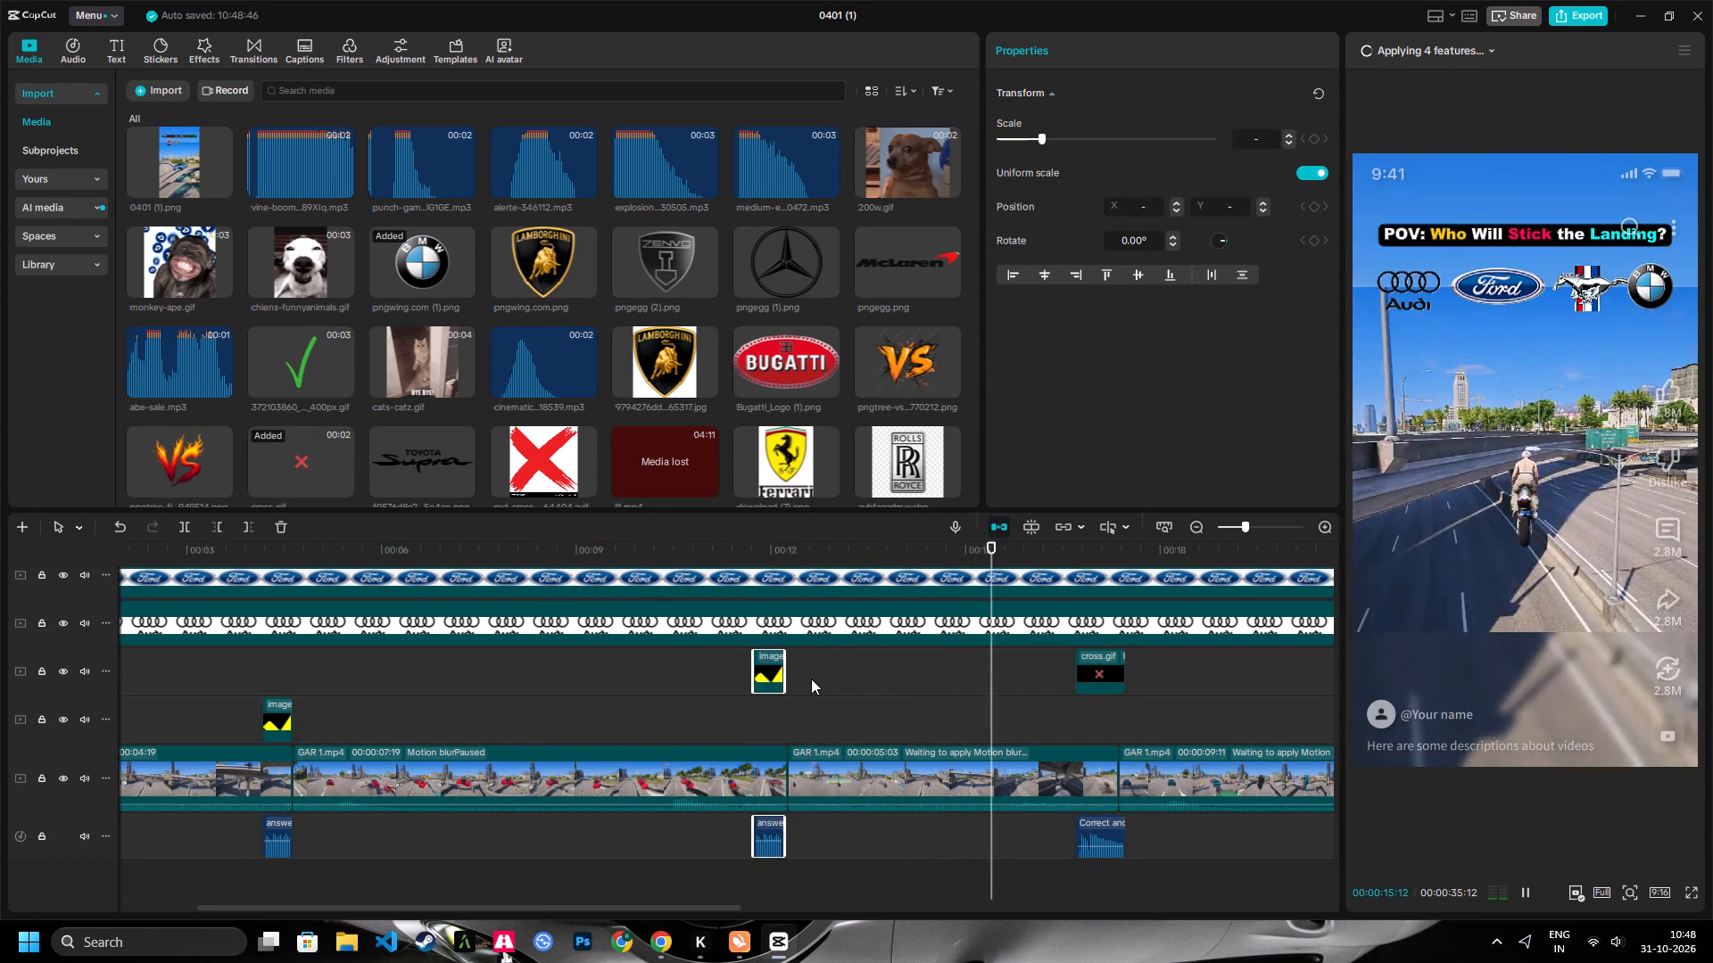
{"action": "key", "text": "space"}
{"action": "key", "text": "space"}
{"action": "key", "text": "space"}
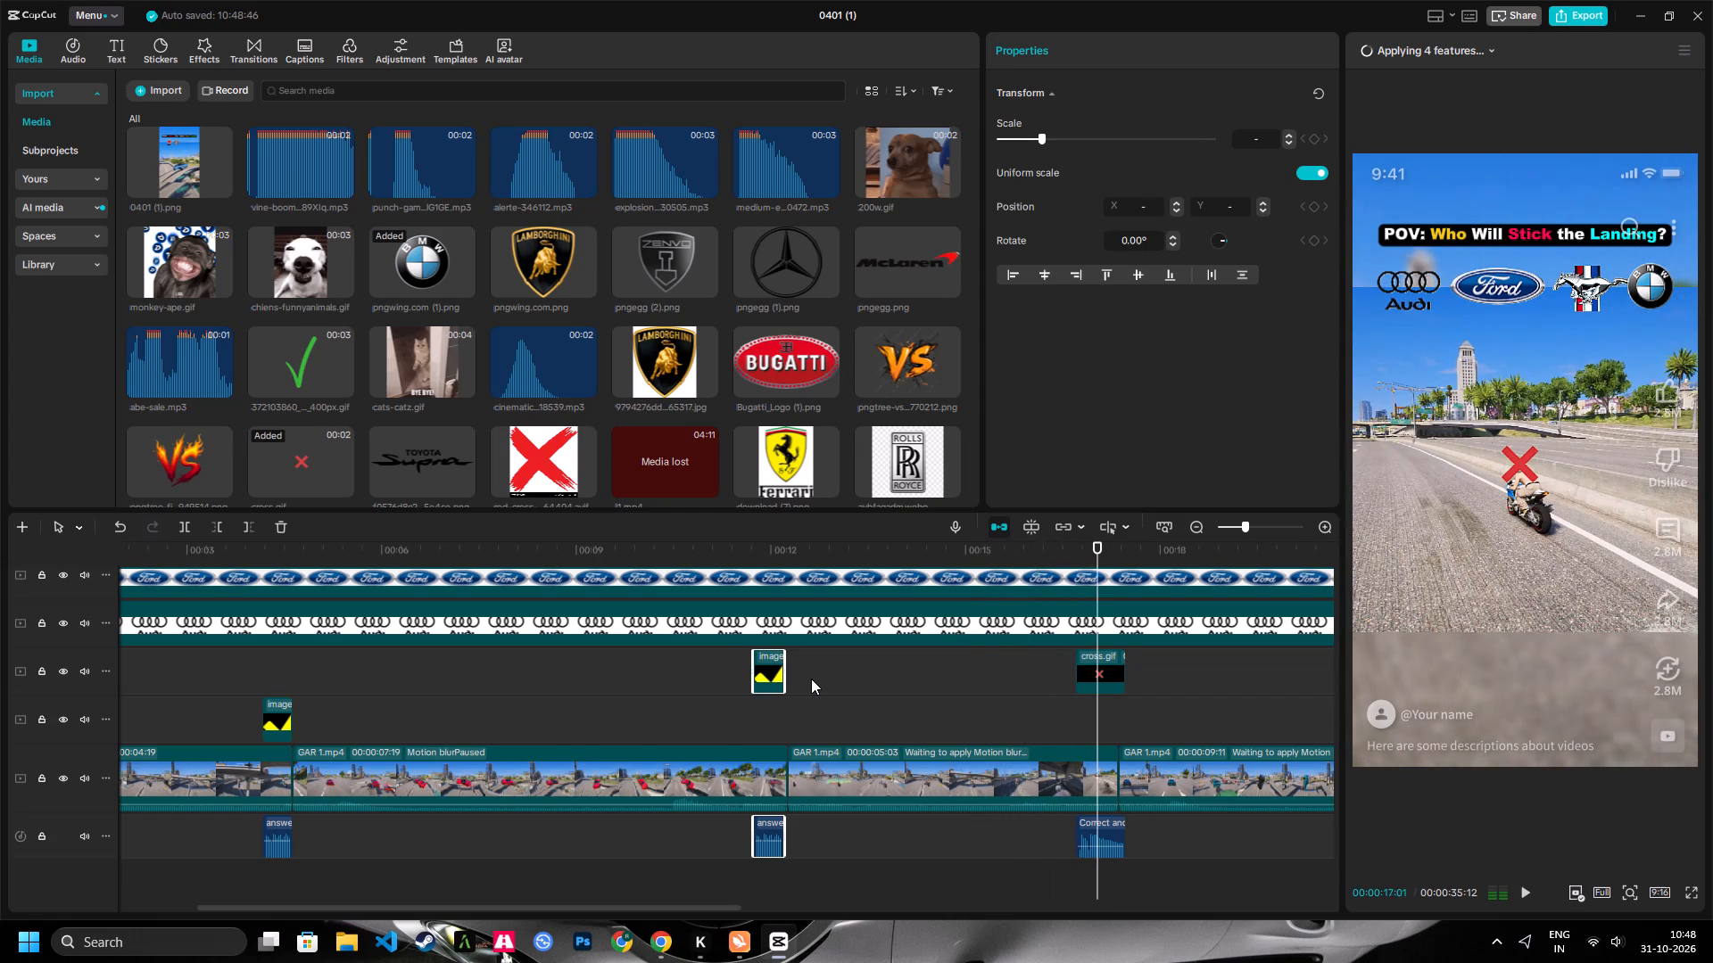
{"action": "key", "text": "space"}
{"action": "key", "text": "space"}
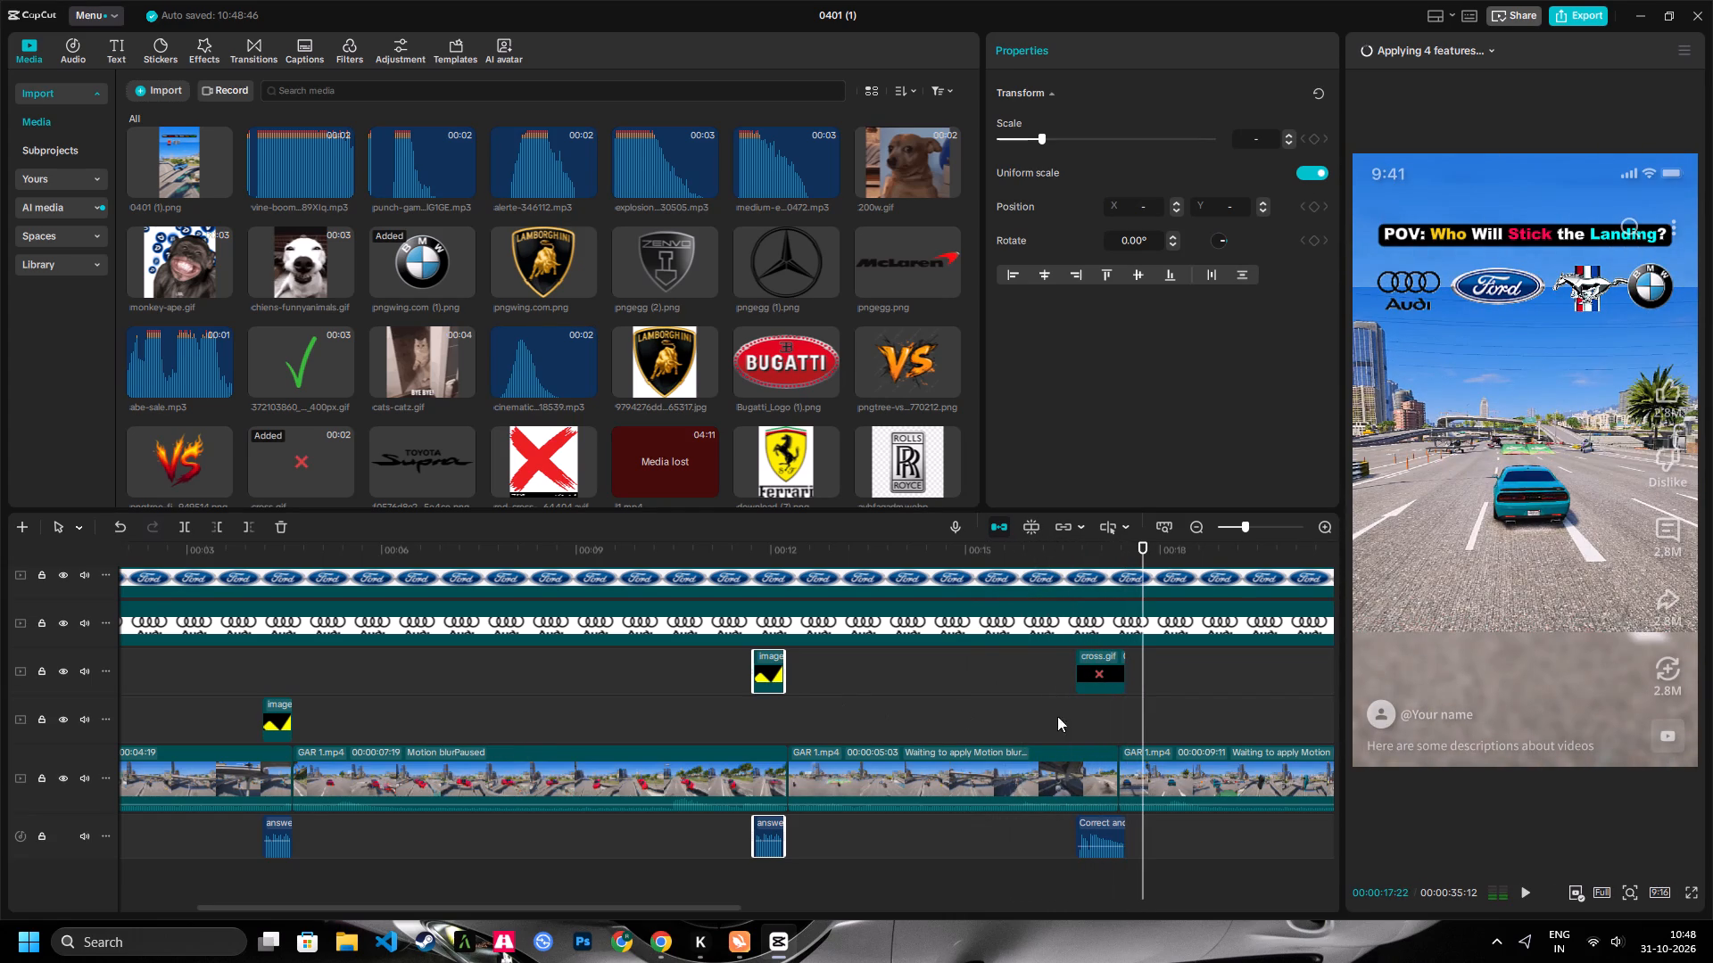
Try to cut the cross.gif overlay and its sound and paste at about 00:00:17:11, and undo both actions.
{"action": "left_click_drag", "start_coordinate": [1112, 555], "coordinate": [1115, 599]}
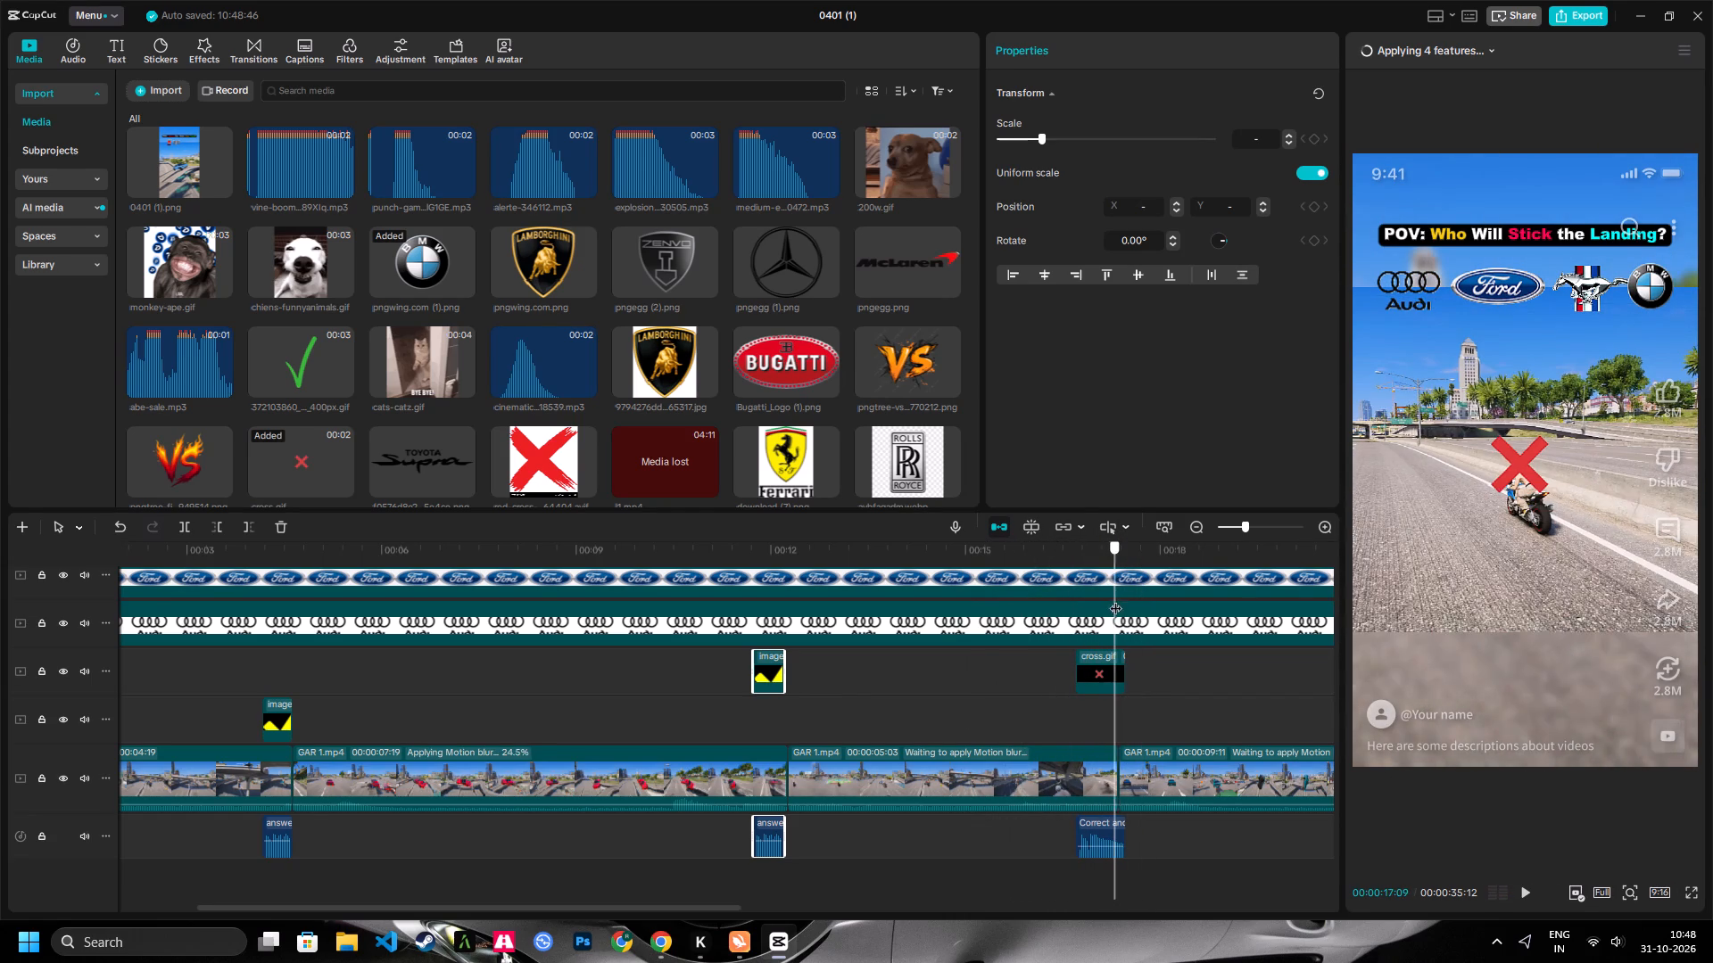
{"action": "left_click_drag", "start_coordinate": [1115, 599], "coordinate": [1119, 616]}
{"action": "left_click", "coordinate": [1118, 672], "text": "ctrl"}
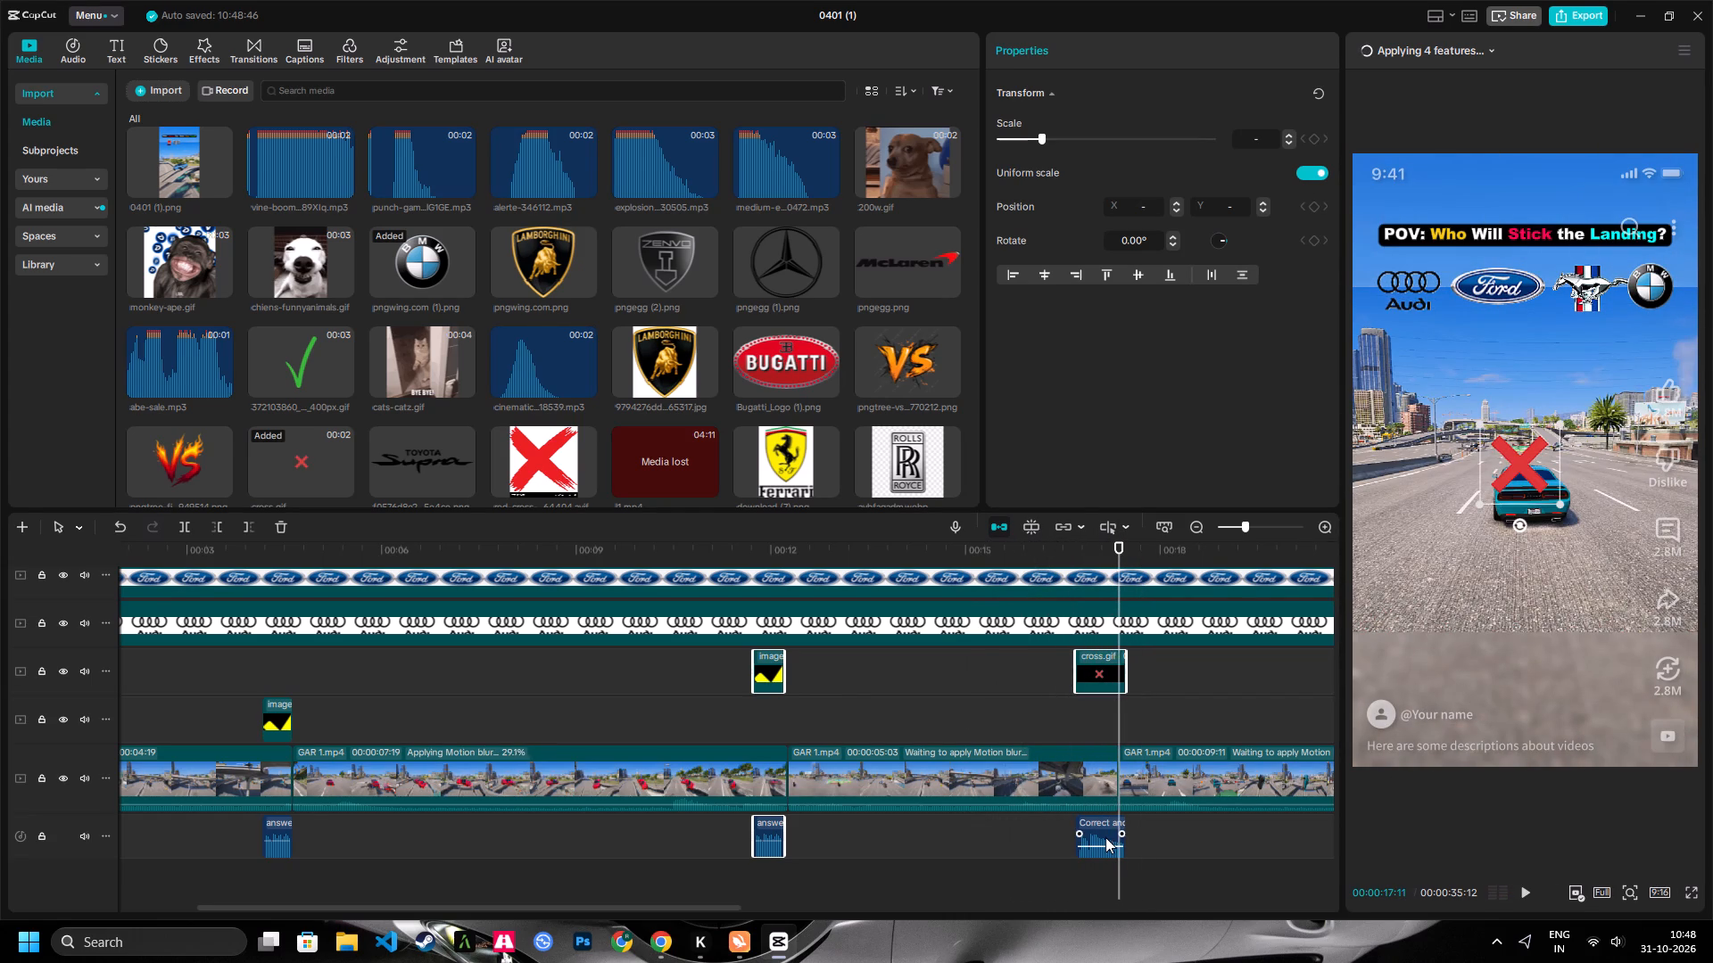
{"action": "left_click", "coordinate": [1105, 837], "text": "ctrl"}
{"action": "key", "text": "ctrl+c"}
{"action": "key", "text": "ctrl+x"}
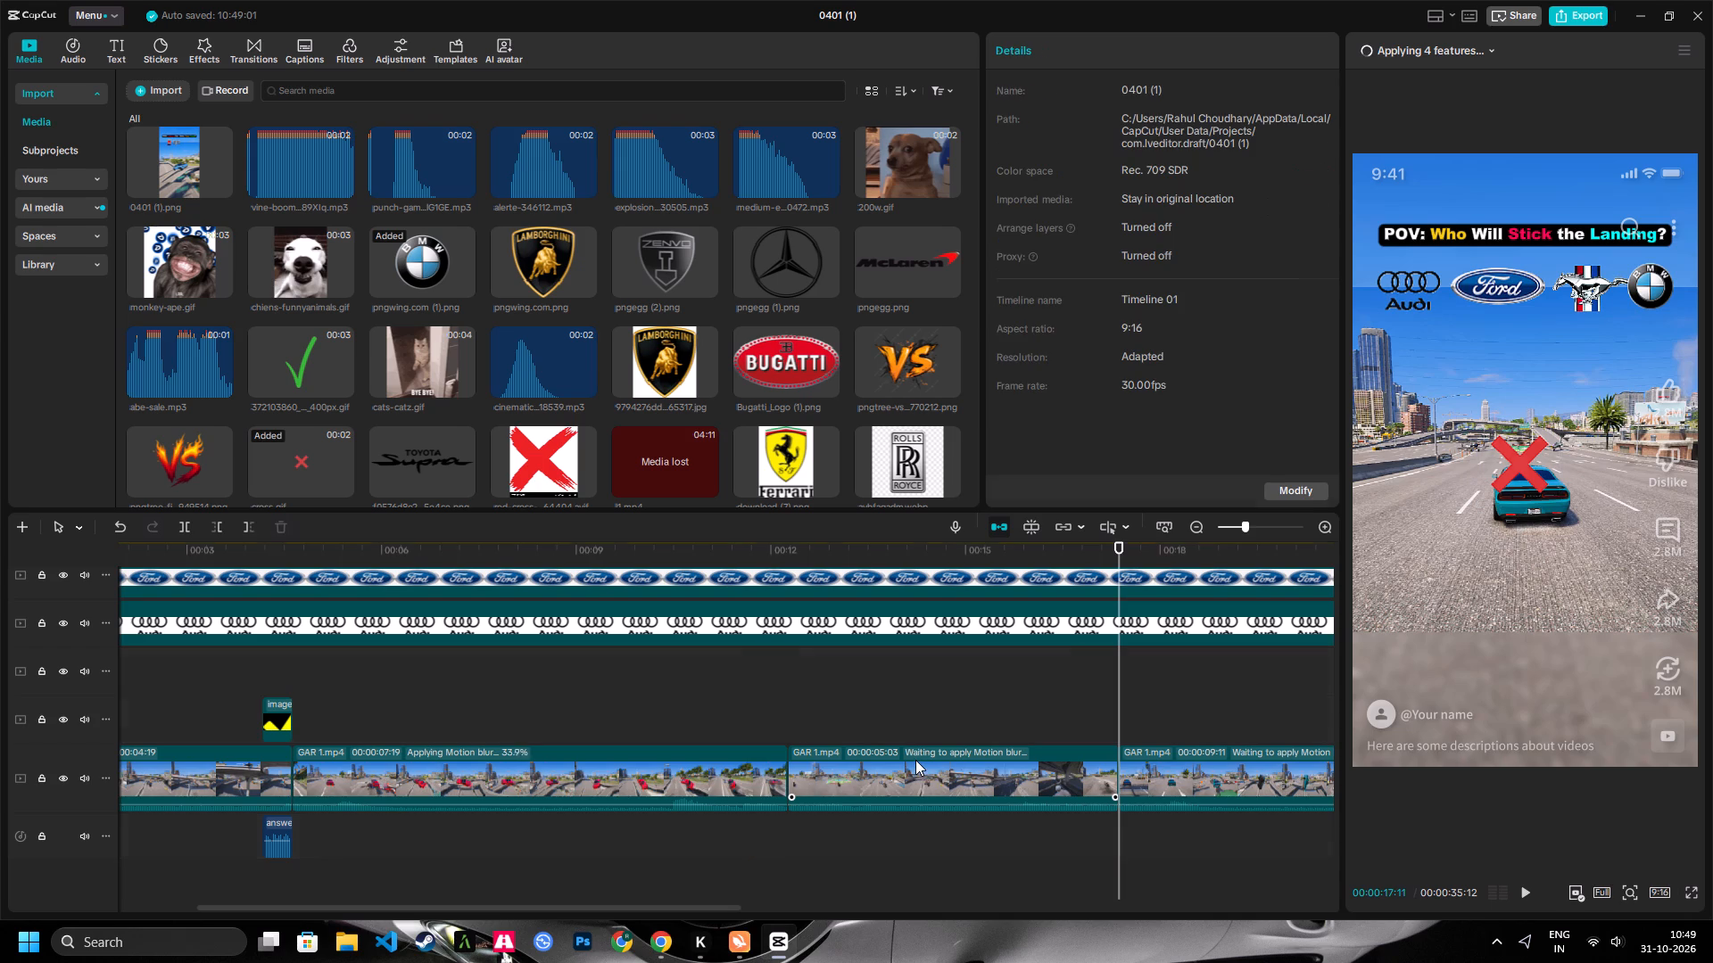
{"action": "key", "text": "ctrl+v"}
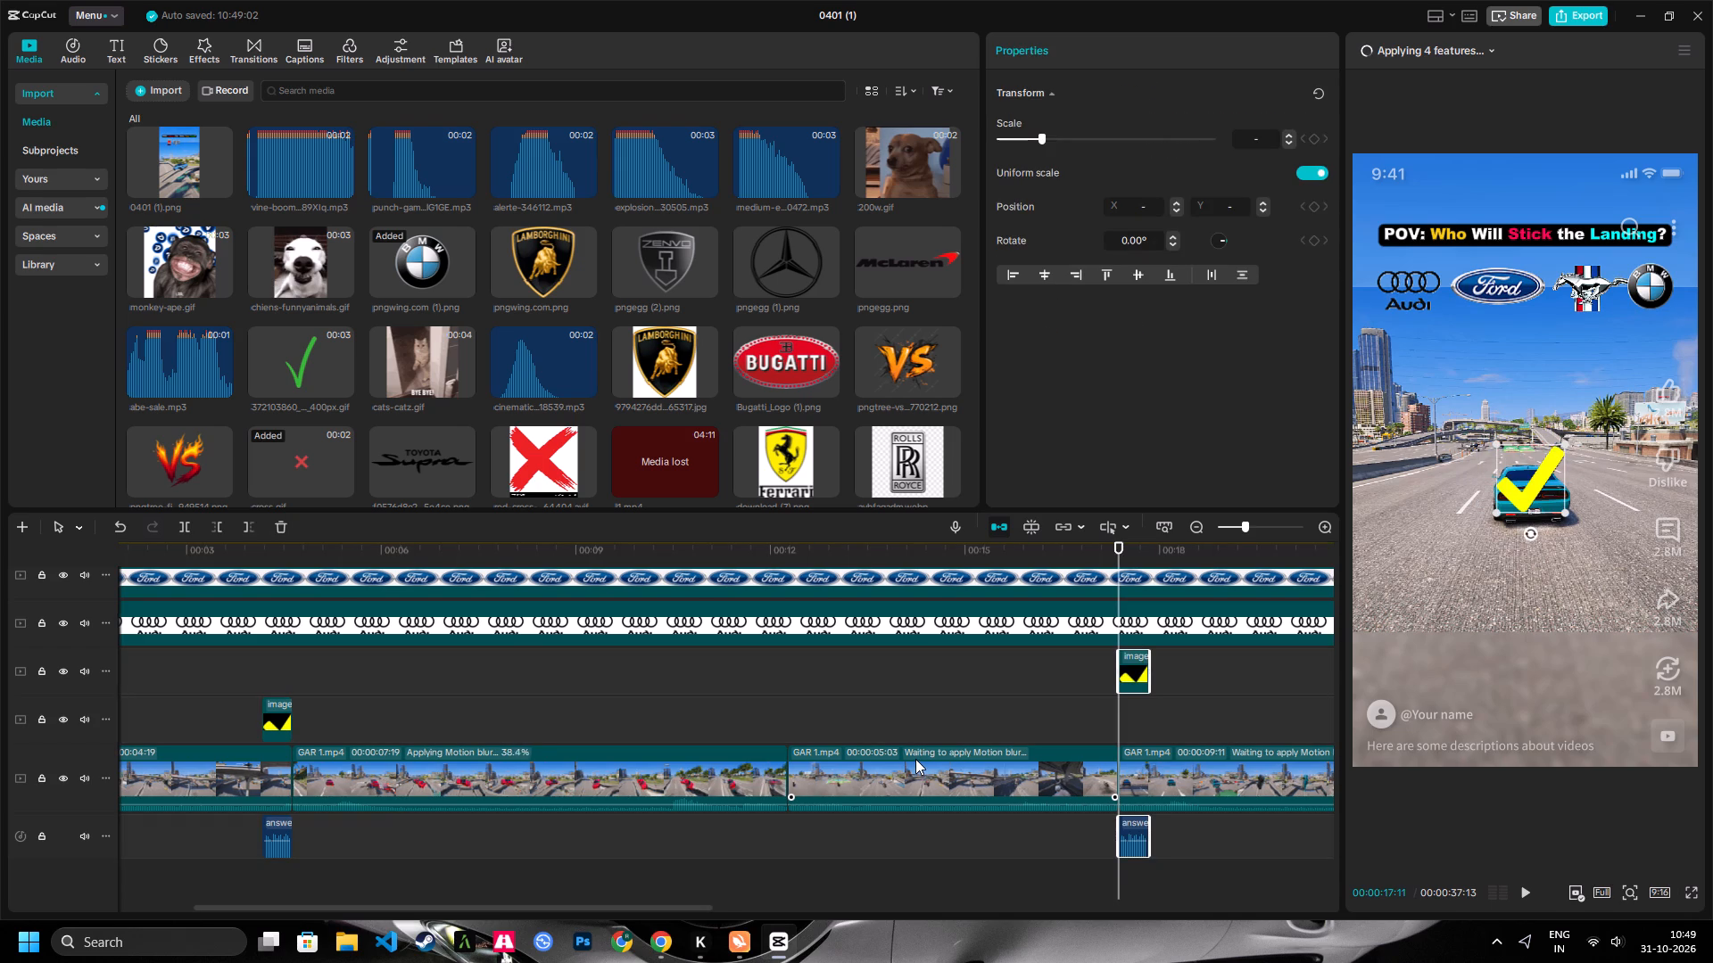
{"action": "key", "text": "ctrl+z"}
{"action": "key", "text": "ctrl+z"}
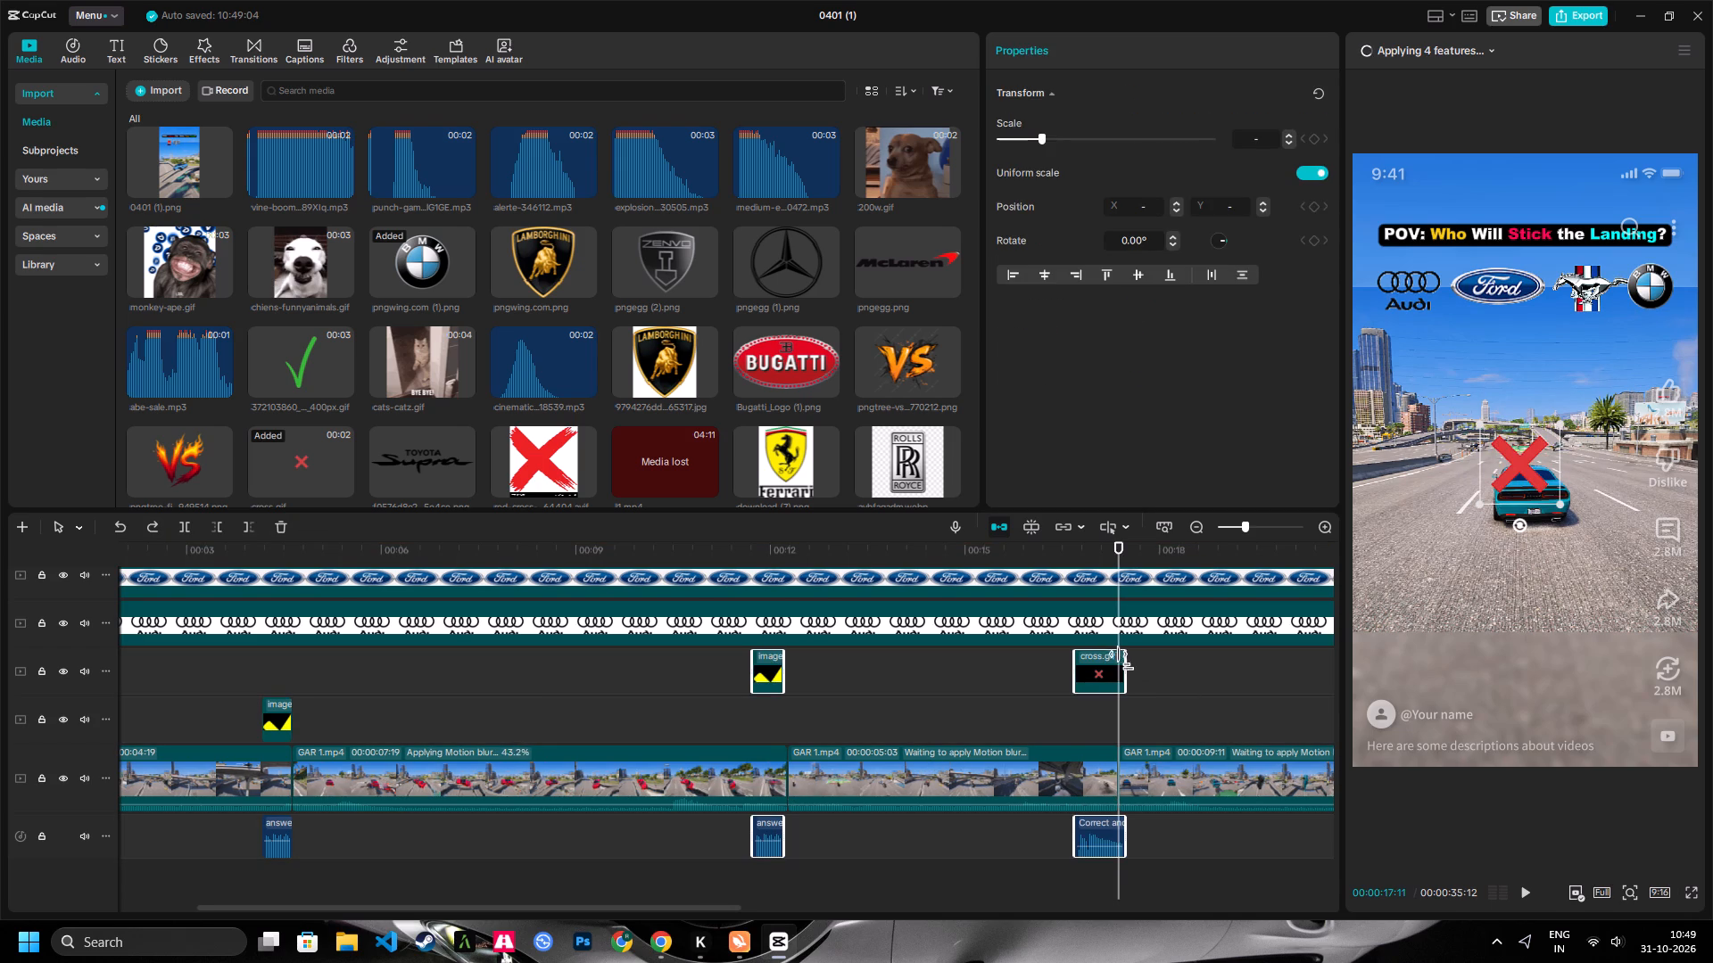
Copy only the cross.gif overlay and its sound from the end of the third GAR 1.mp4 clip.
{"action": "left_click", "coordinate": [1122, 660]}
{"action": "left_click", "coordinate": [1110, 677]}
{"action": "left_click", "coordinate": [1096, 826], "text": "ctrl"}
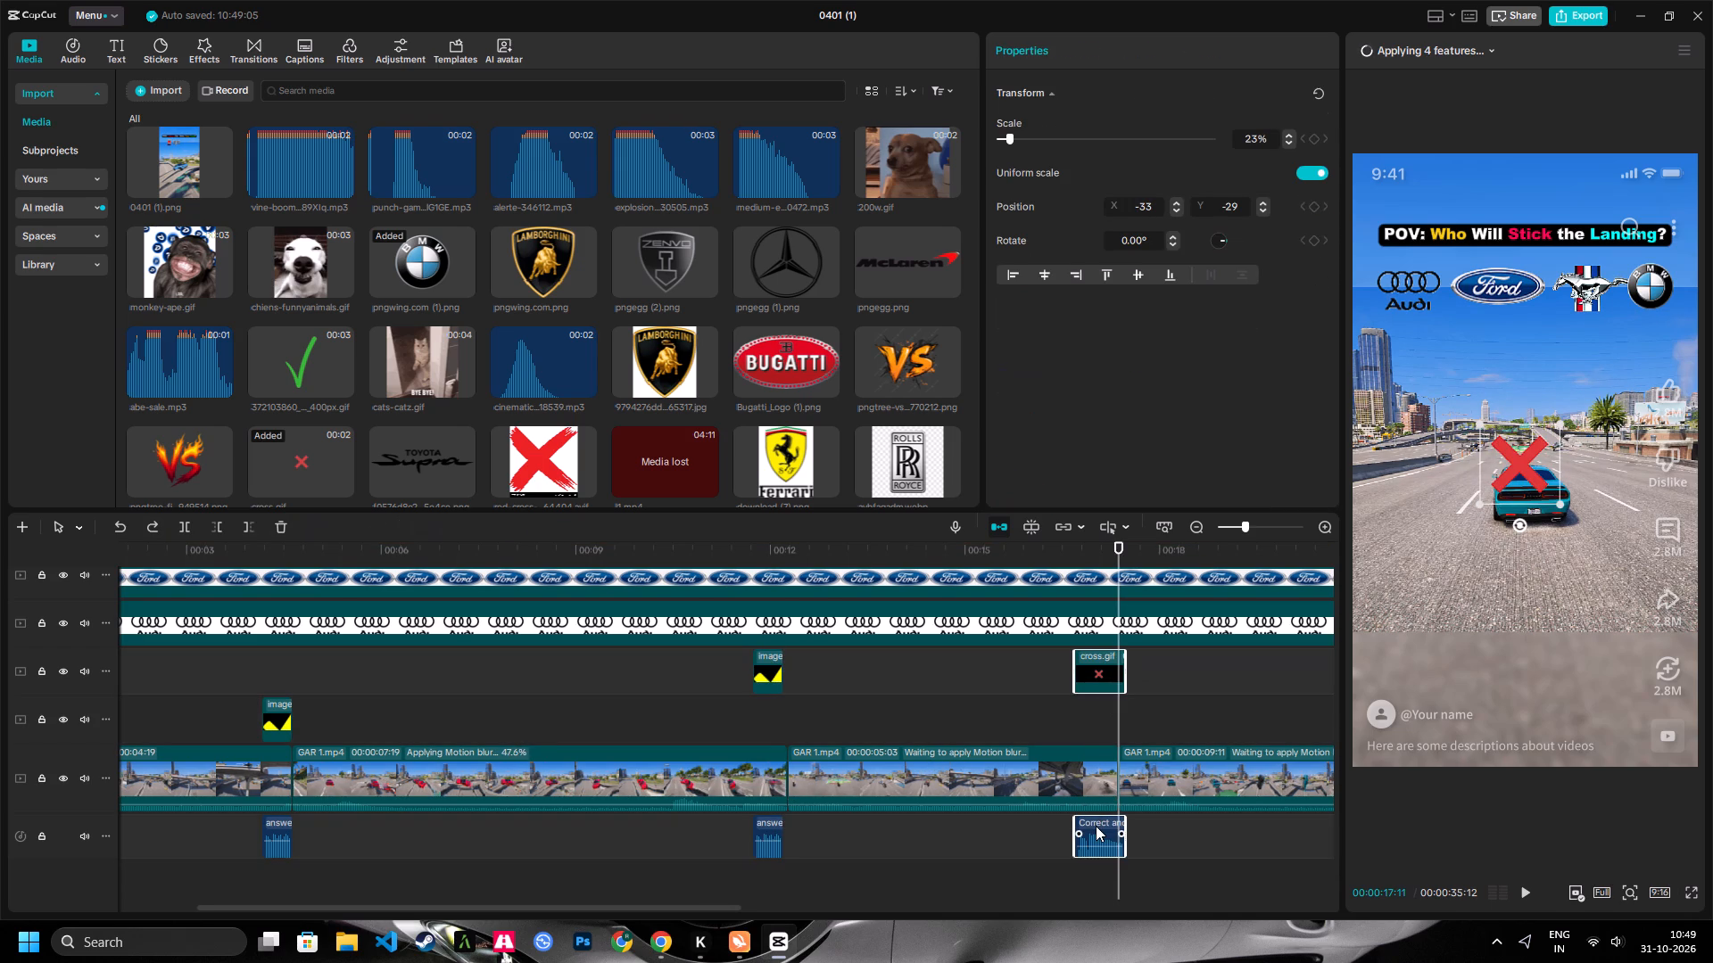
{"action": "key", "text": "ctrl+c"}
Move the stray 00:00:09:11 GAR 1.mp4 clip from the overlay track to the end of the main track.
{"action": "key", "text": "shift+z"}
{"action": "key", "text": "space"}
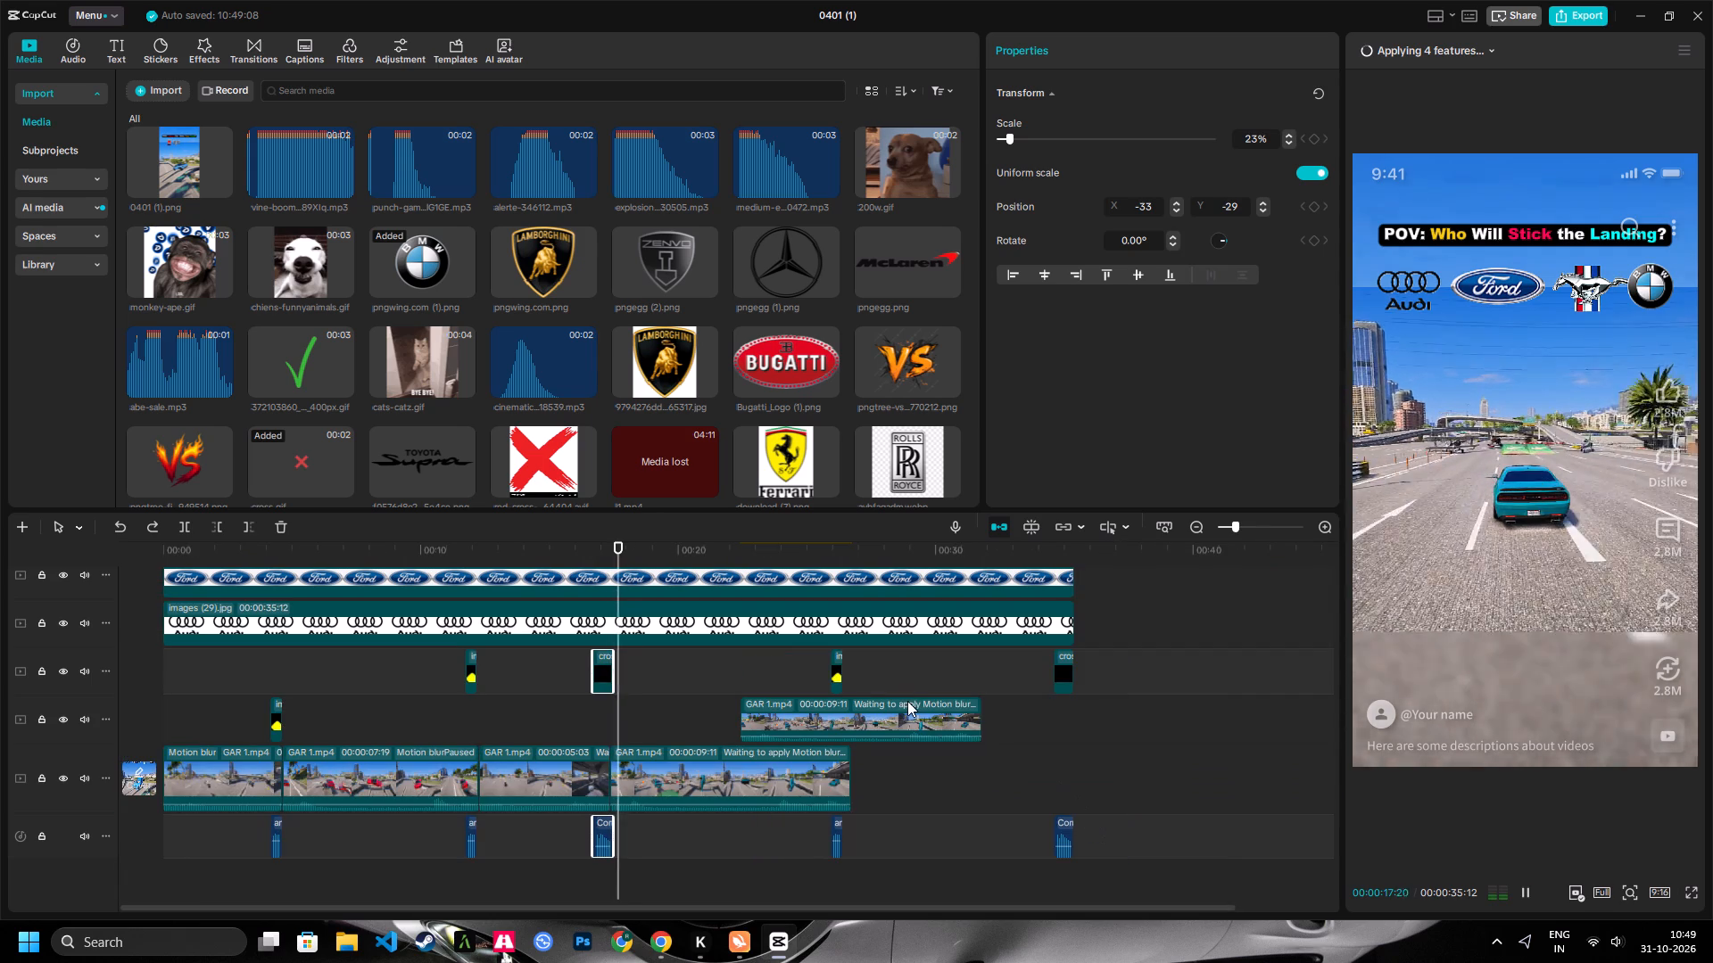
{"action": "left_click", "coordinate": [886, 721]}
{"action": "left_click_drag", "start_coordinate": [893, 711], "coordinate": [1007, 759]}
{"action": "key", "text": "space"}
Delete the checkmark image and its answer sound at about 26 seconds, near the end of the blue car's run.
{"action": "left_click_drag", "start_coordinate": [889, 671], "coordinate": [817, 666]}
{"action": "key", "text": "Delete"}
{"action": "left_click_drag", "start_coordinate": [889, 820], "coordinate": [811, 828]}
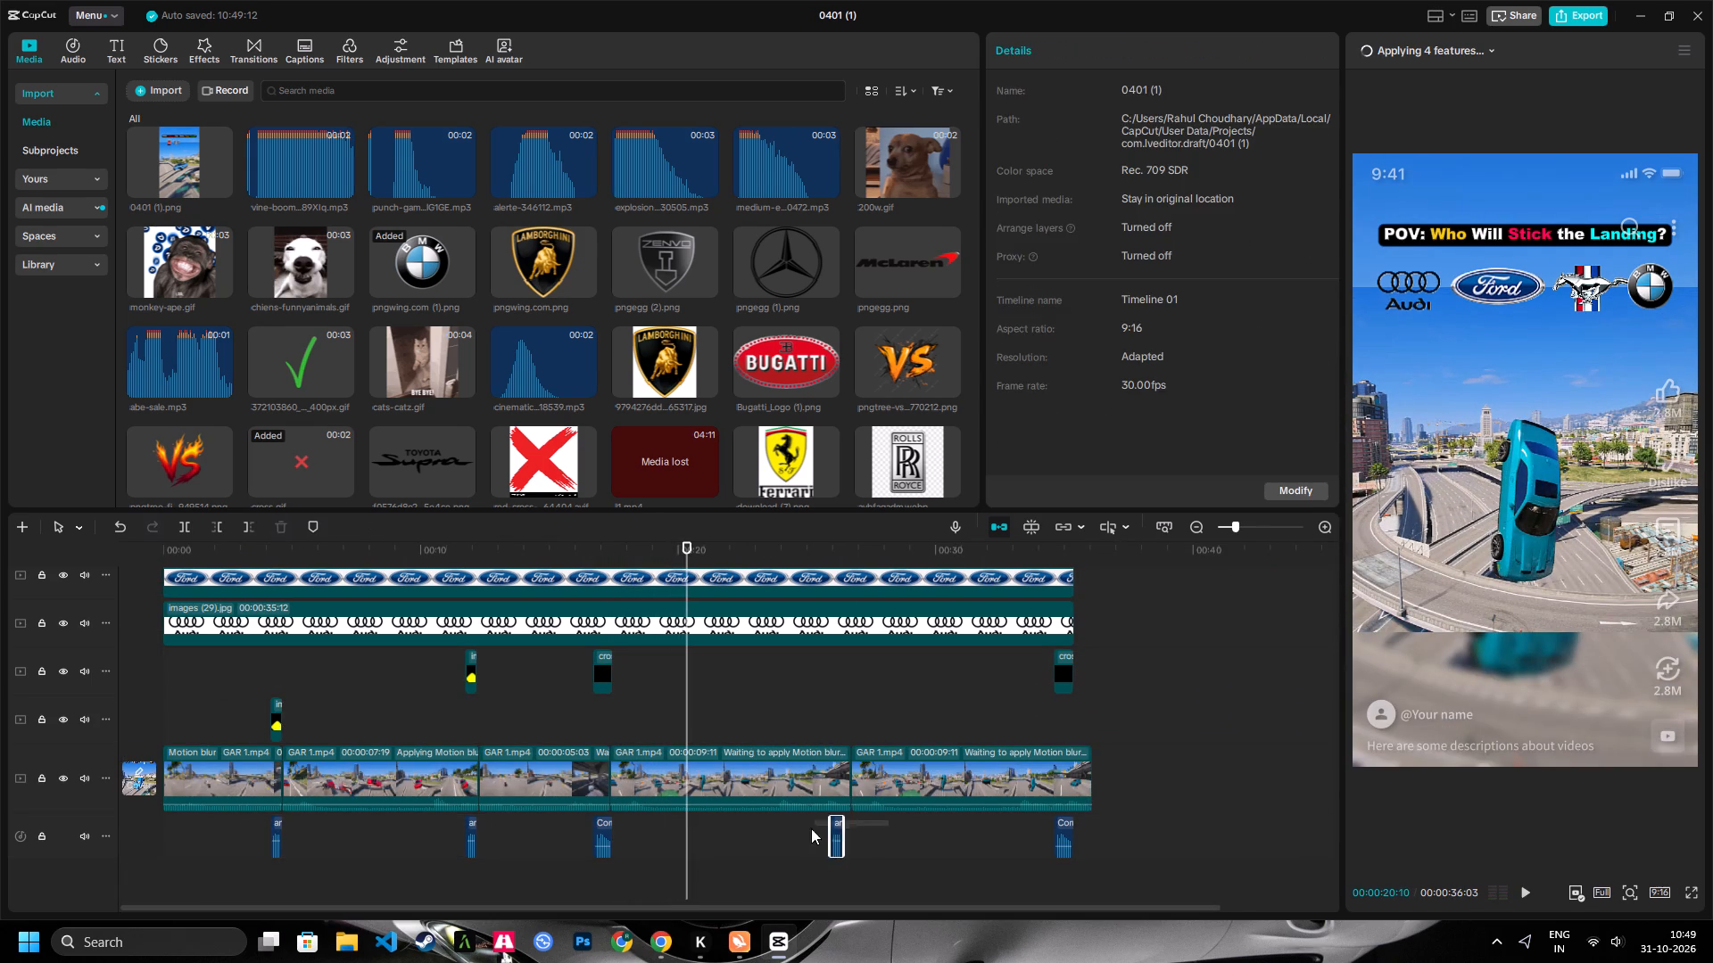
{"action": "left_click_drag", "start_coordinate": [811, 828], "coordinate": [808, 828]}
{"action": "key", "text": "Delete"}
Review the end of the timeline and delete the duplicate blue car GAR 1.mp4 clip from the main track.
{"action": "key", "text": "space"}
{"action": "left_click_drag", "start_coordinate": [1100, 666], "coordinate": [1051, 678]}
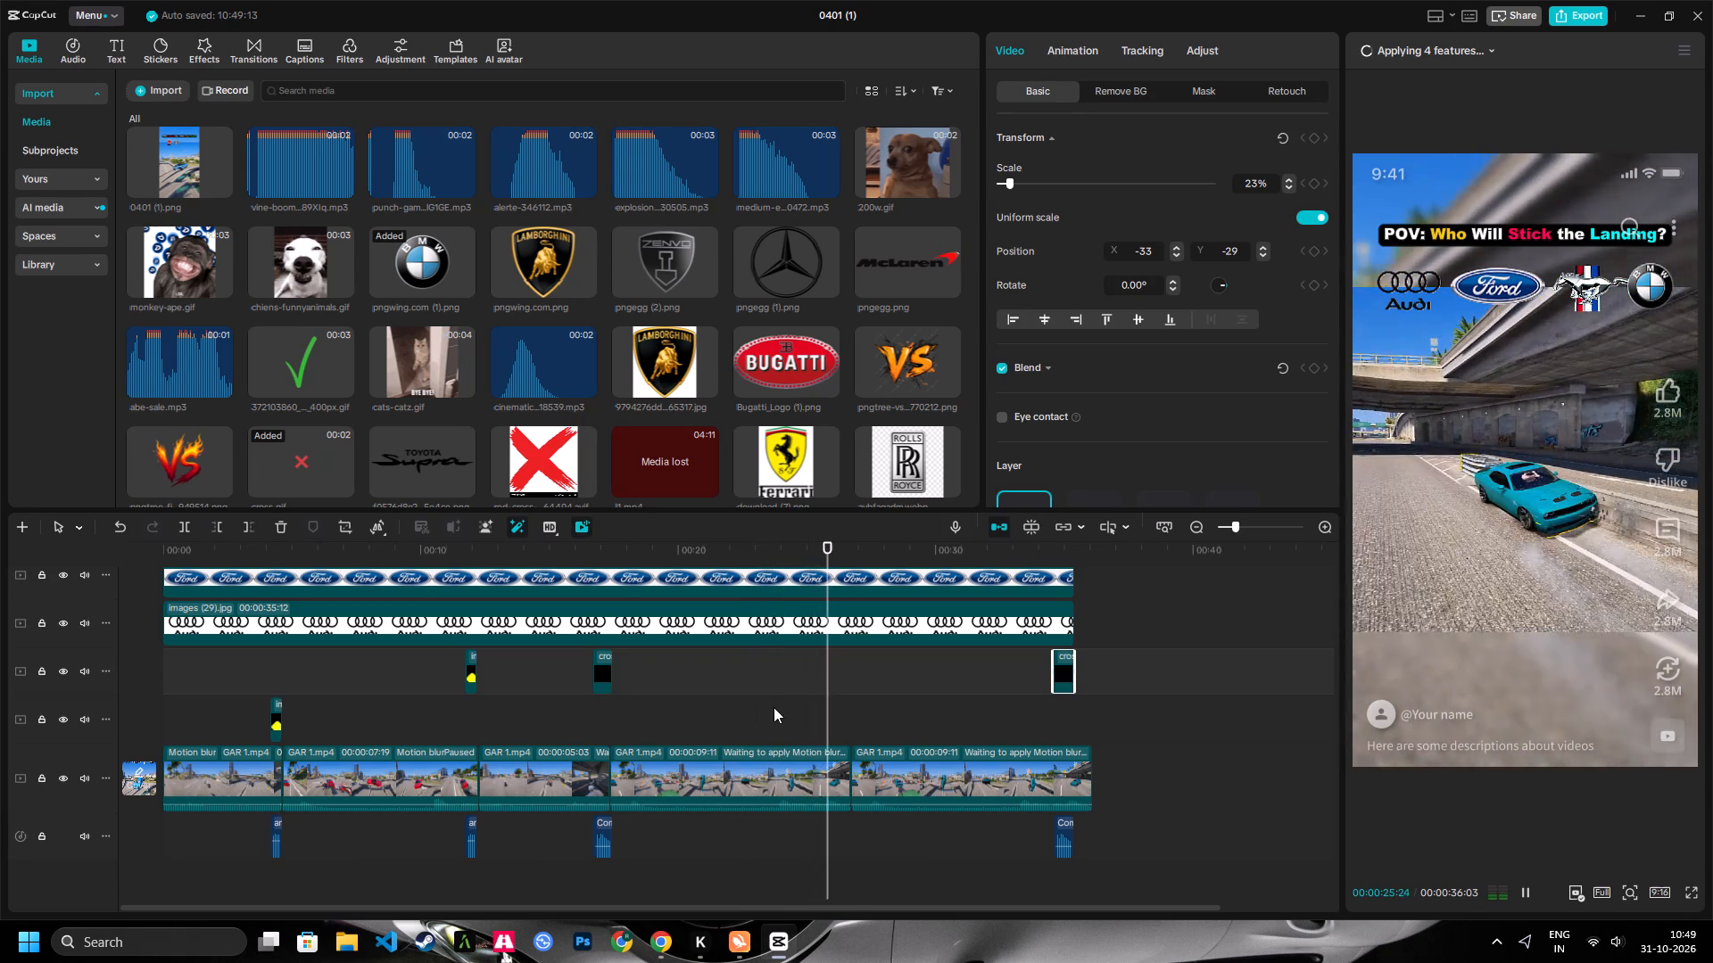
{"action": "key", "text": "space"}
{"action": "key", "text": "space"}
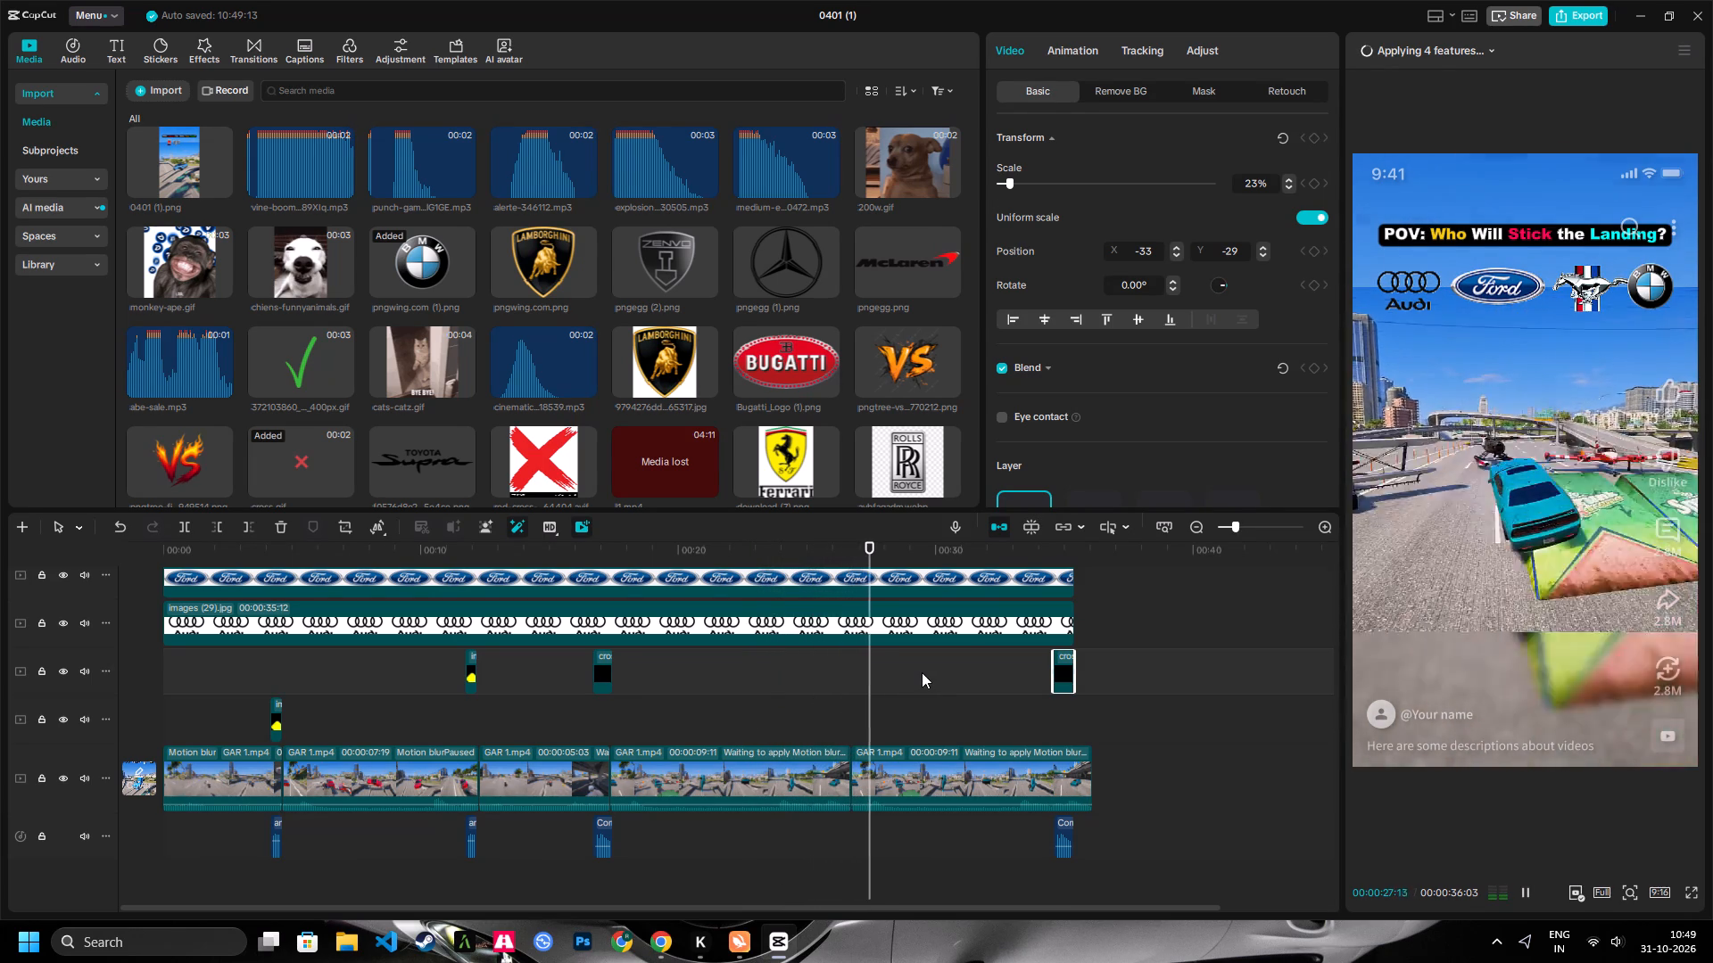
{"action": "left_click_drag", "start_coordinate": [1057, 547], "coordinate": [1091, 553]}
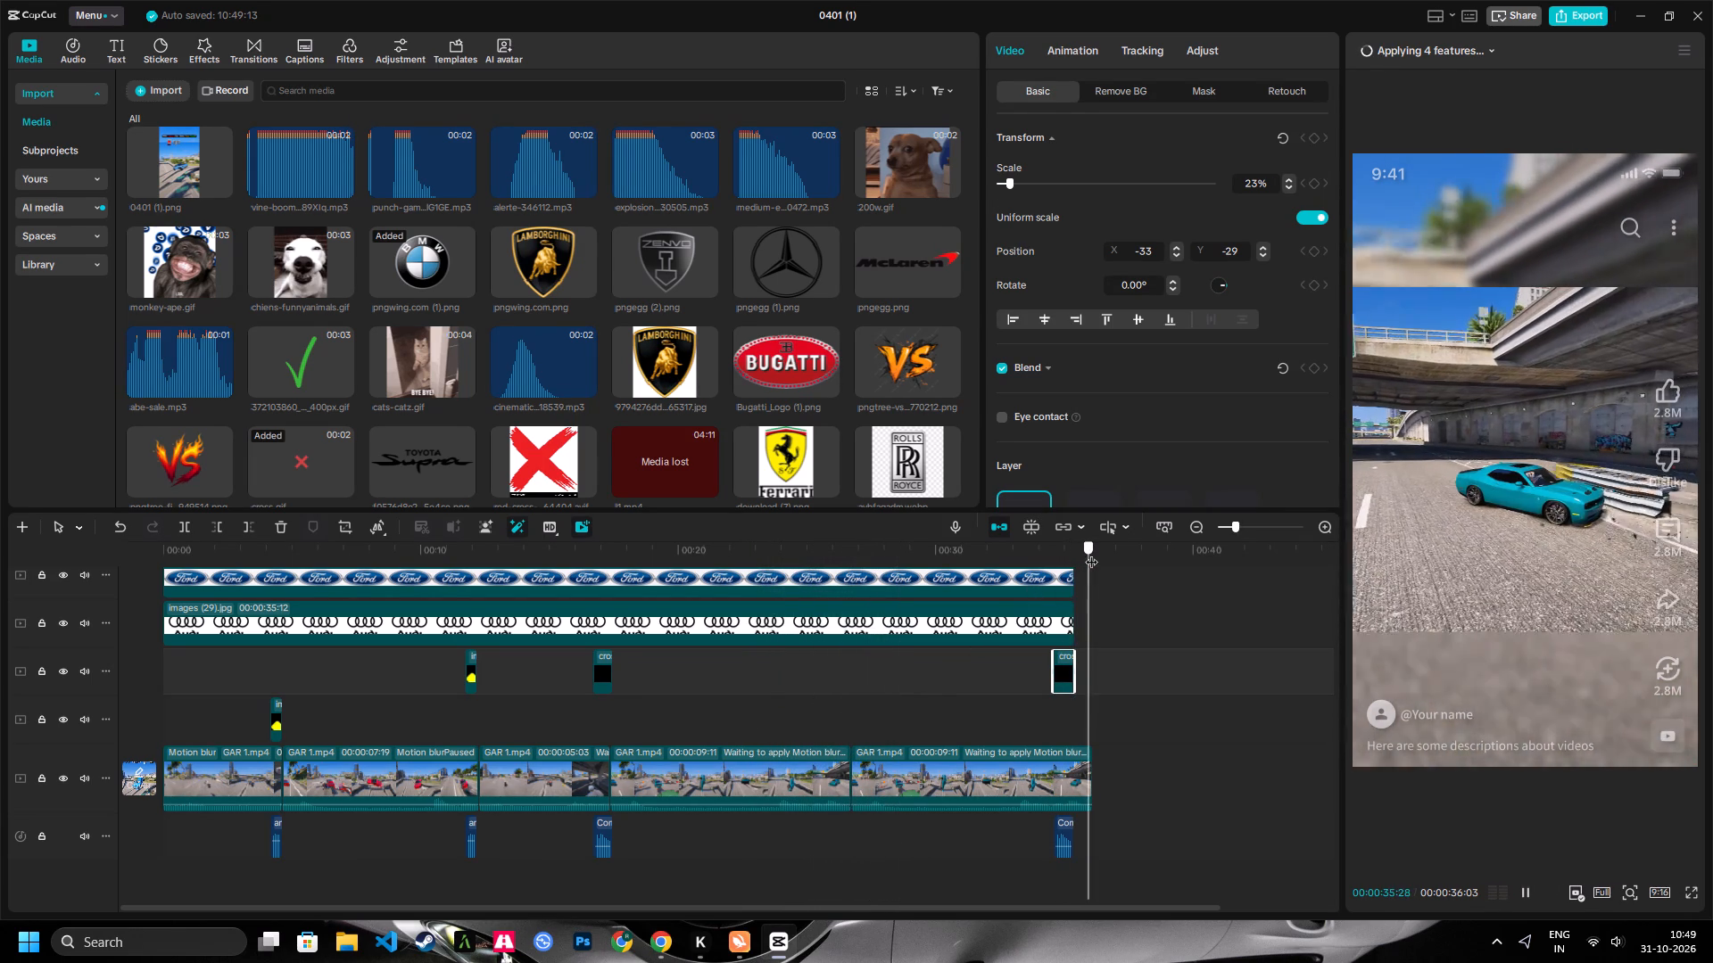
{"action": "left_click_drag", "start_coordinate": [1091, 553], "coordinate": [1046, 579]}
{"action": "left_click", "coordinate": [939, 788]}
{"action": "key", "text": "Delete"}
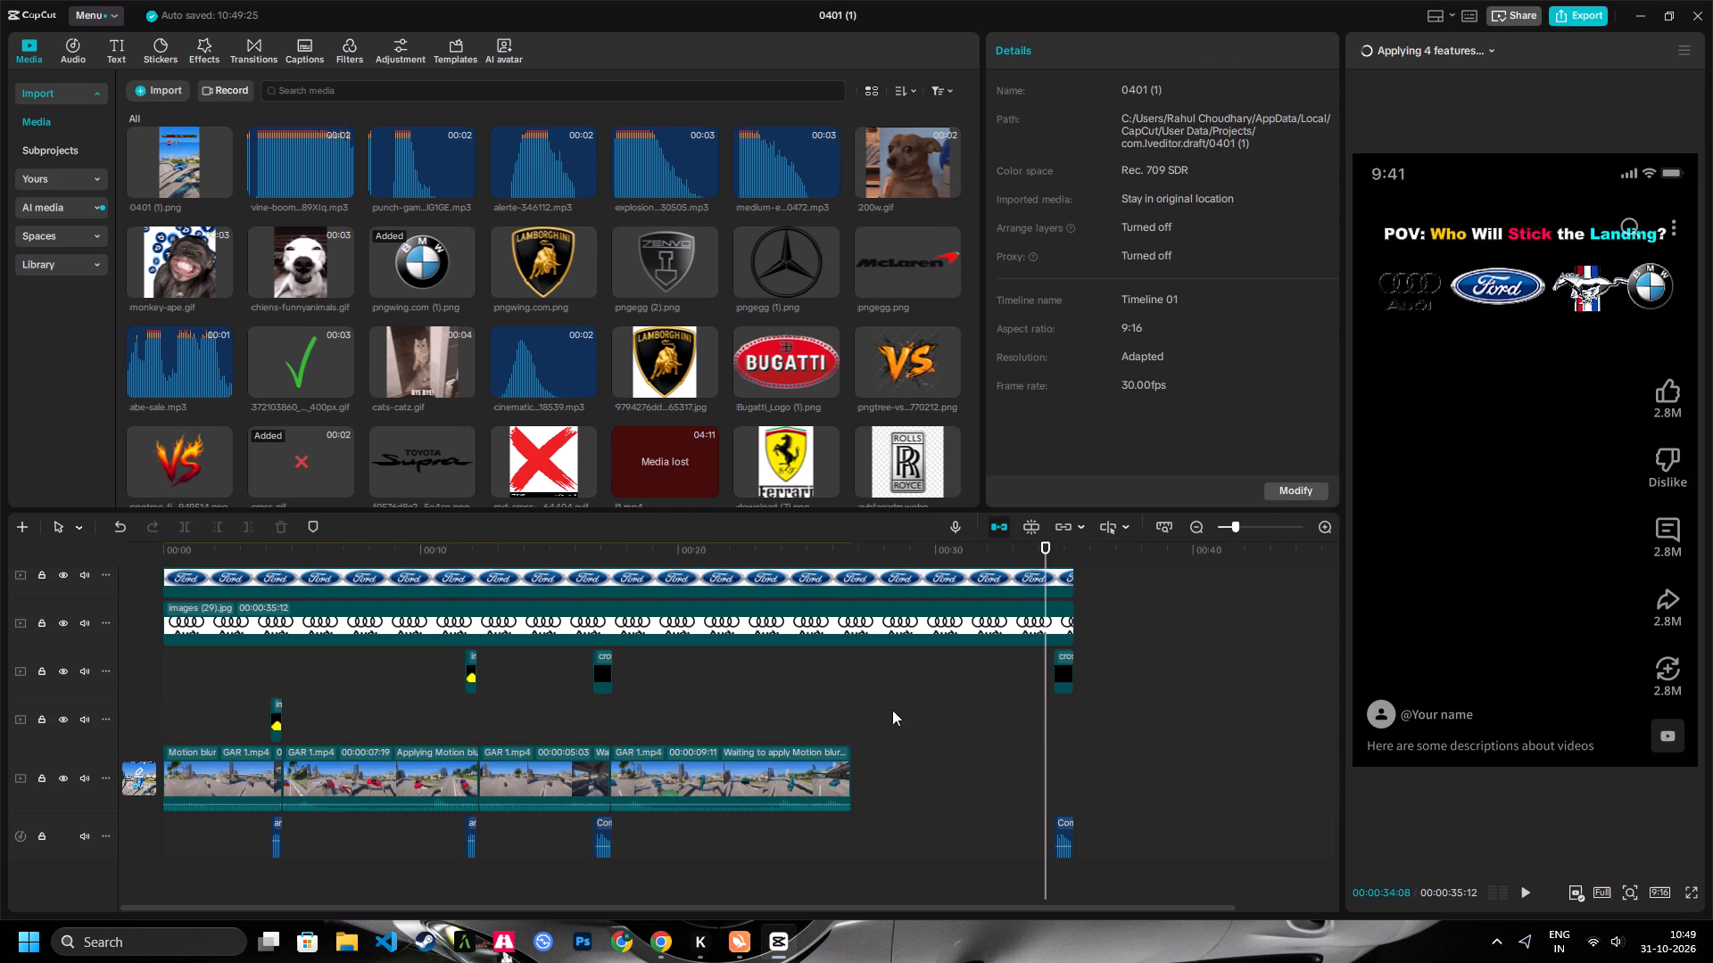
Place the playhead at about 00:00:26:10, near the end of the blue car's clip.
{"action": "left_click", "coordinate": [843, 556]}
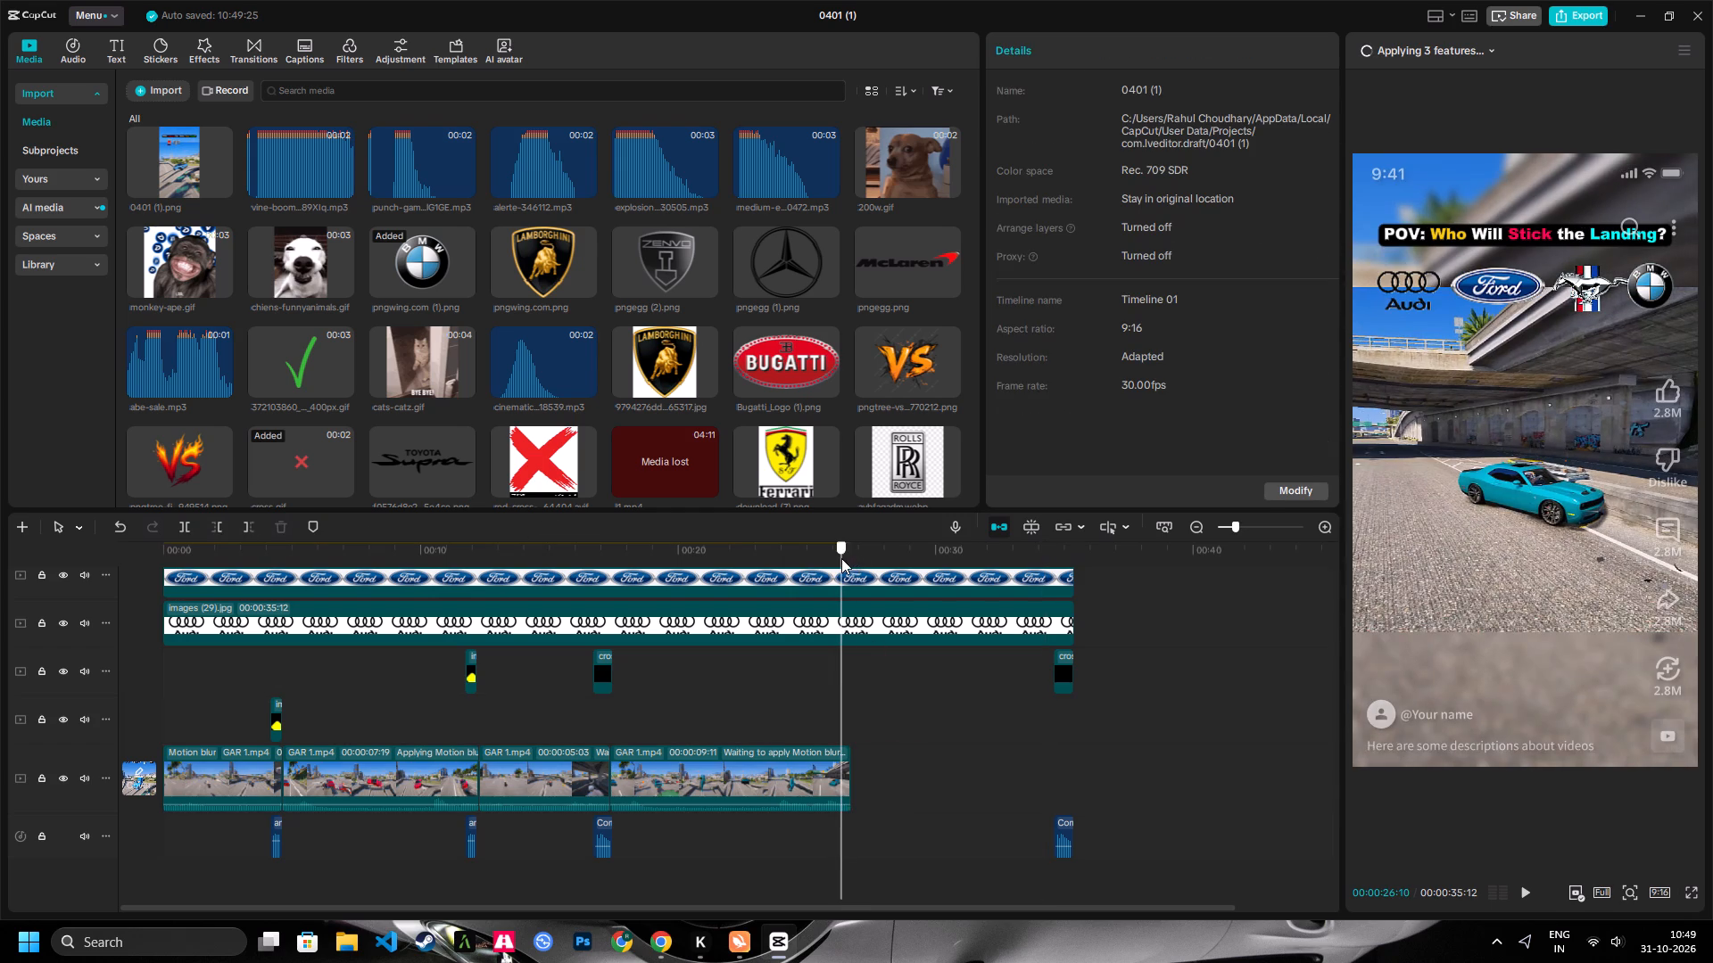